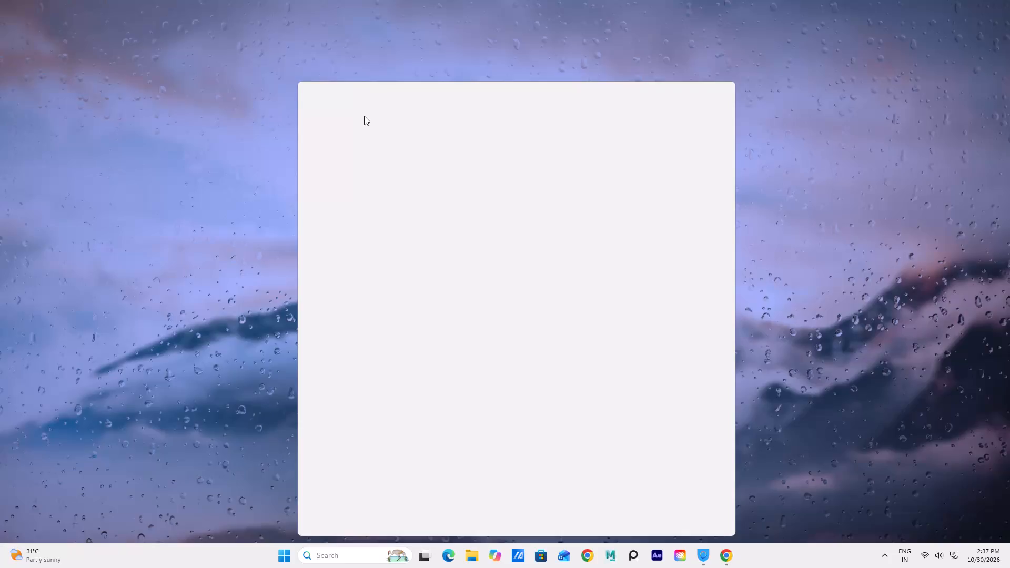
Launch Adobe Premiere and create a new project named after the client, skipping the initial media import.
click(335, 120)
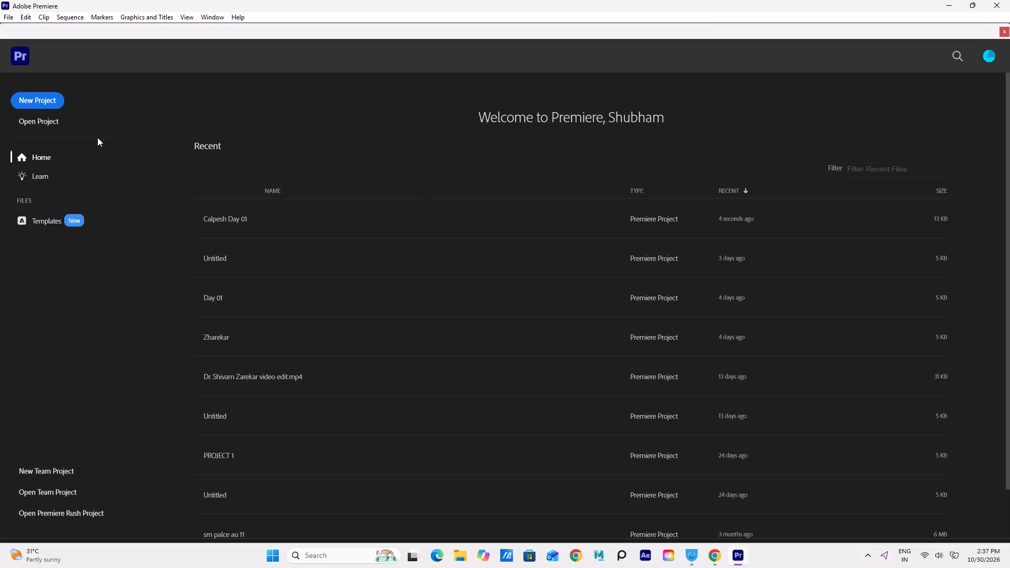
click(28, 94)
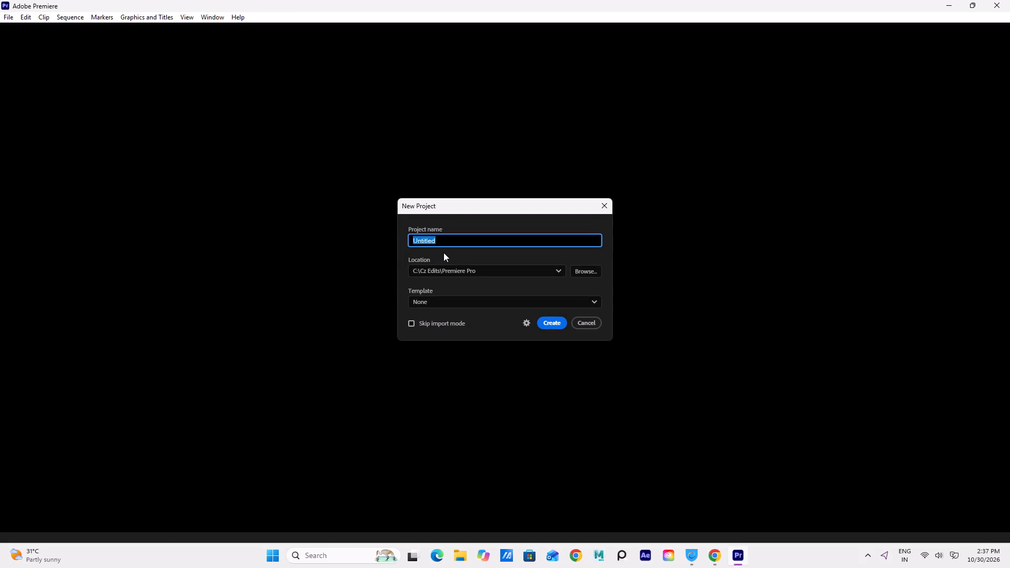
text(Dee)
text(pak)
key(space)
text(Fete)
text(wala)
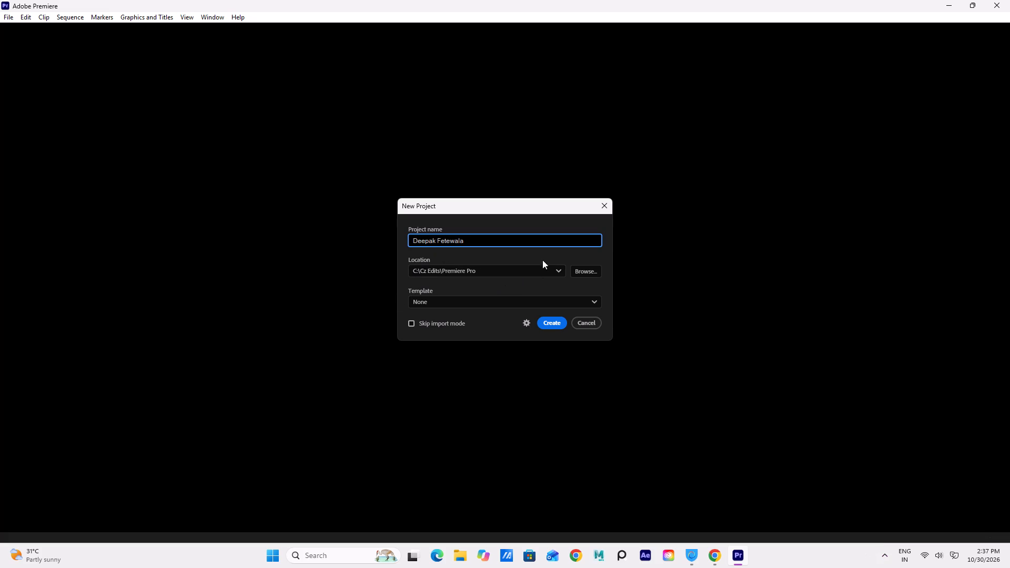
click(544, 321)
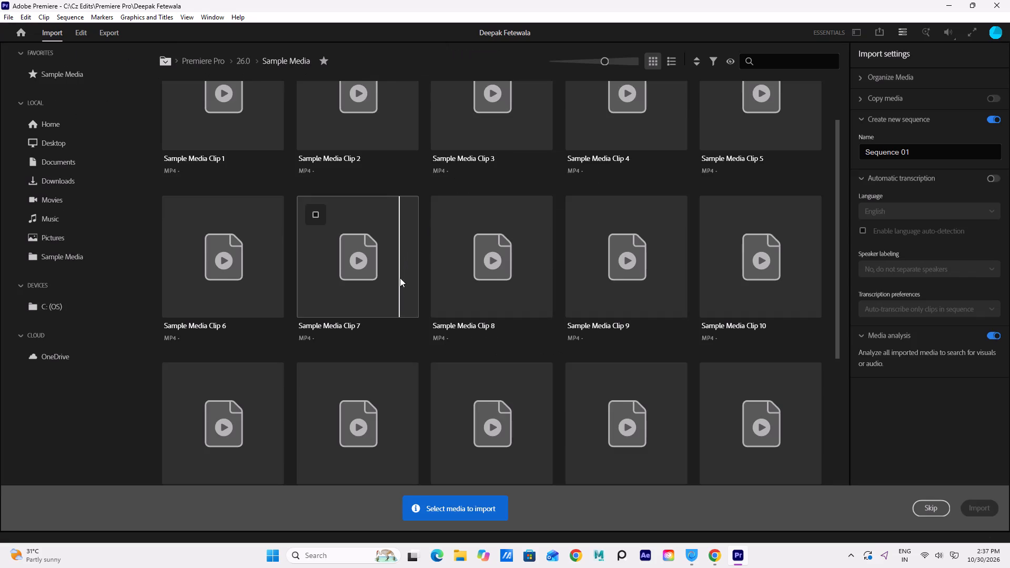
click(934, 506)
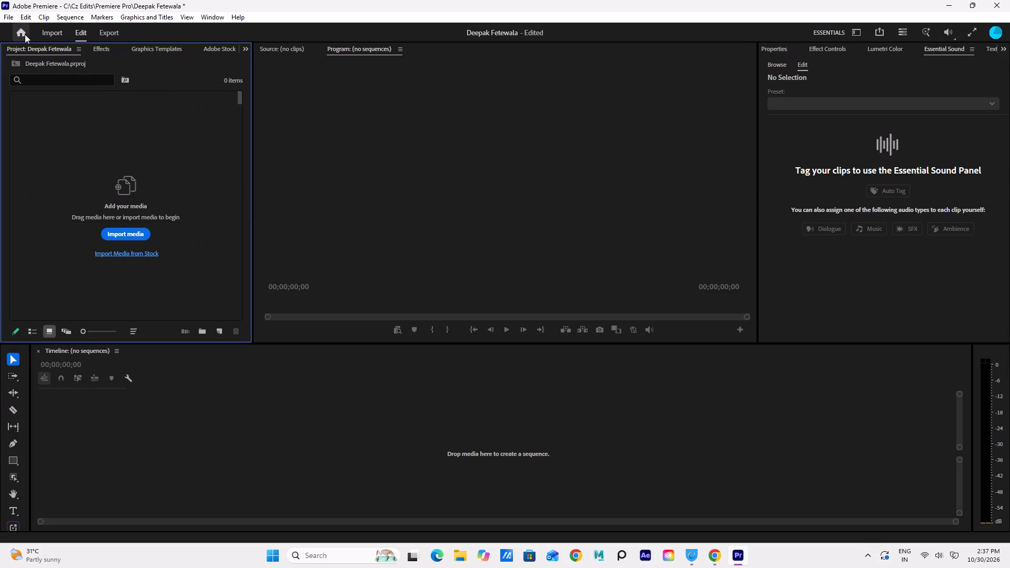
Import the ElevenLabs "Jerry B. - Classic Radio DJ" voice-over audio dated 2026-10-30 from the Downloads folder.
double_click(75, 219)
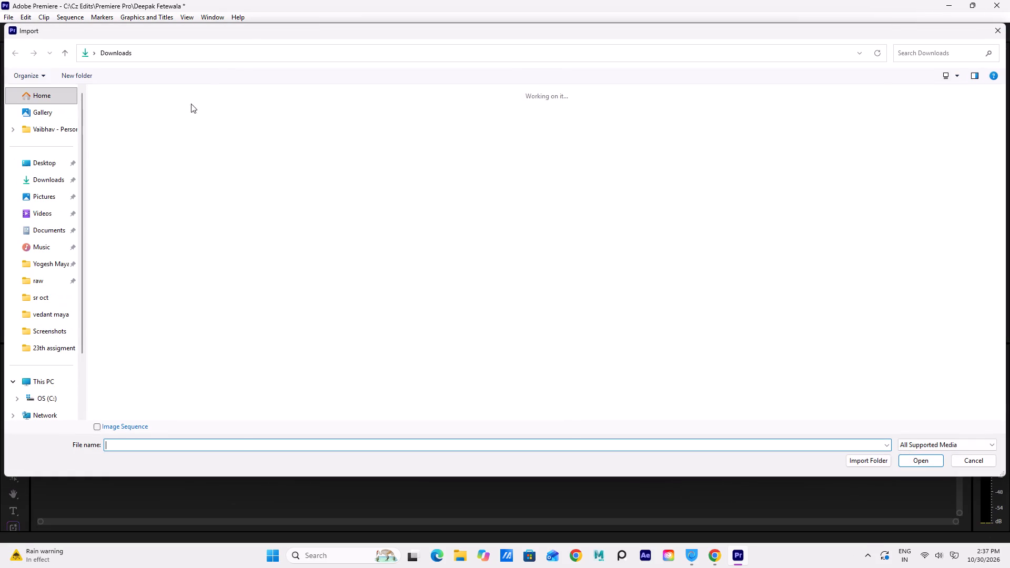
click(49, 176)
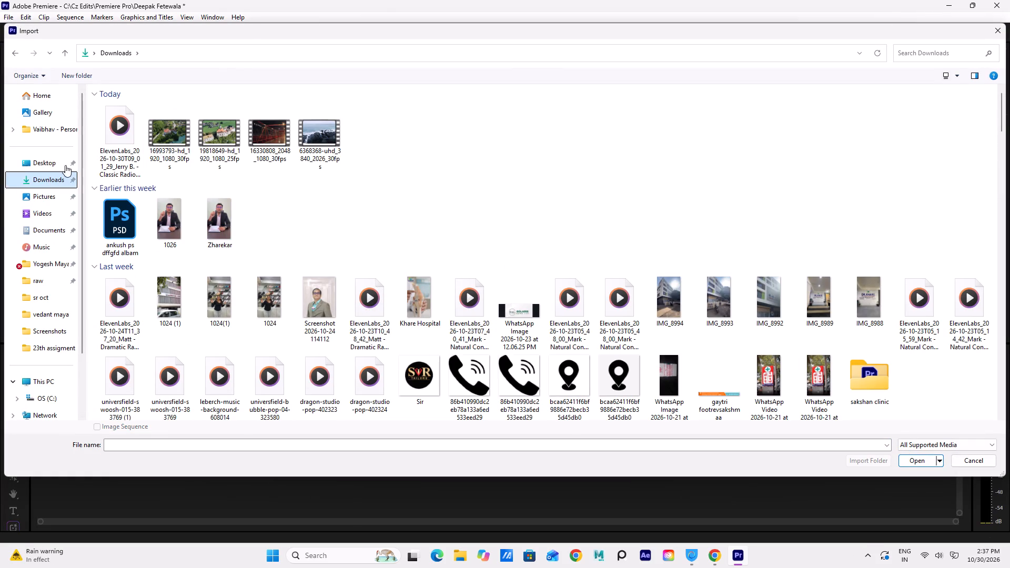
double_click(106, 121)
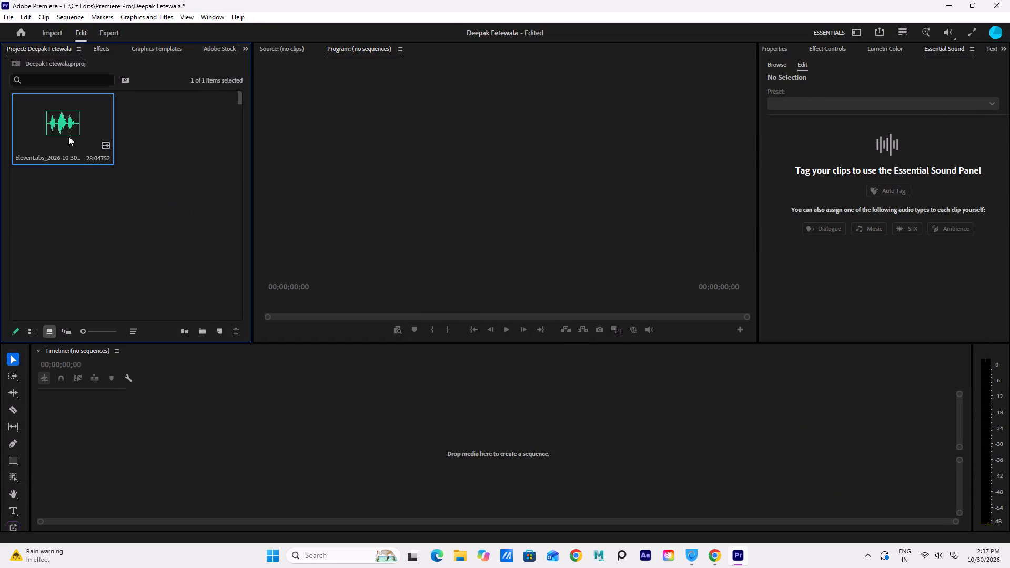
Place the imported voice-over in the empty timeline to create a new sequence from it.
drag(46, 117, 109, 445)
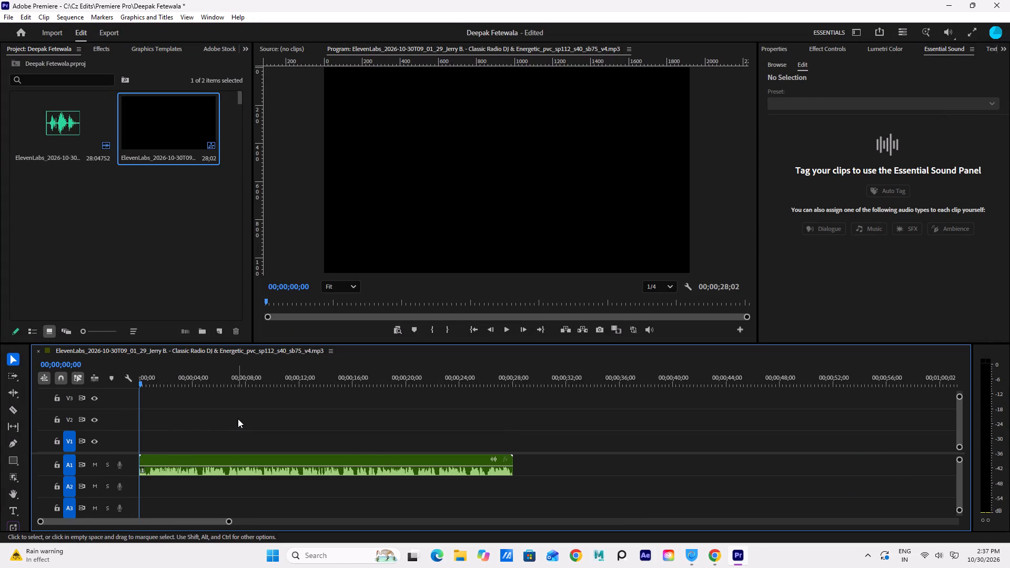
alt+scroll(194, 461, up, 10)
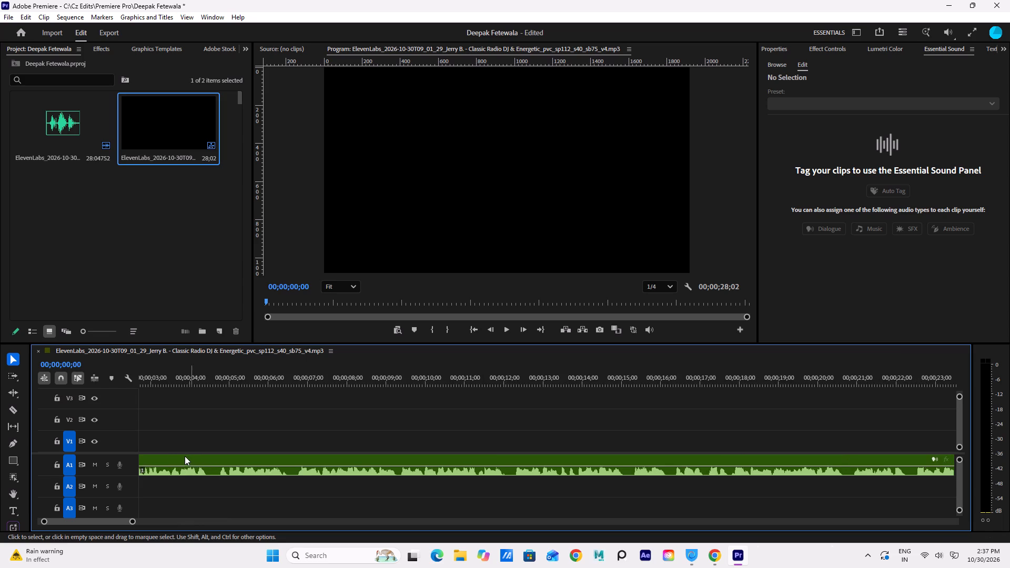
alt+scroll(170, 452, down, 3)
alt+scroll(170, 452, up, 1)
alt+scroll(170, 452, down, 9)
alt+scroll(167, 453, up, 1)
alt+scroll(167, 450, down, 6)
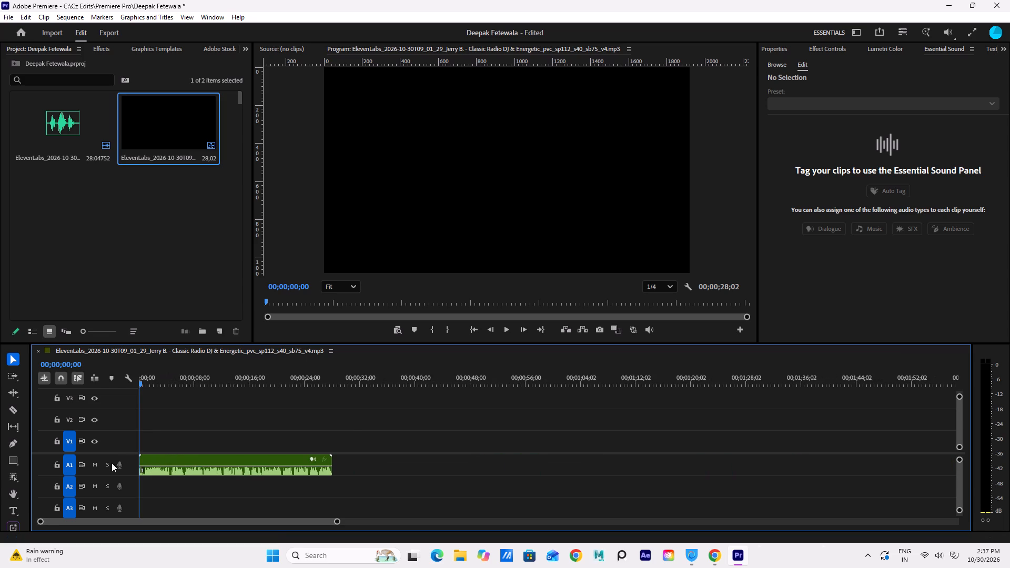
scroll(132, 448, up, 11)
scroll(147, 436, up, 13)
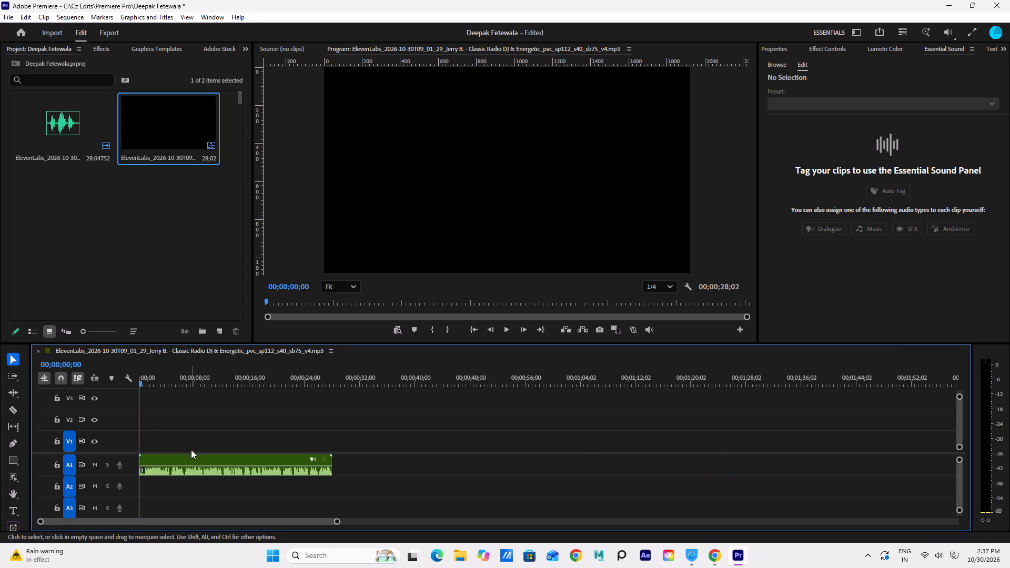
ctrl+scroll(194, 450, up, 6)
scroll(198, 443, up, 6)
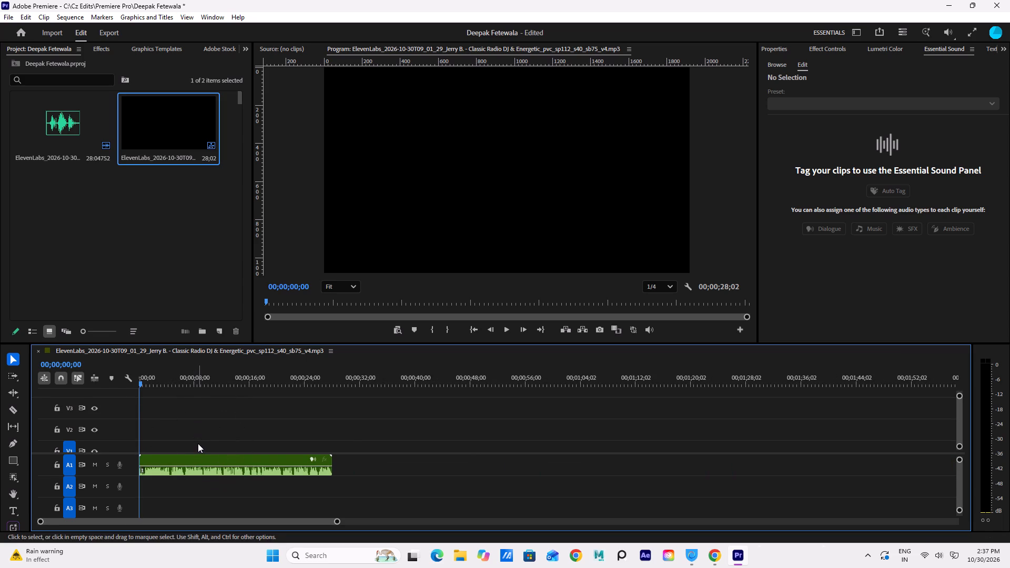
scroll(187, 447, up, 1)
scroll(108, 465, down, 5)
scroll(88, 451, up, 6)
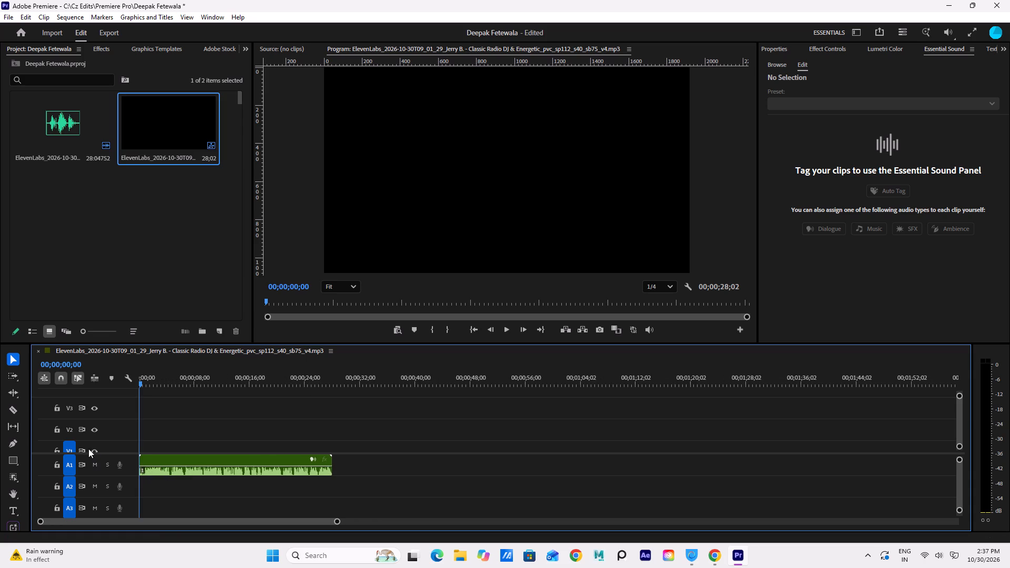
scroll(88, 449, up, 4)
Raise the divider between the video and audio tracks and make the audio tracks taller to enlarge the waveform.
drag(45, 453, 47, 444)
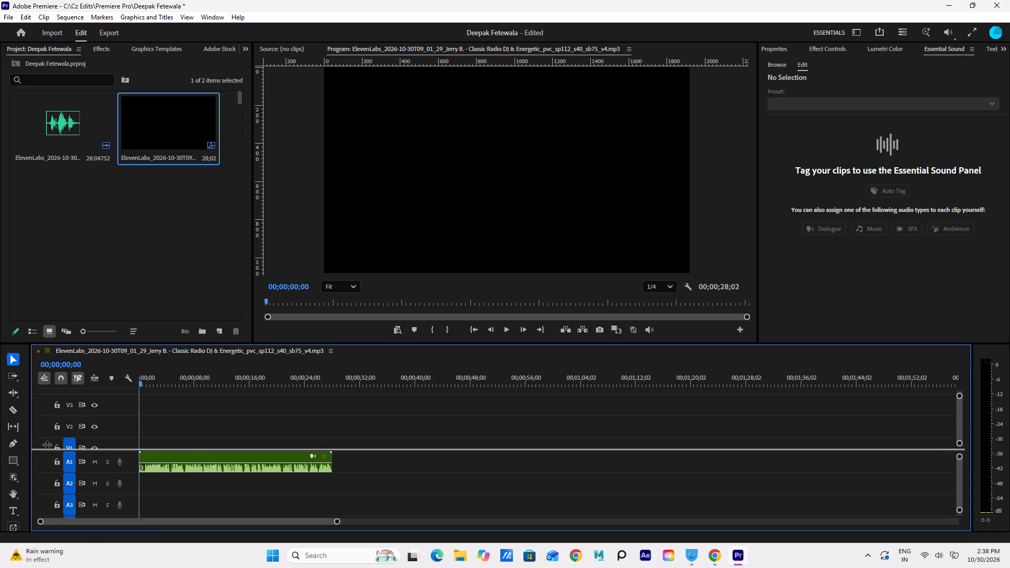
drag(47, 444, 59, 468)
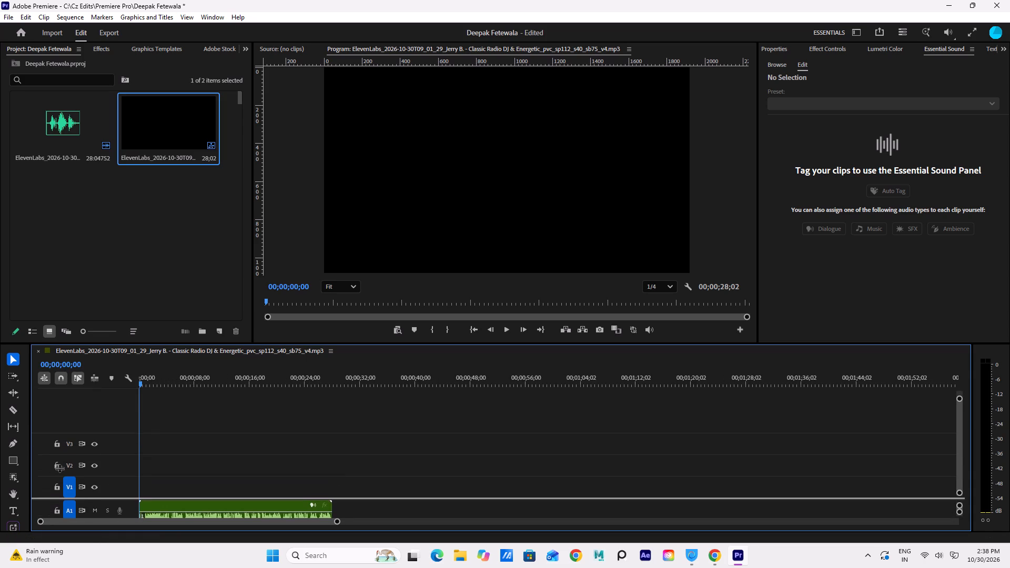
drag(59, 468, 66, 442)
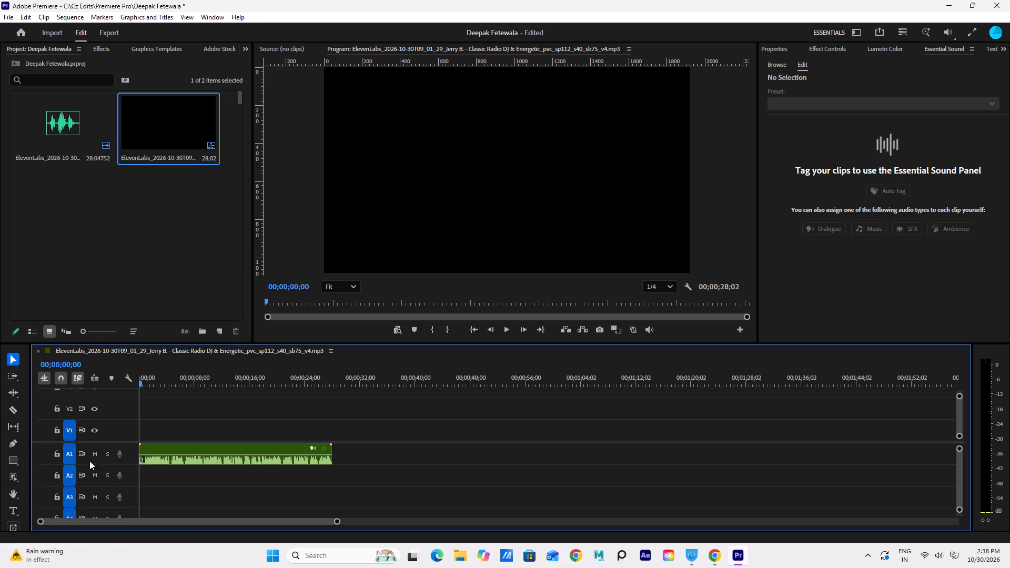
scroll(157, 437, up, 11)
Adjust the video and audio track heights, leaving the audio tracks just tall enough to show their names and the voice-over waveform.
scroll(153, 406, up, 9)
drag(958, 437, 952, 466)
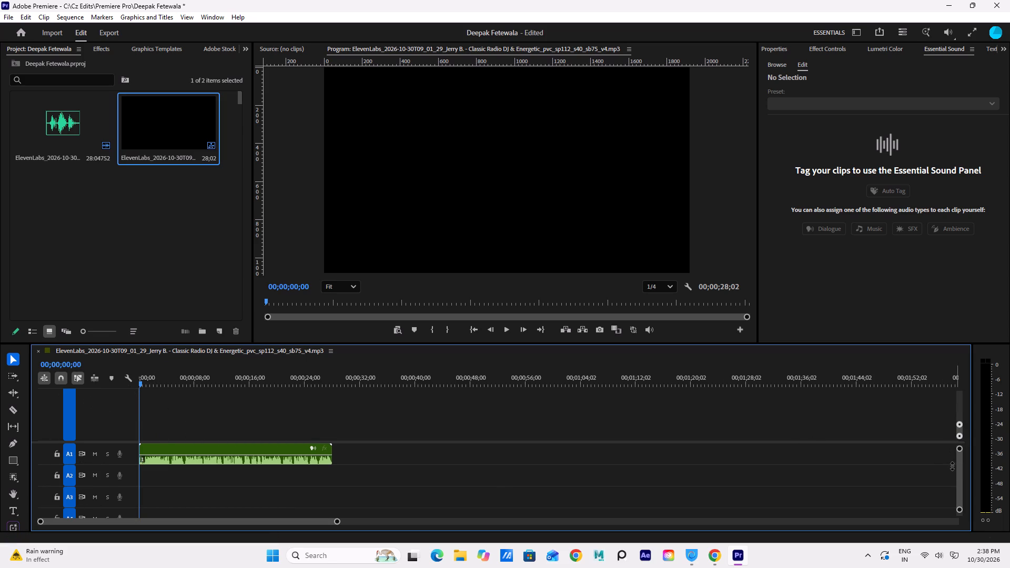
drag(952, 466, 952, 470)
click(957, 447)
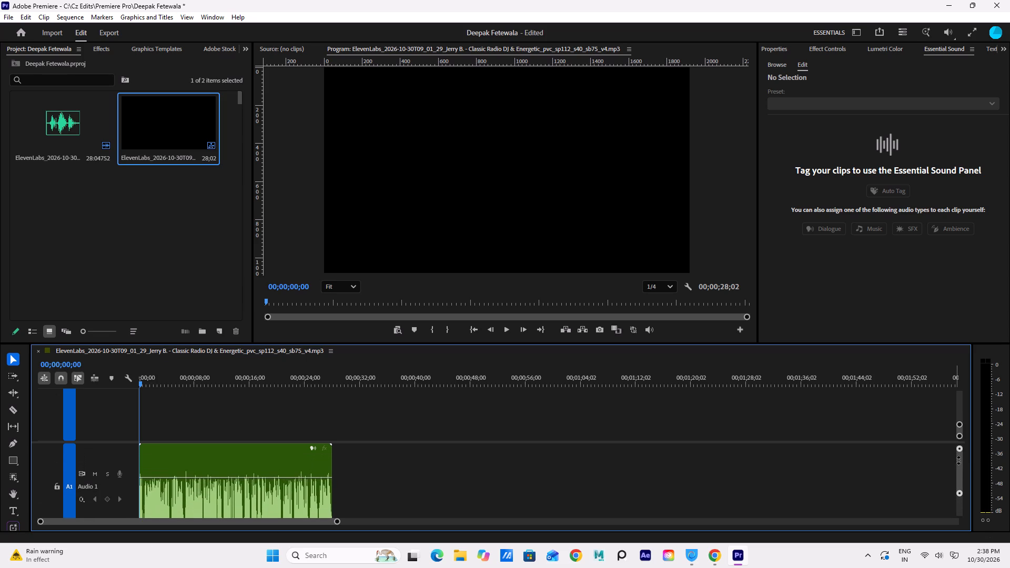
drag(960, 486, 960, 474)
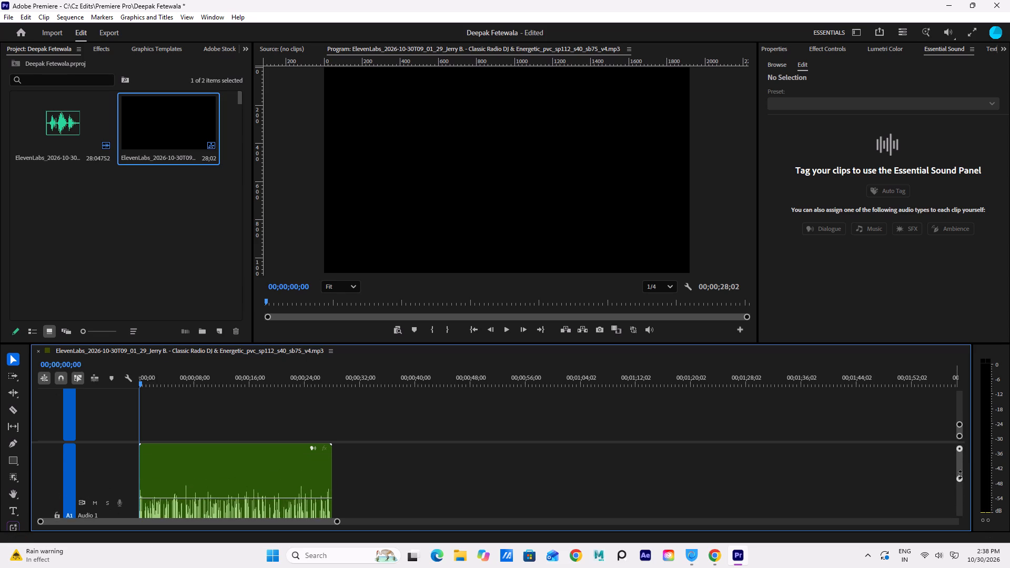
drag(960, 474, 960, 509)
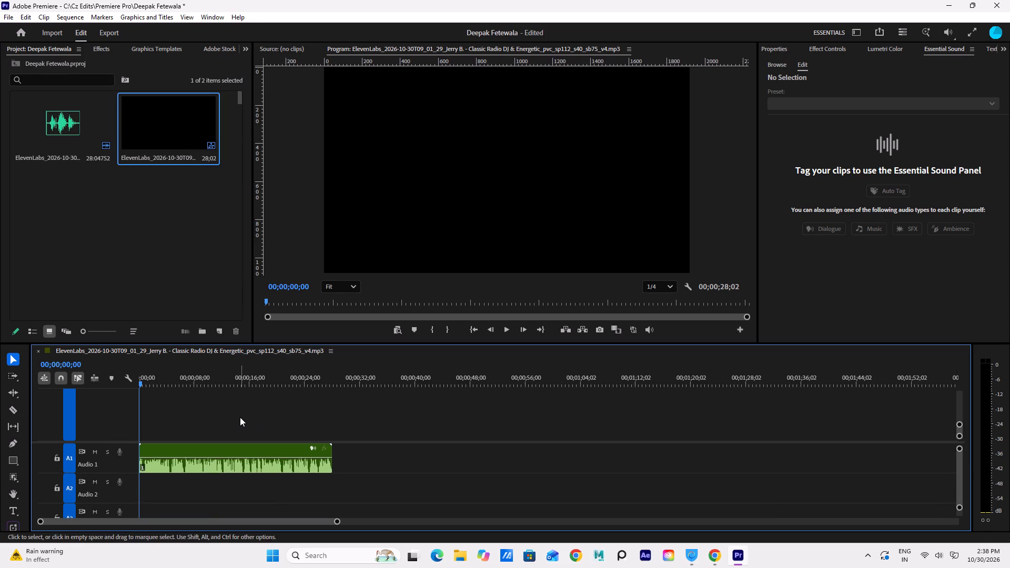
Listen to the voice-over, restarting it from the beginning and raising the system volume to maximum.
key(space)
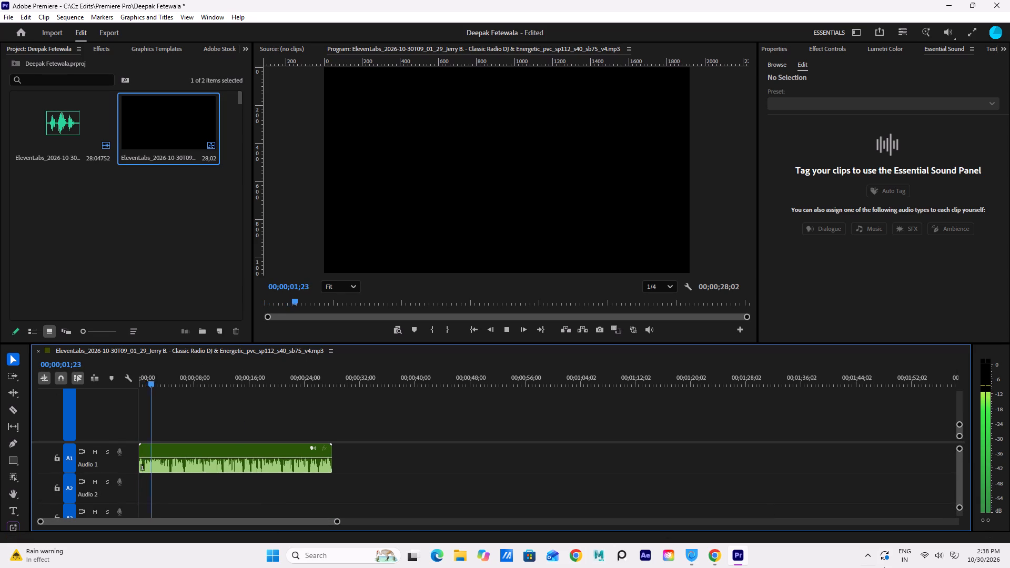
click(936, 556)
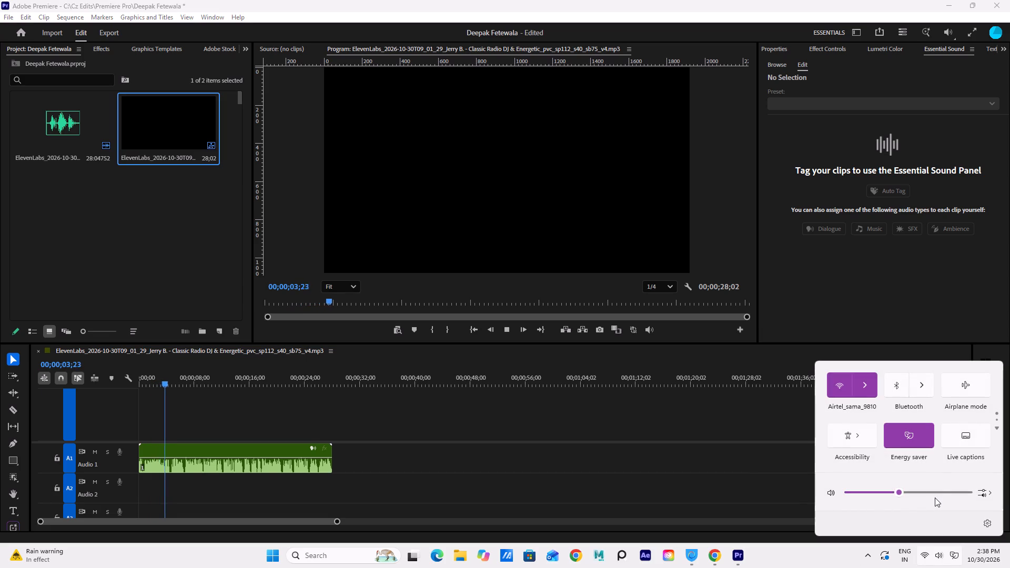
click(936, 493)
click(955, 486)
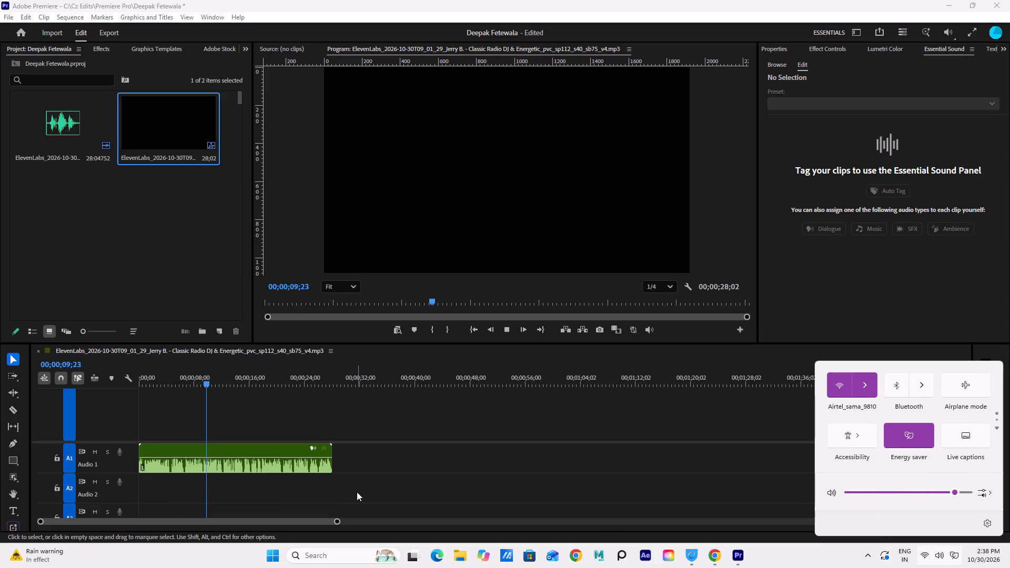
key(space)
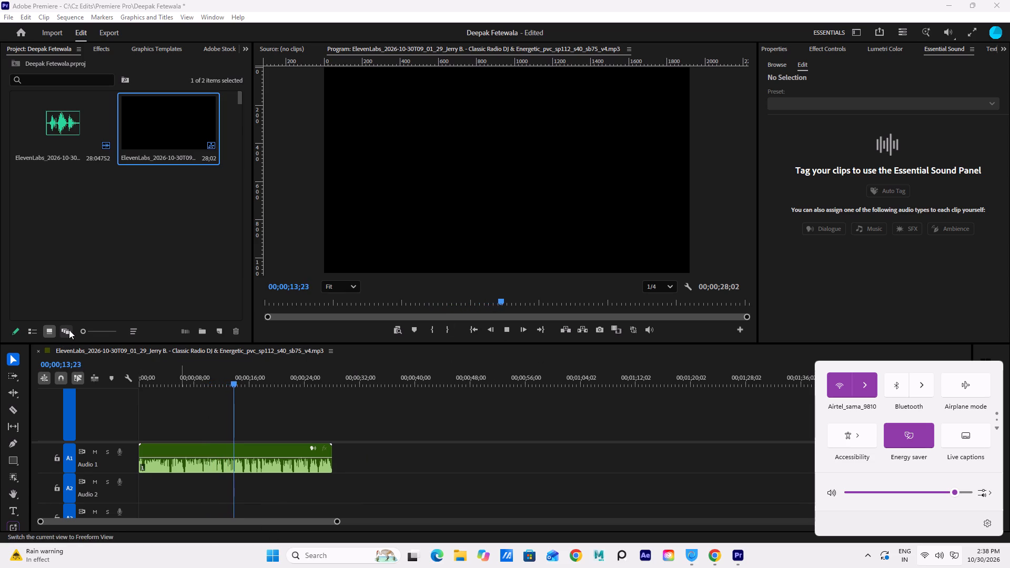
click(506, 328)
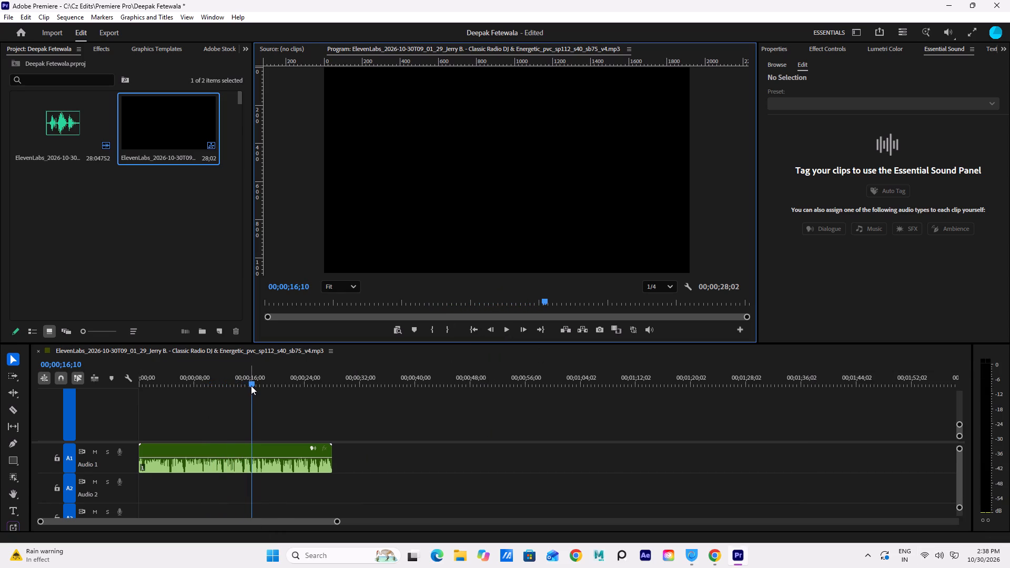
drag(255, 385, 119, 431)
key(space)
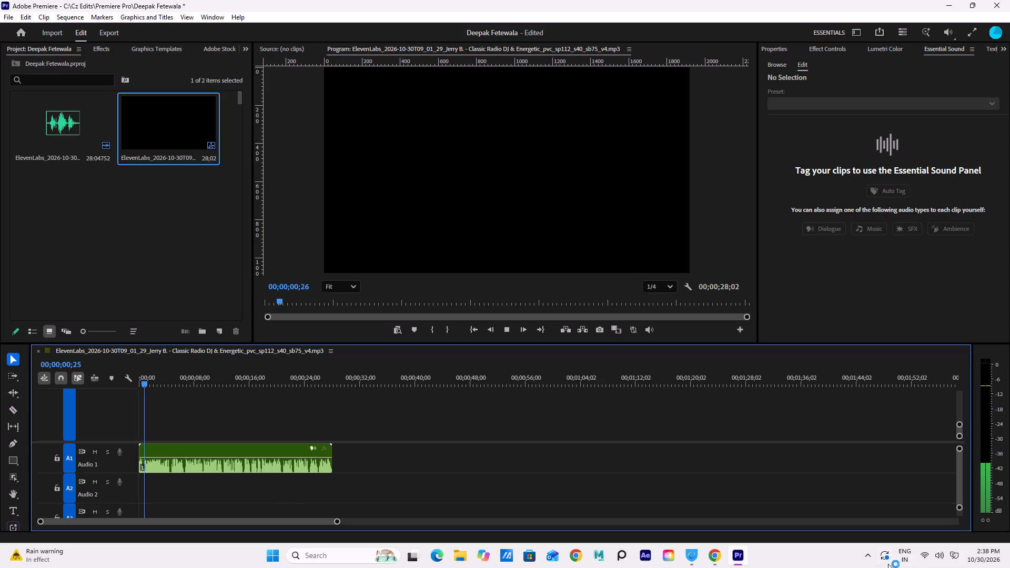
click(934, 559)
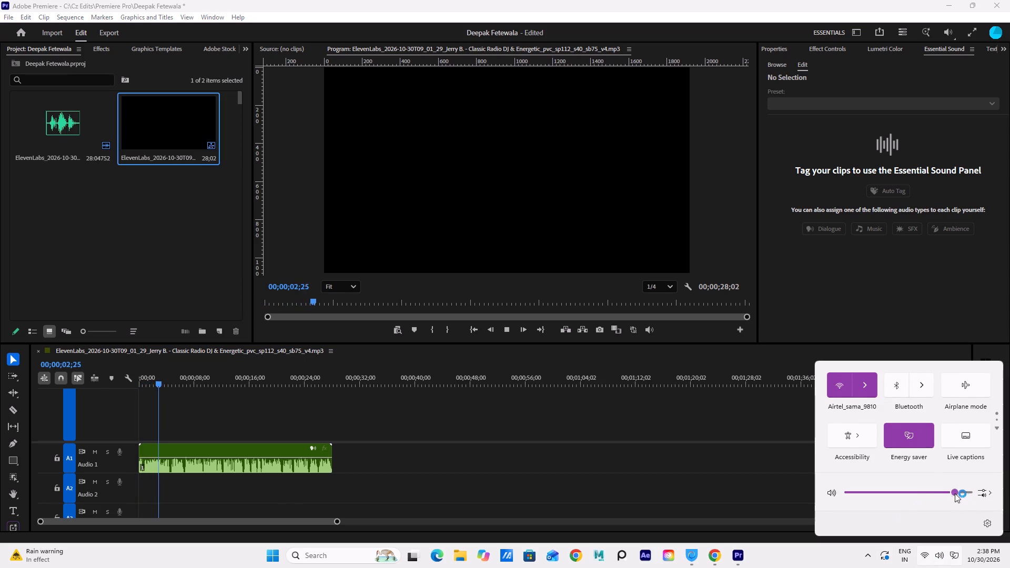
drag(955, 493, 994, 493)
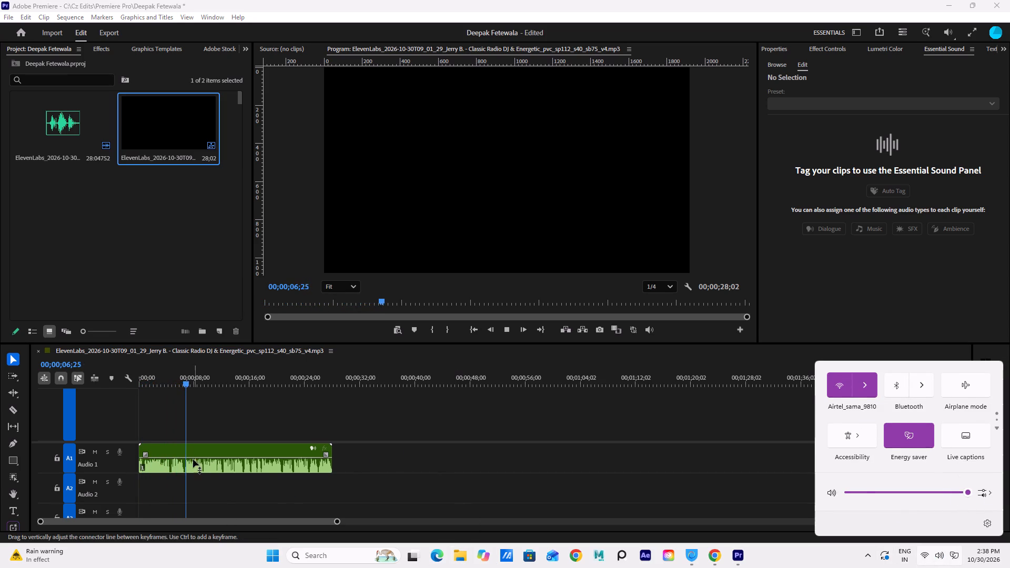
Rescale the timeline horizontally during playback so the whole voice-over clip spans about half of the visible time range.
scroll(193, 459, up, 9)
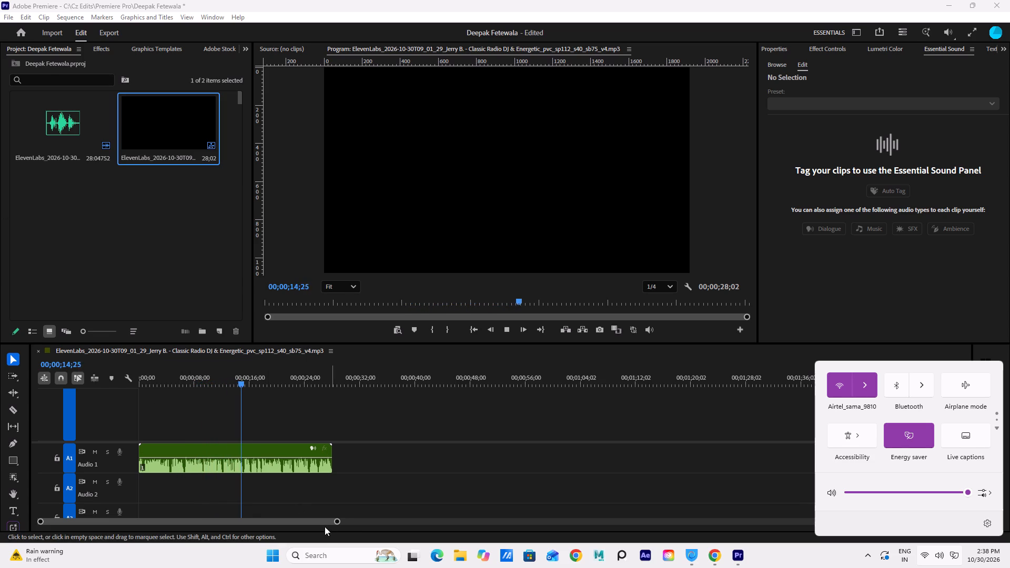
drag(337, 523, 163, 528)
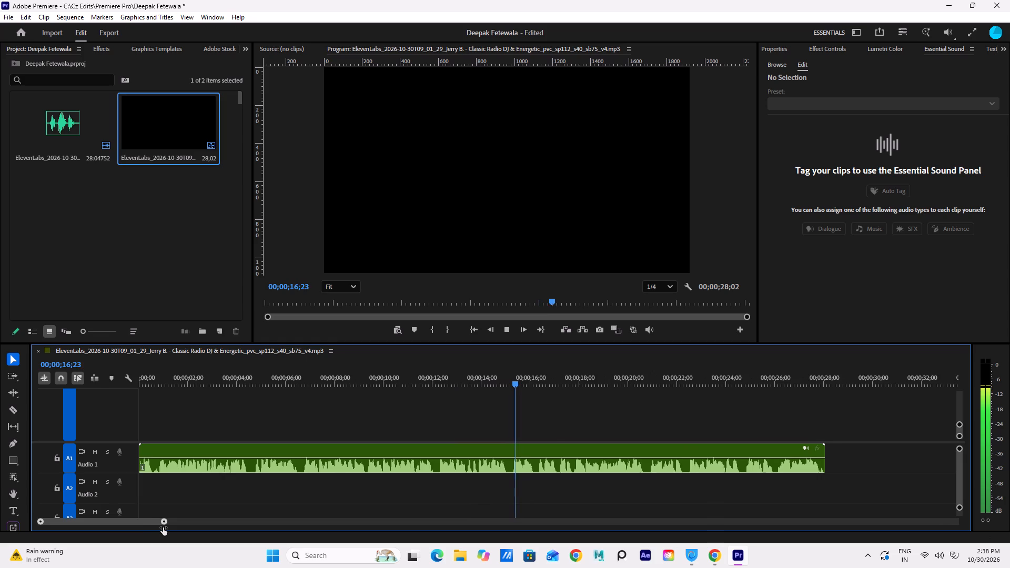
drag(163, 528, 169, 531)
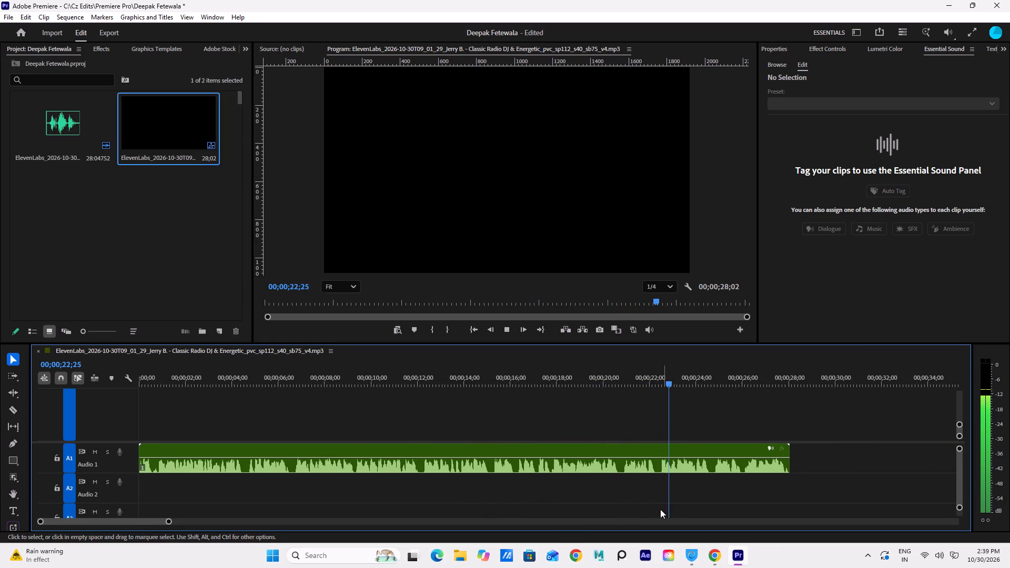
drag(167, 522, 220, 528)
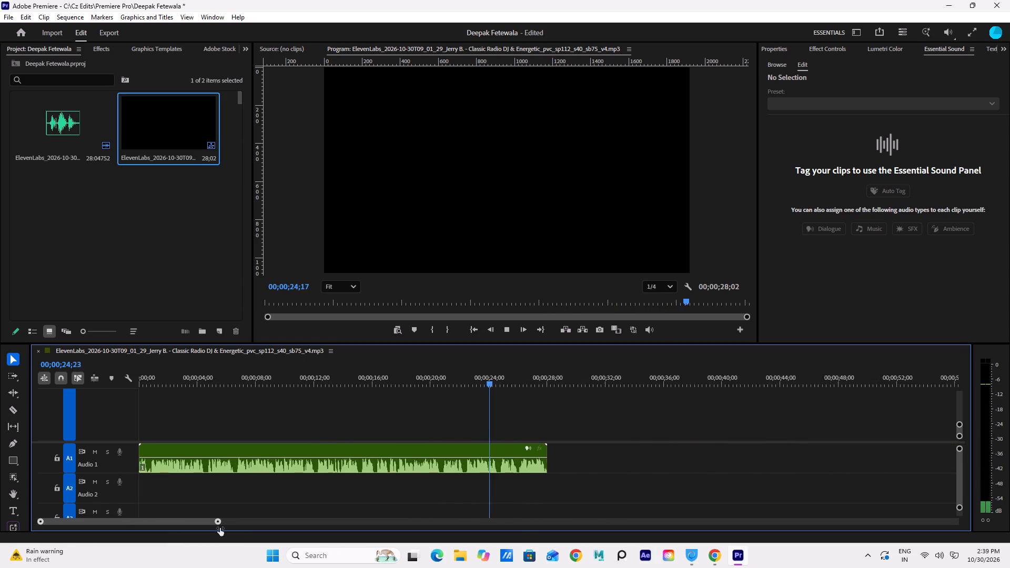
Play the voice-over from the start to 00;00;04;13, then split it there and again 10 frames on, isolating the silent pause.
drag(220, 528, 99, 531)
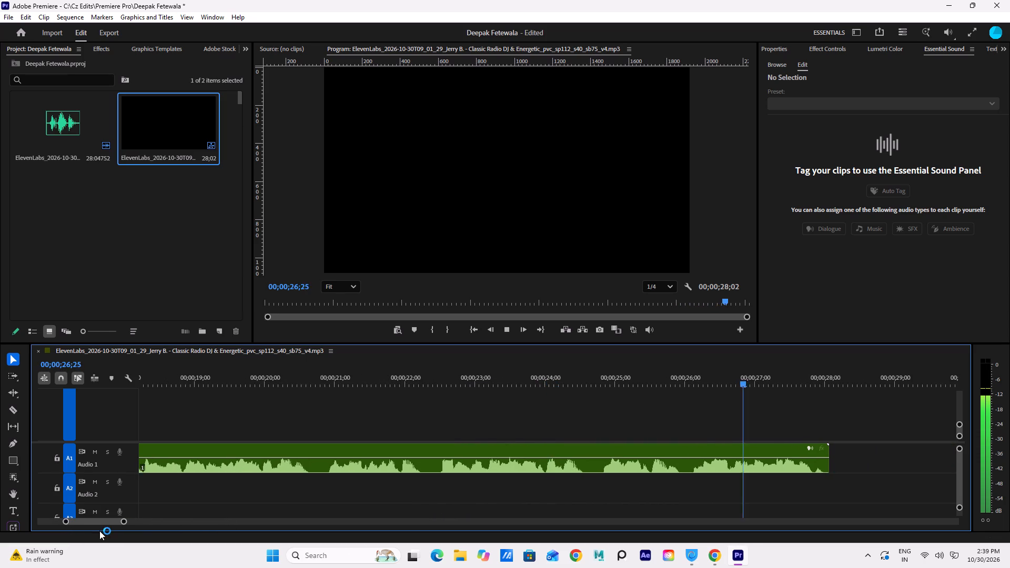
key(Return)
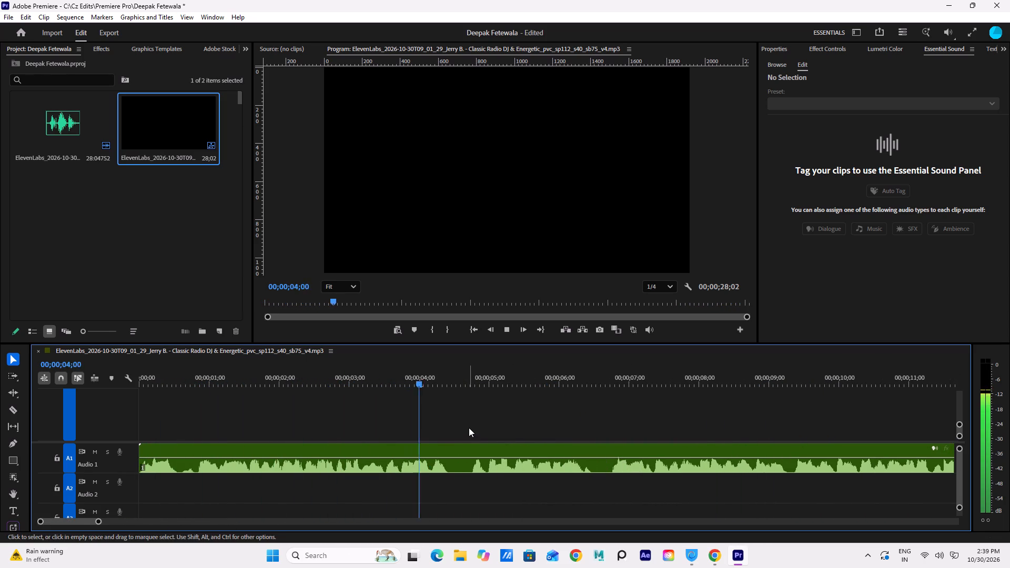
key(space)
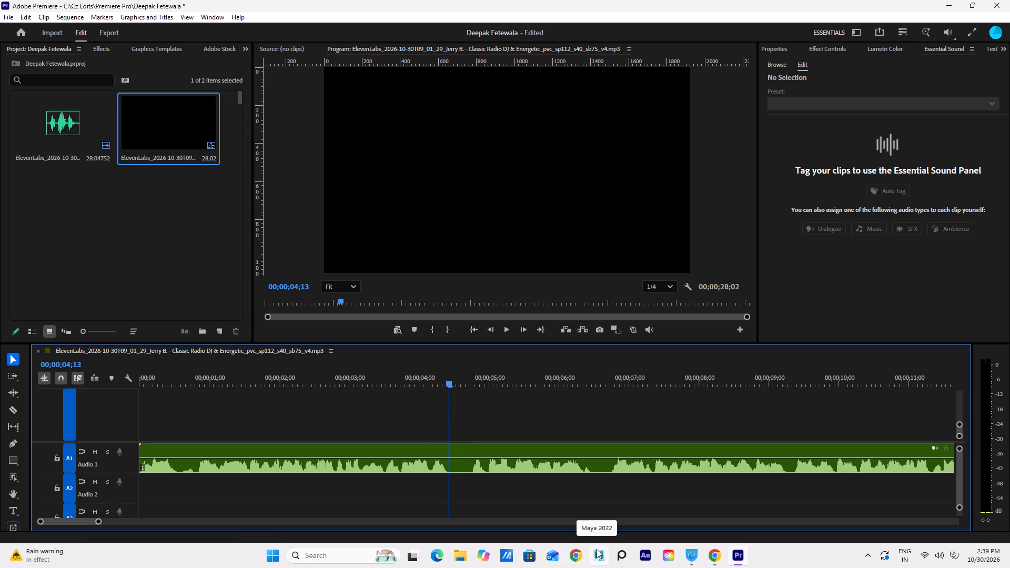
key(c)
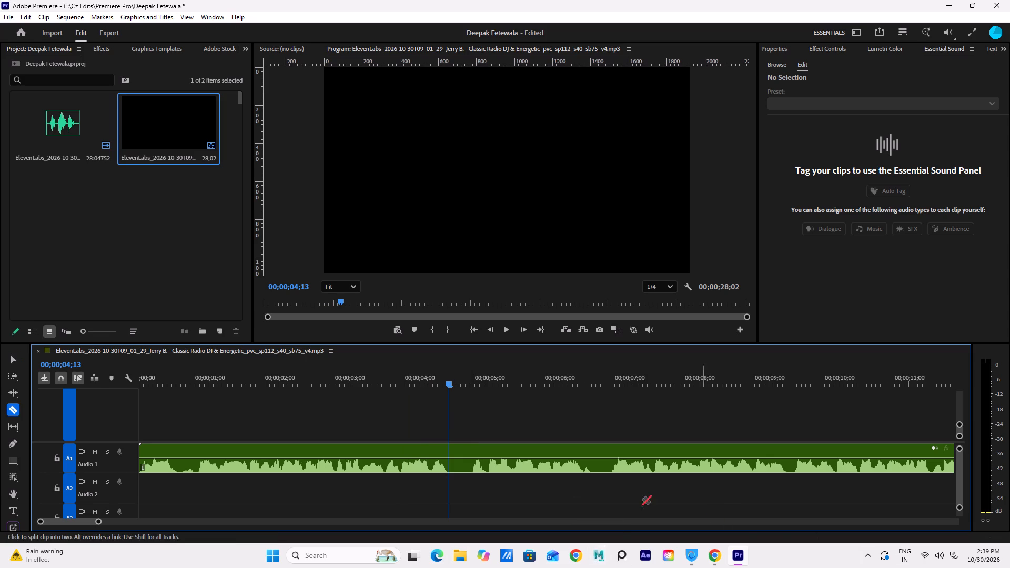
click(449, 454)
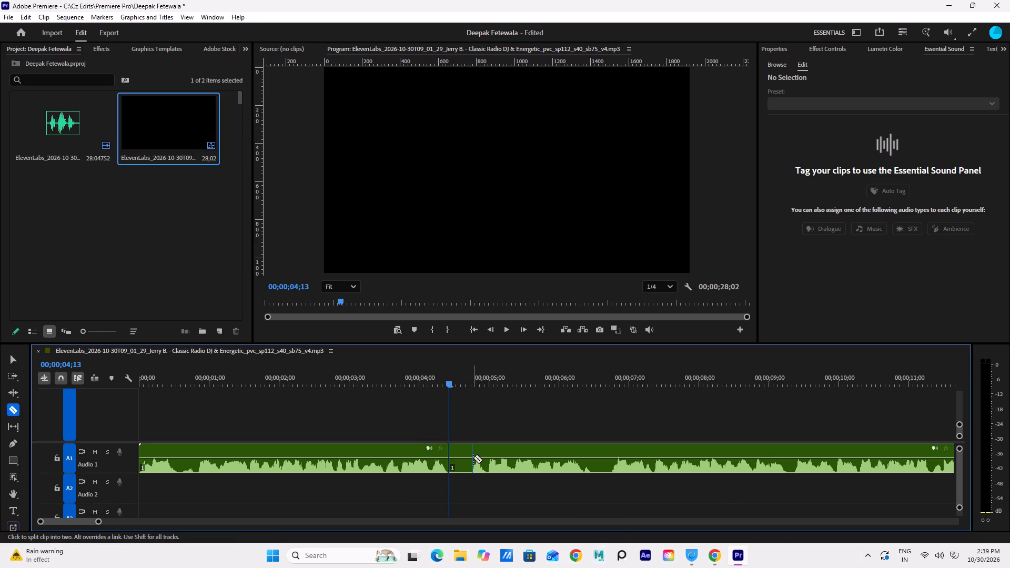
click(471, 458)
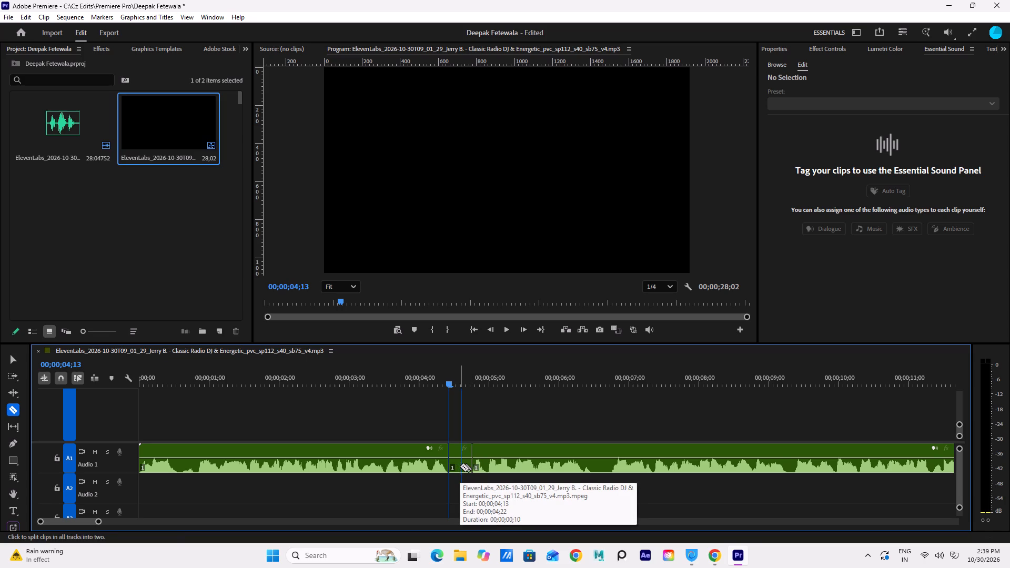
key(ctrl+shift+c)
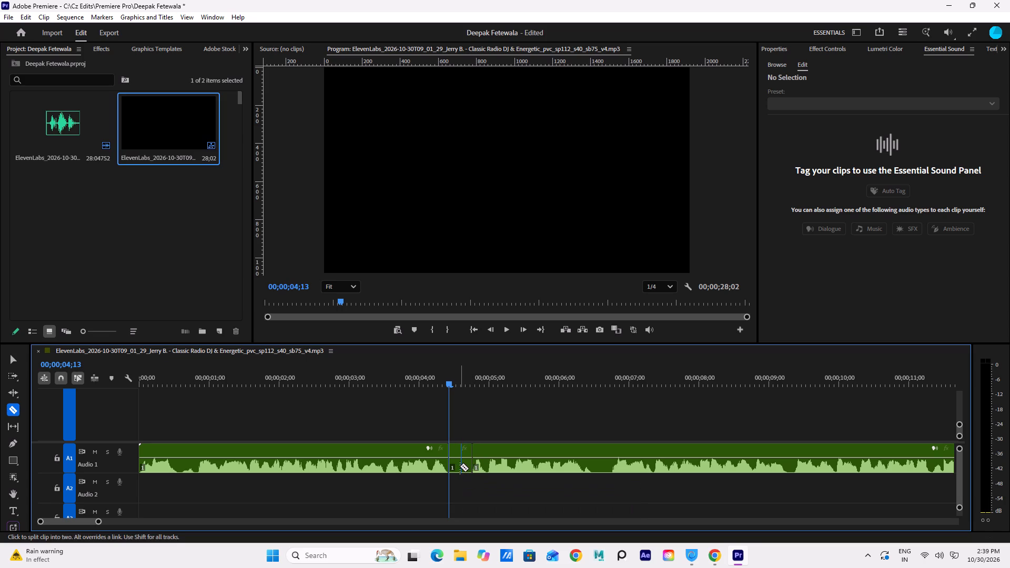
key(ctrl+shift+k)
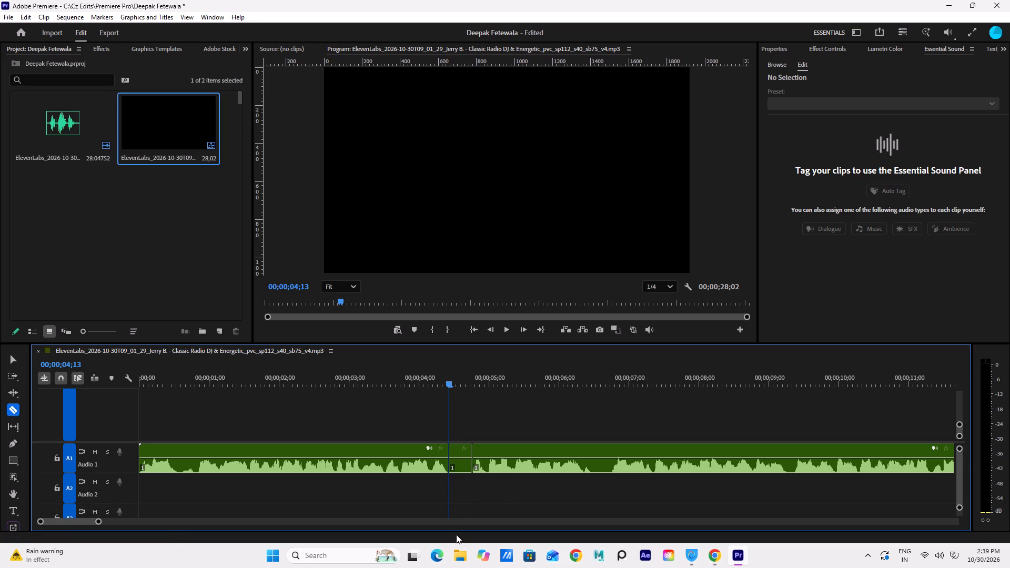
Delete the isolated silent segment starting at 00;00;04;13 and close the gap it leaves on Audio 1.
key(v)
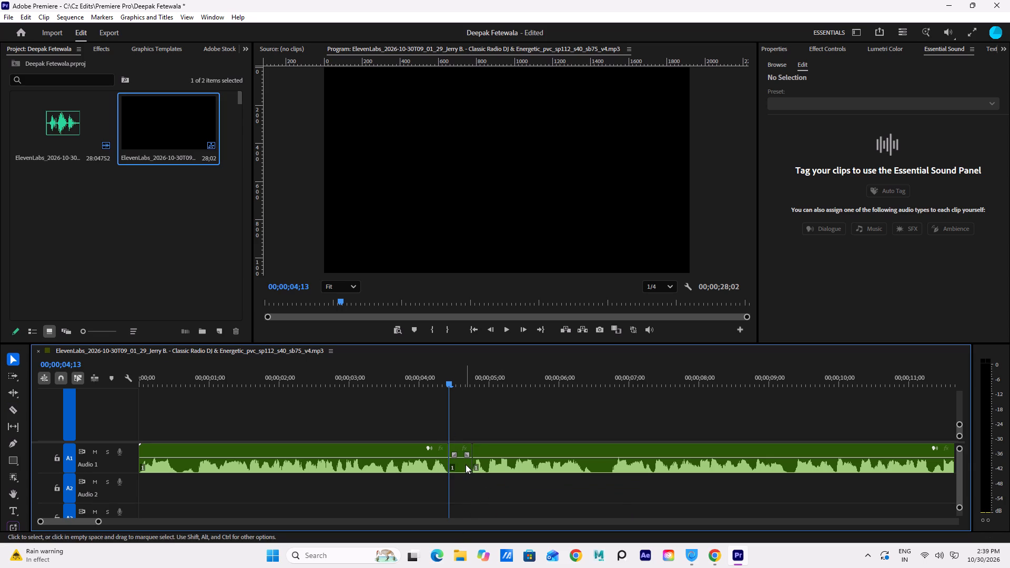
click(466, 464)
click(462, 464)
key(Delete)
double_click(460, 460)
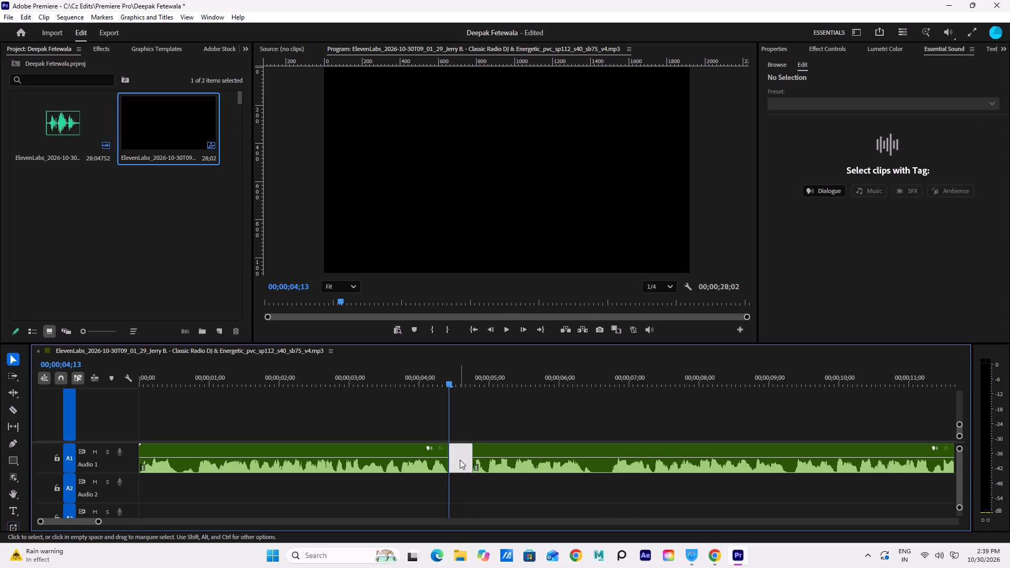
key(Delete)
Play on to 00;00;06;05 and split the voice-over there and where speech resumes, isolating the second silent pause.
click(368, 395)
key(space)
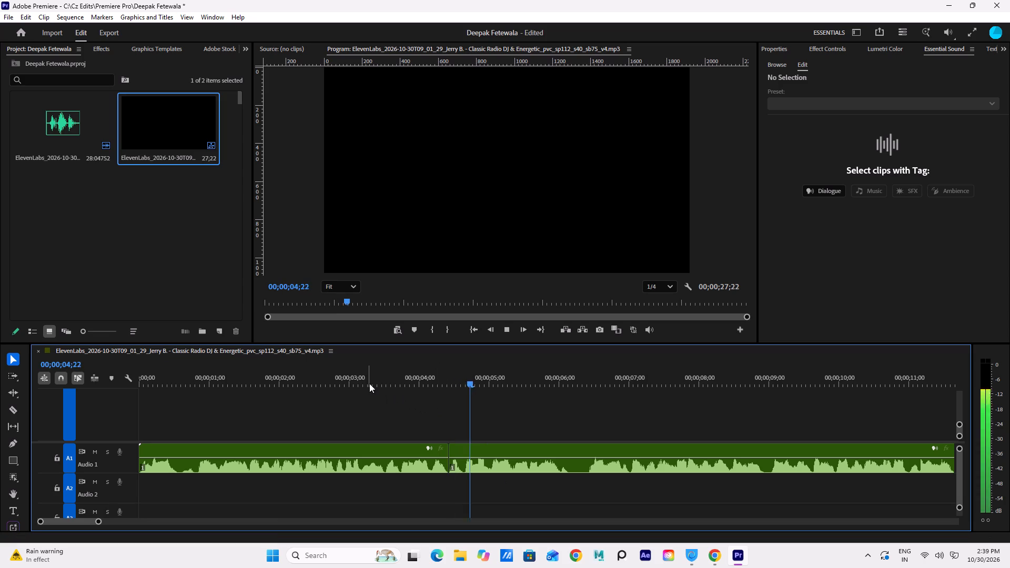
click(369, 383)
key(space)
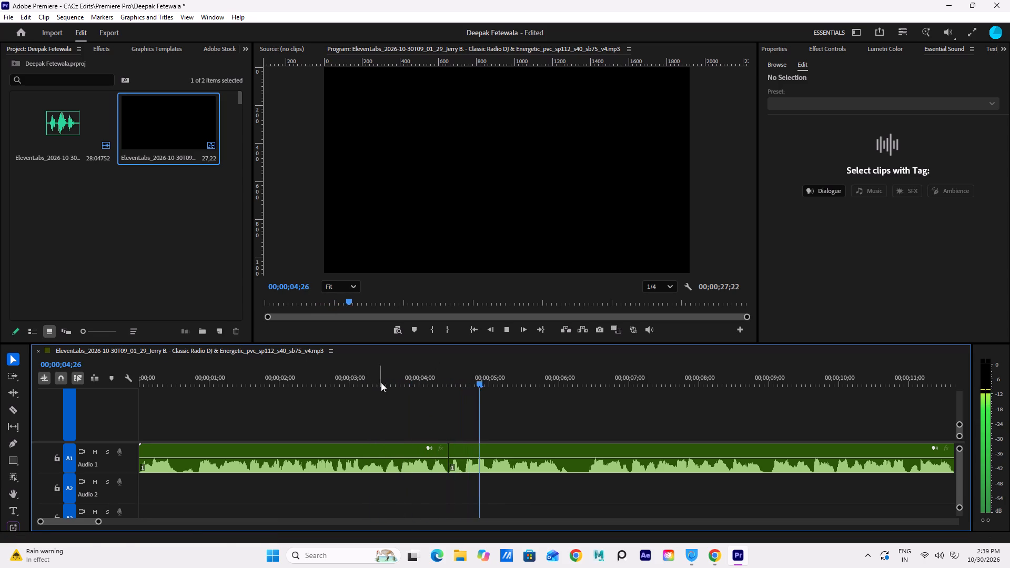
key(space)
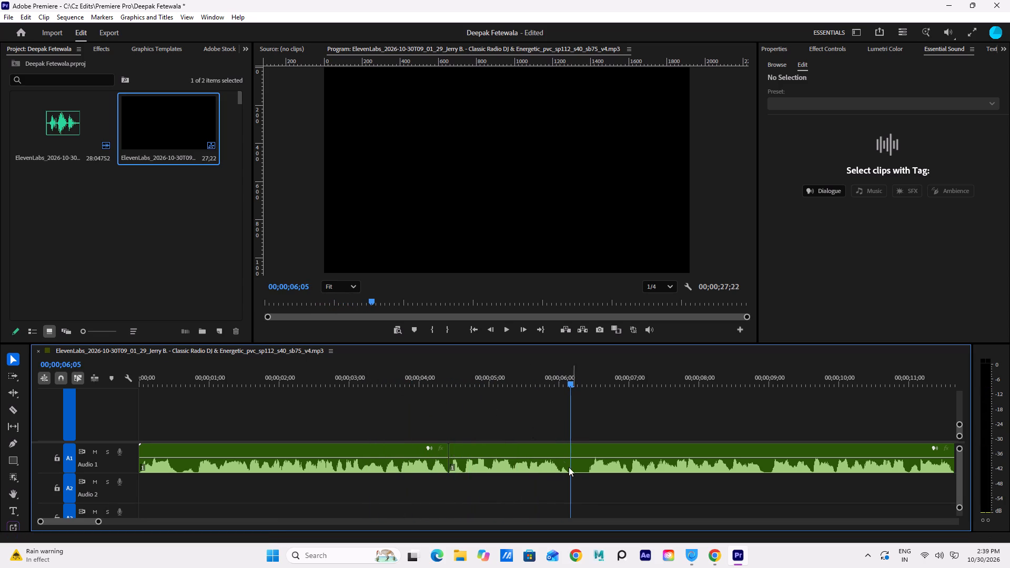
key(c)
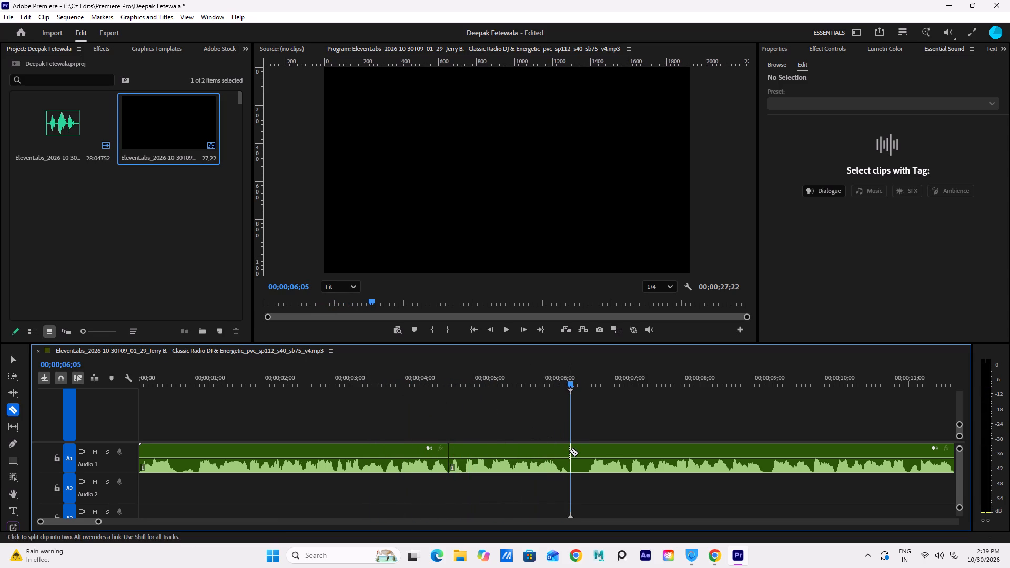
click(570, 455)
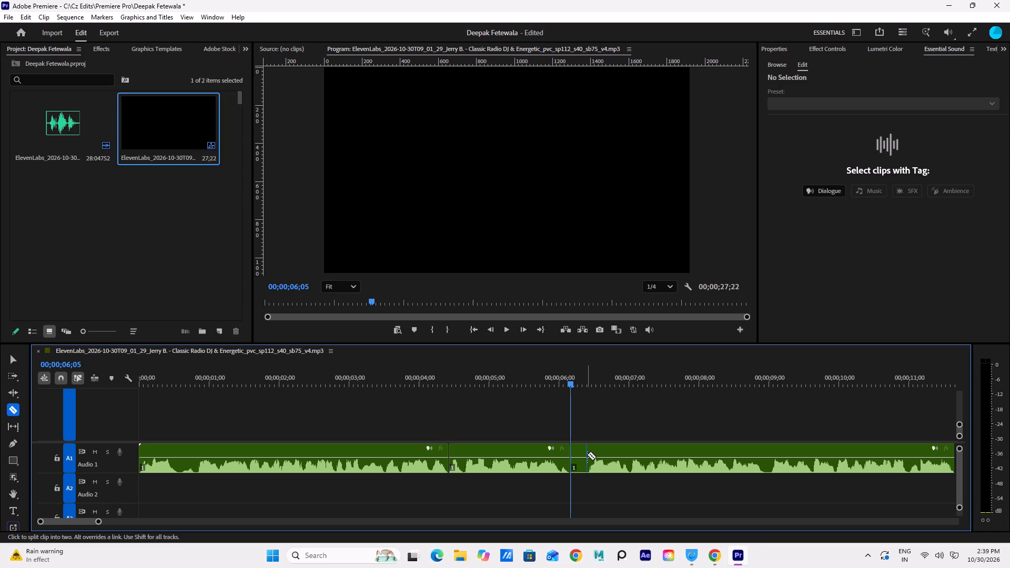
click(587, 454)
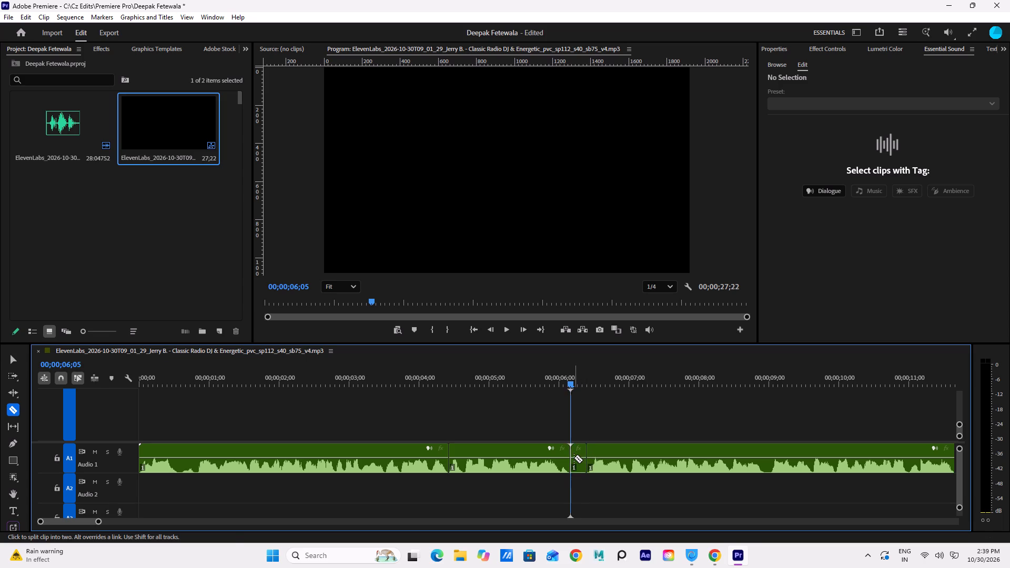
Delete the isolated silent segment starting at 00;00;06;05 and close the gap it leaves on Audio 1.
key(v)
click(577, 458)
key(Delete)
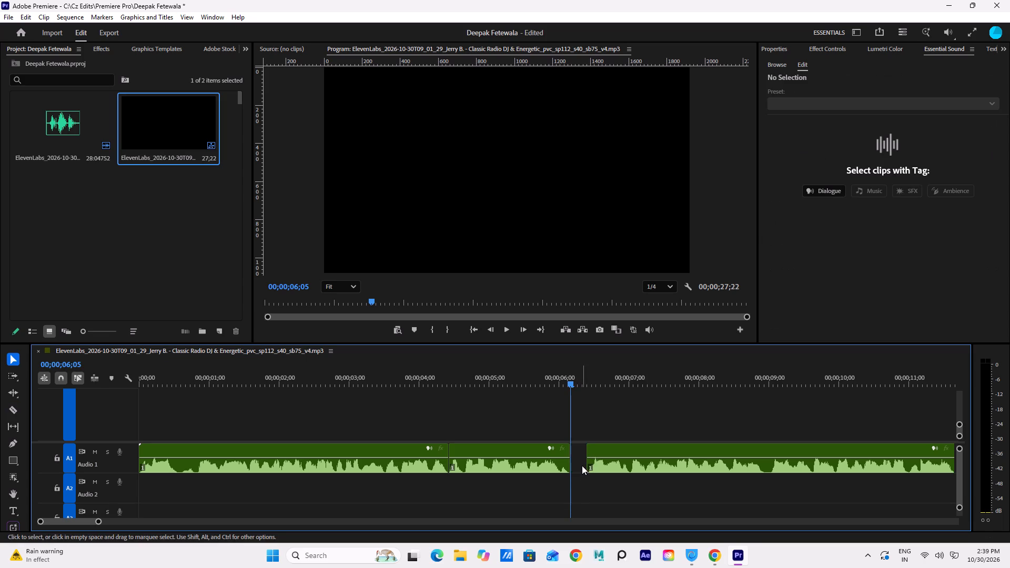
double_click(582, 464)
key(Delete)
click(509, 409)
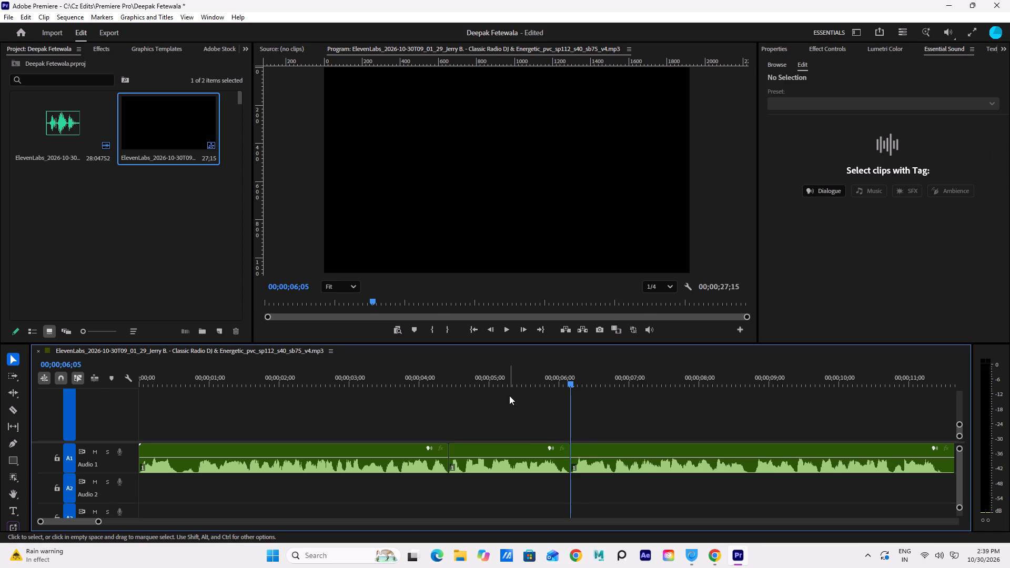
Play on past 00;00;11;00, then split the voice-over at 00;00;11;15 and again 7 frames on, isolating the third silent pause.
click(510, 384)
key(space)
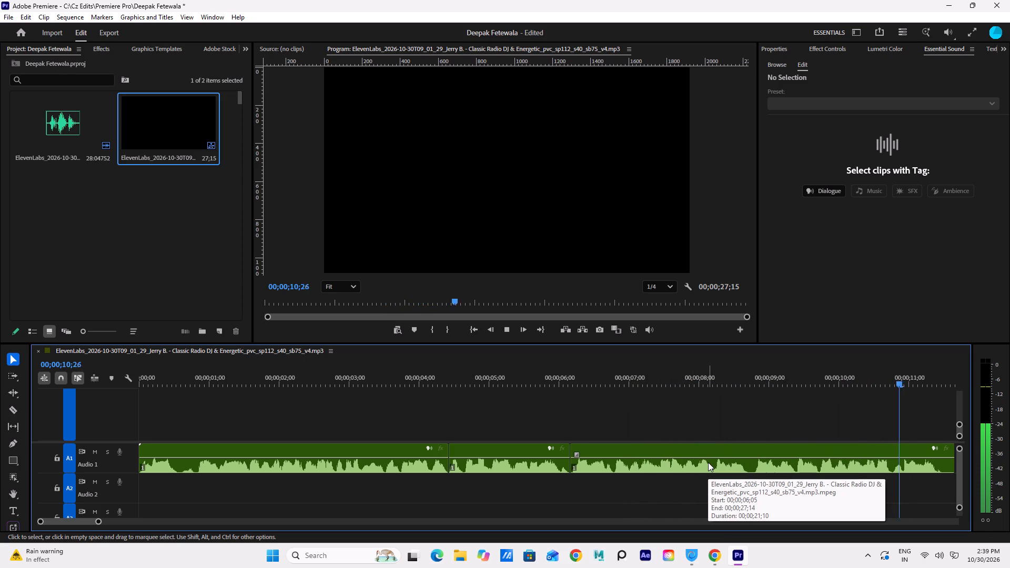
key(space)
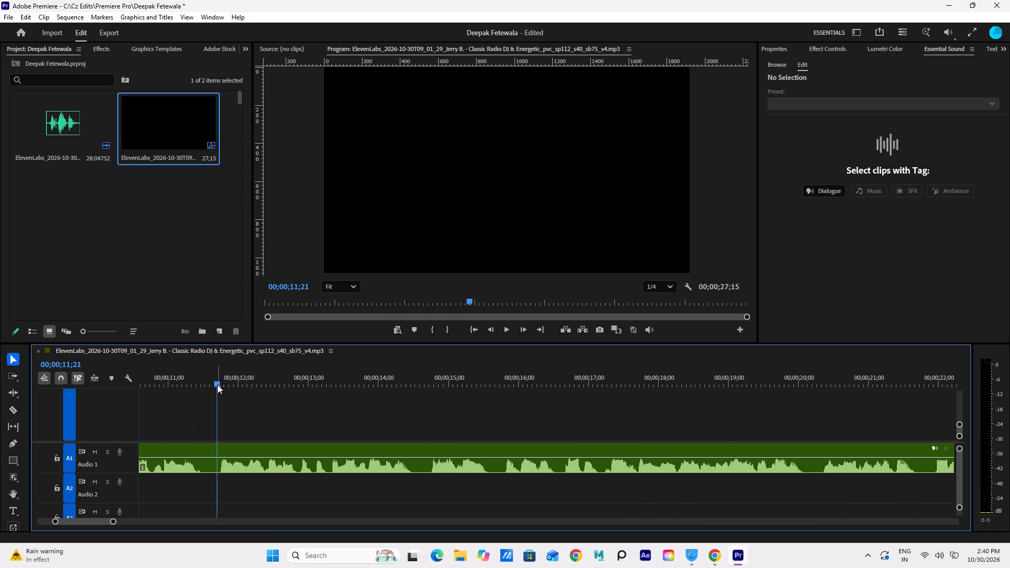
drag(217, 384, 200, 423)
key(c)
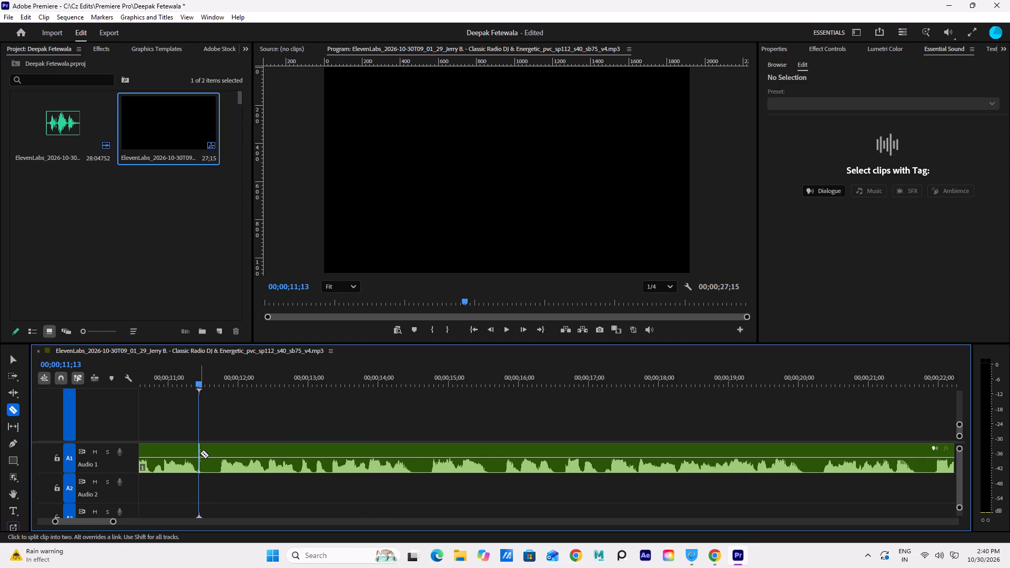
click(202, 455)
key(ctrl+z)
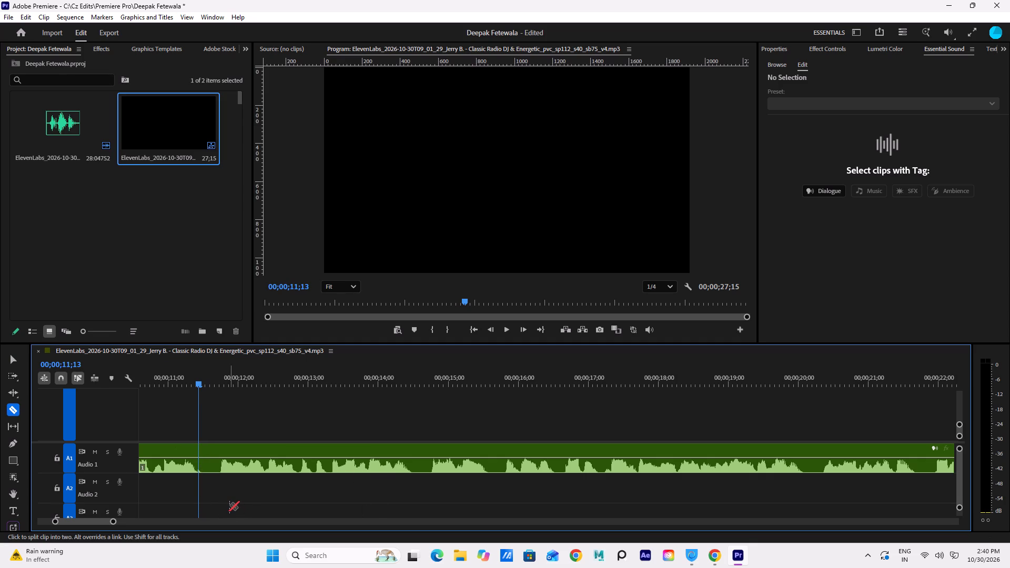
drag(197, 385, 201, 394)
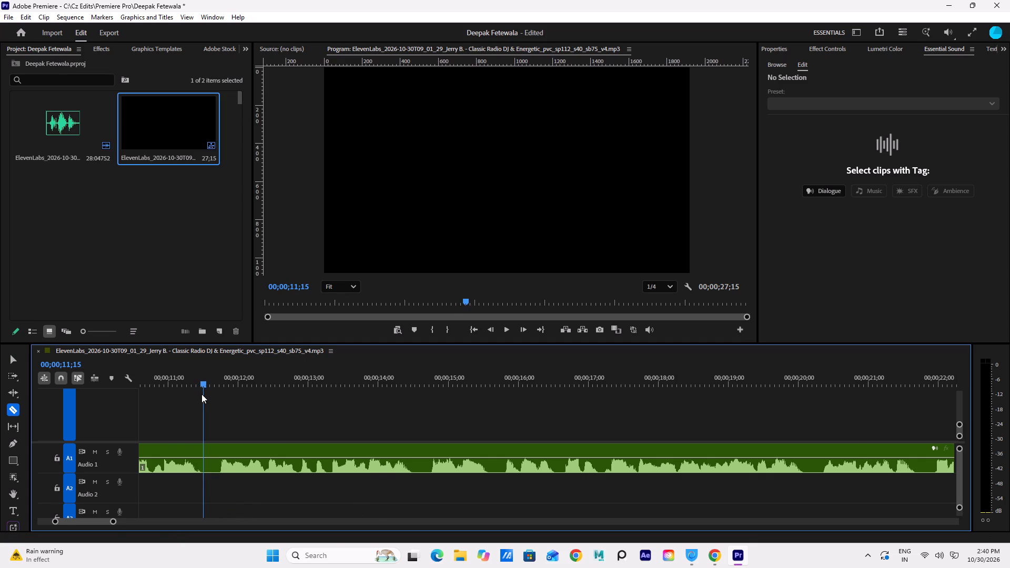
drag(201, 394, 203, 394)
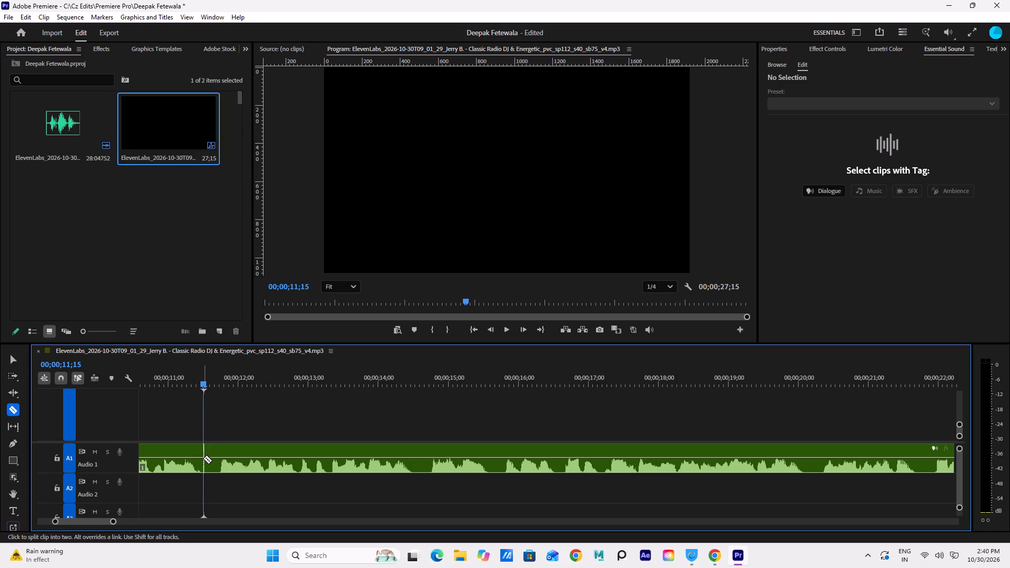
click(203, 458)
click(219, 462)
Ripple-delete the isolated silent segment starting at 00;00;11;15 on Audio 1.
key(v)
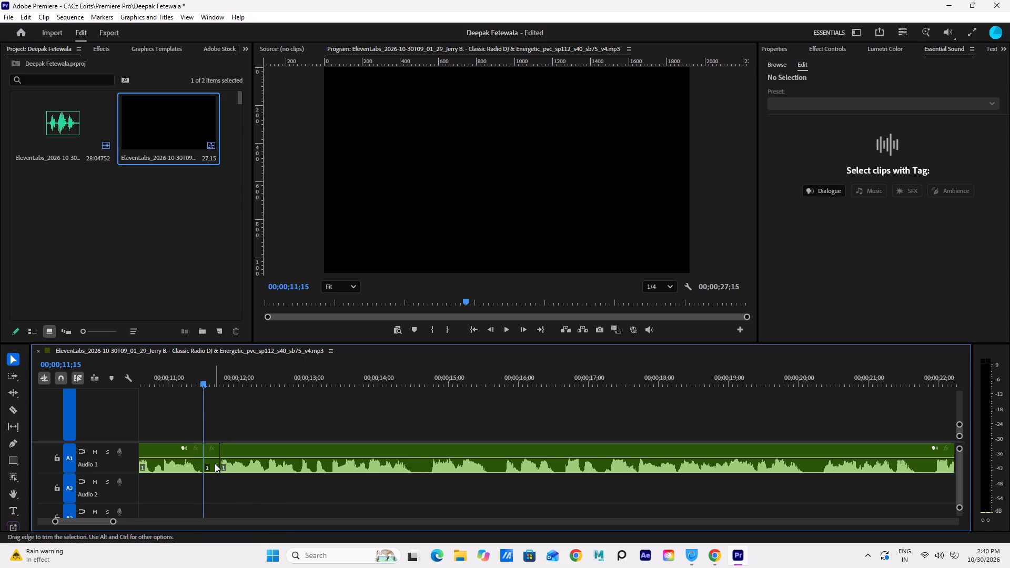
double_click(215, 463)
click(224, 492)
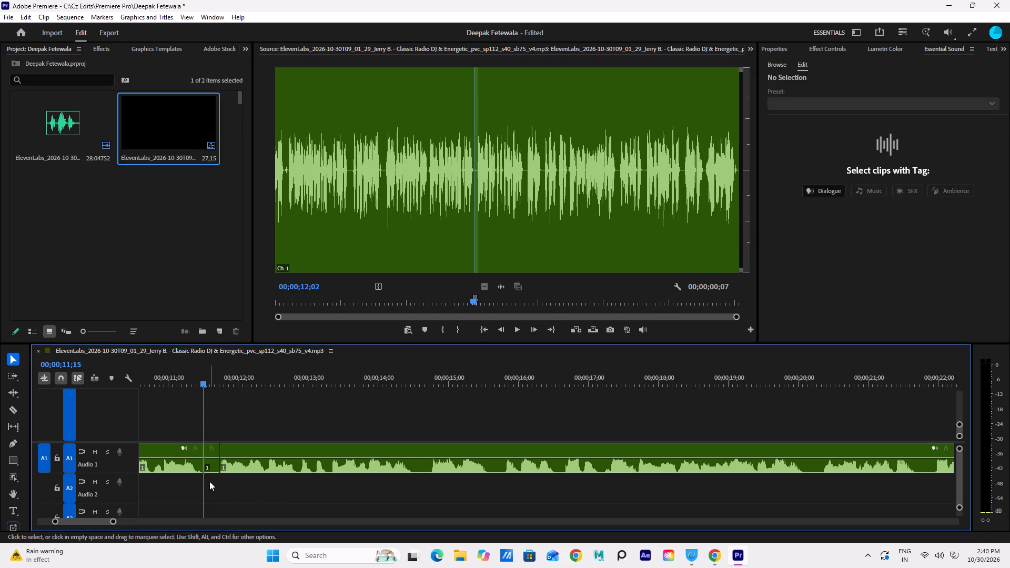
drag(209, 485, 210, 448)
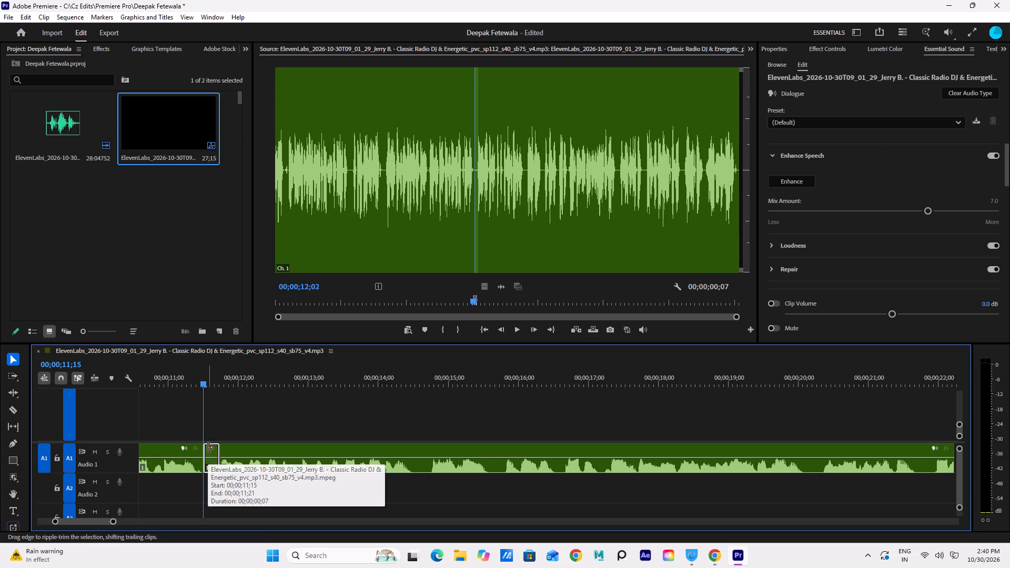
key(ctrl+shift+Delete)
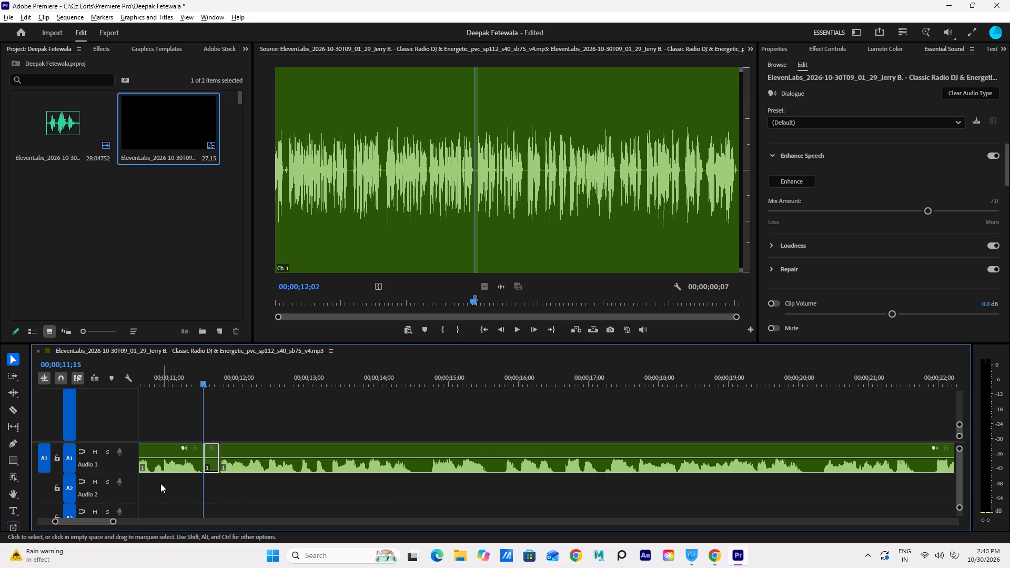
key(alt+shift+Delete)
key(alt+shift+Delete)
key(alt+shift+Delete)
click(239, 497)
drag(214, 487, 200, 425)
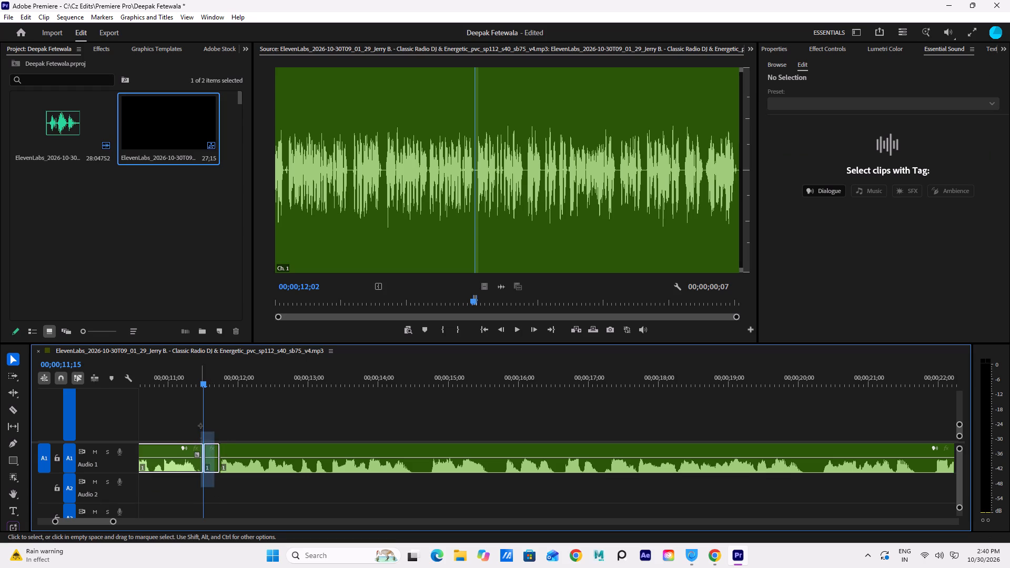
drag(200, 425, 213, 437)
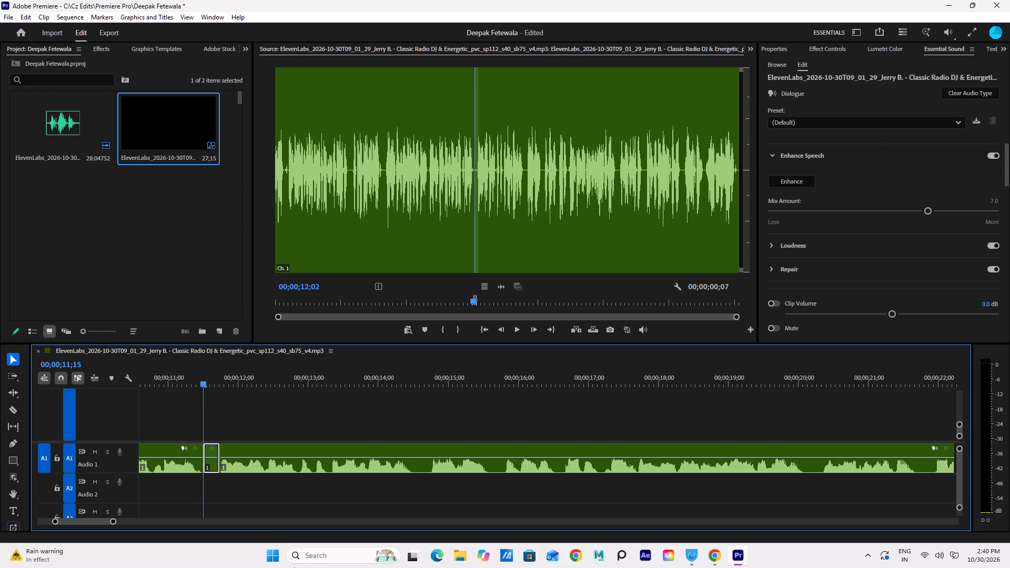
key(shift+Delete)
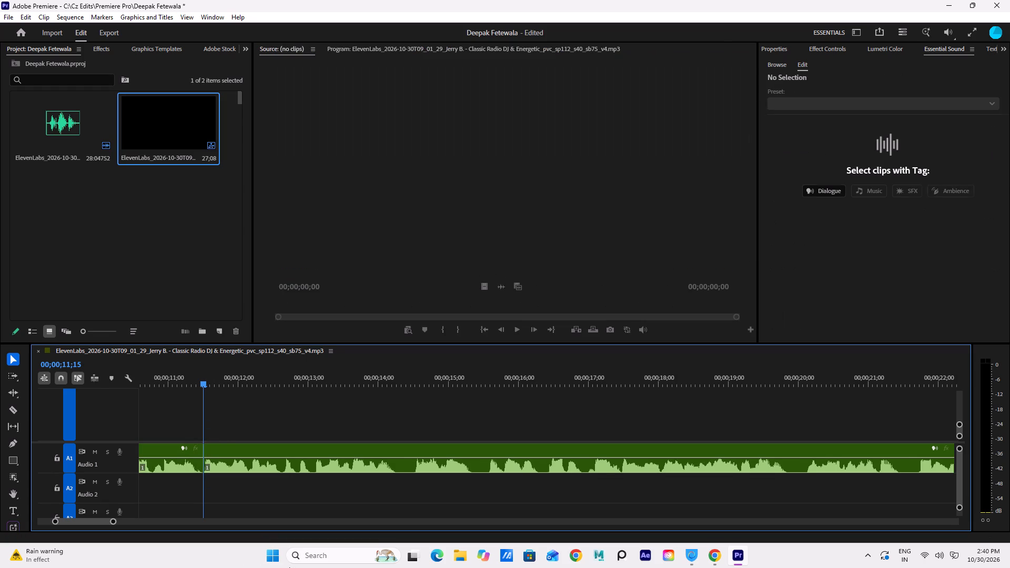
Play the voice-over across the cut at 00;00;11;15 and on to 00;00;14;05 to check the join.
click(169, 386)
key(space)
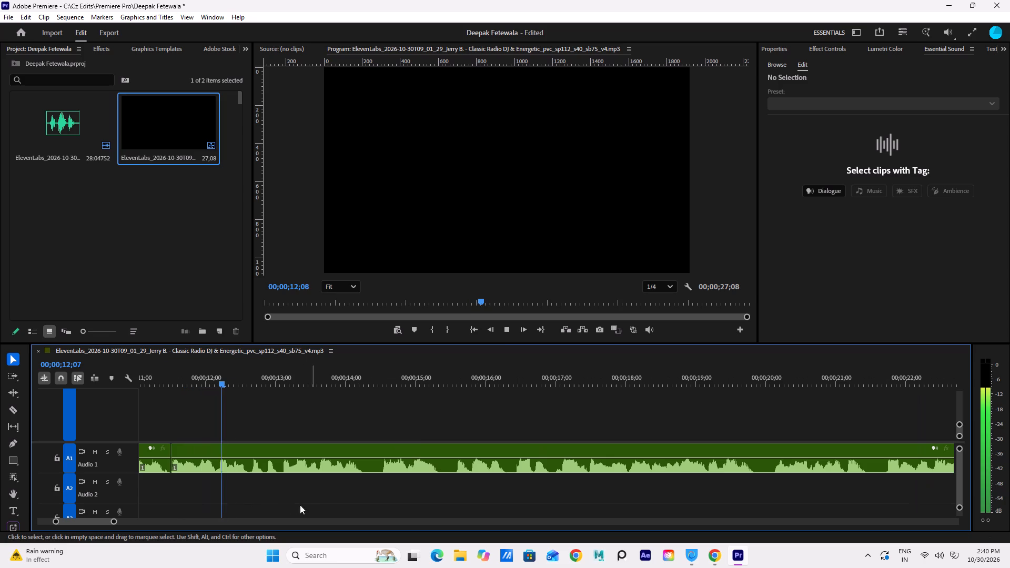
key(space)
click(143, 379)
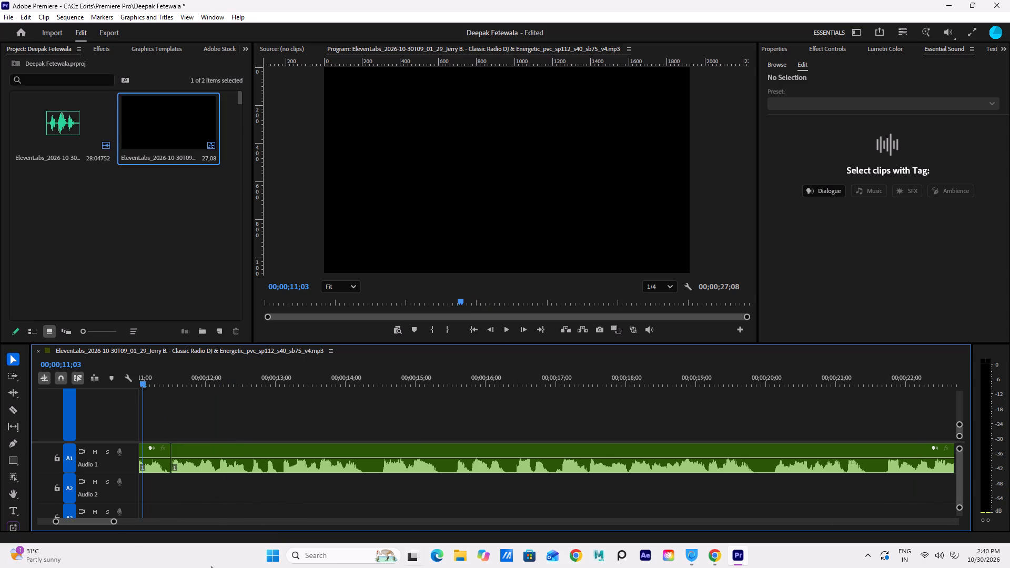
drag(111, 523, 130, 522)
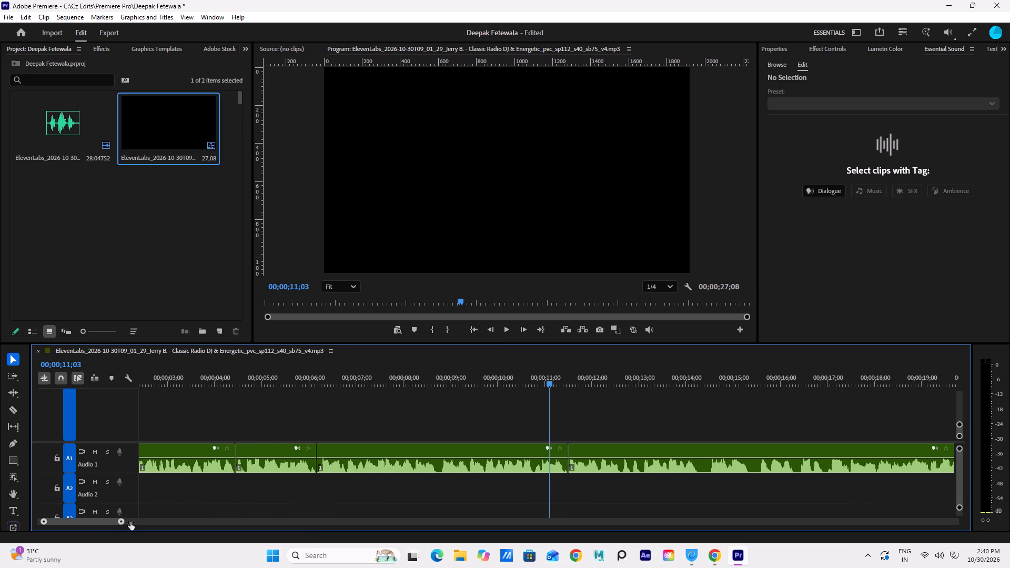
drag(130, 522, 130, 522)
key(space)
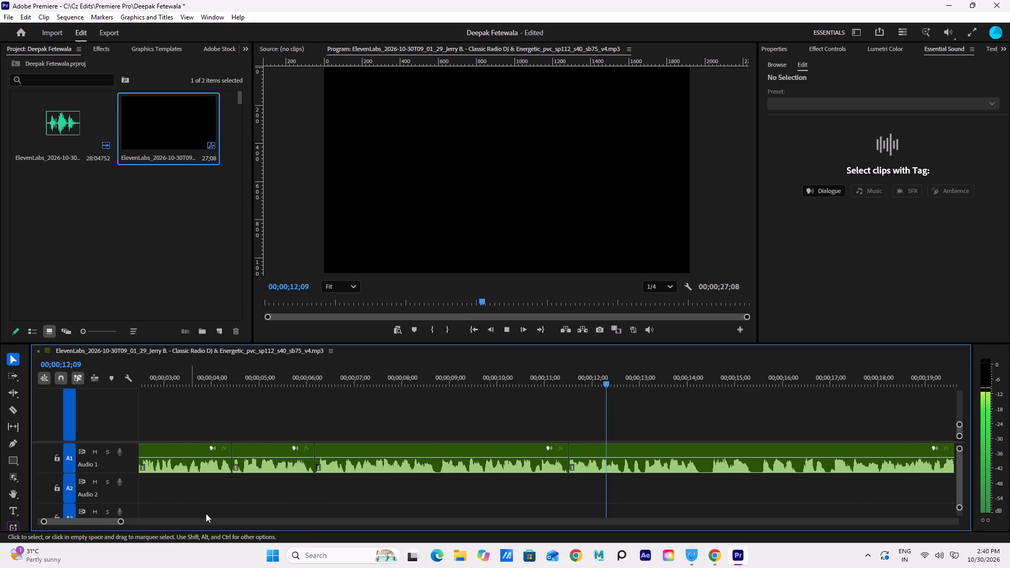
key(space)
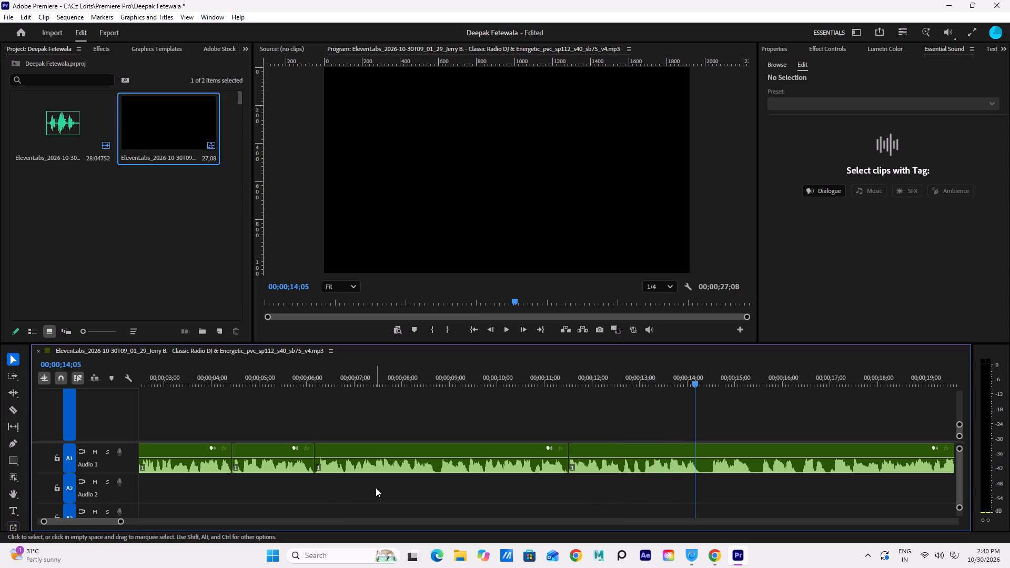
Scrub and play the voice-over between 00;00;13;10 and 00;00;14;16 to locate the next silent pause.
drag(117, 521, 138, 516)
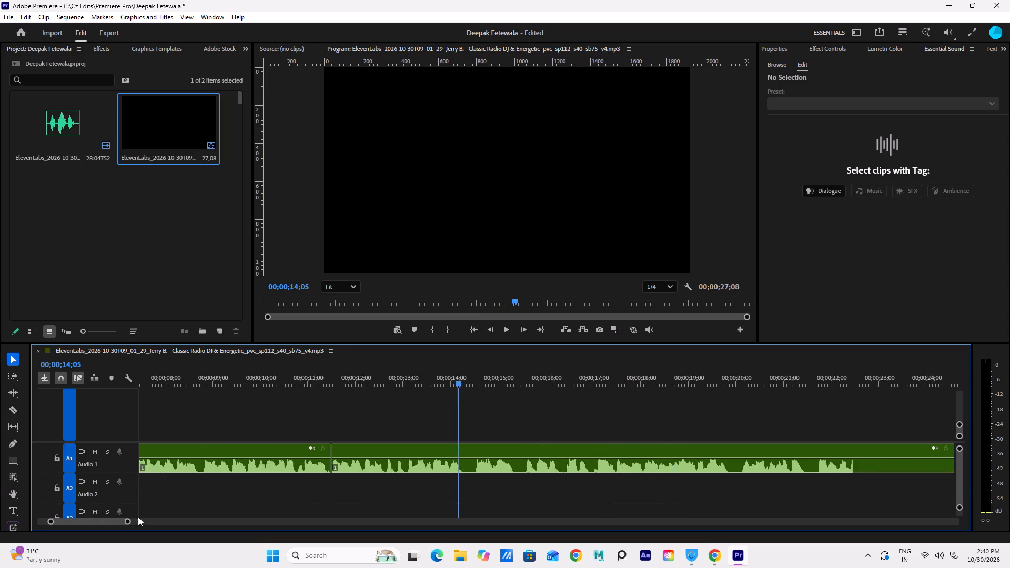
drag(138, 516, 89, 516)
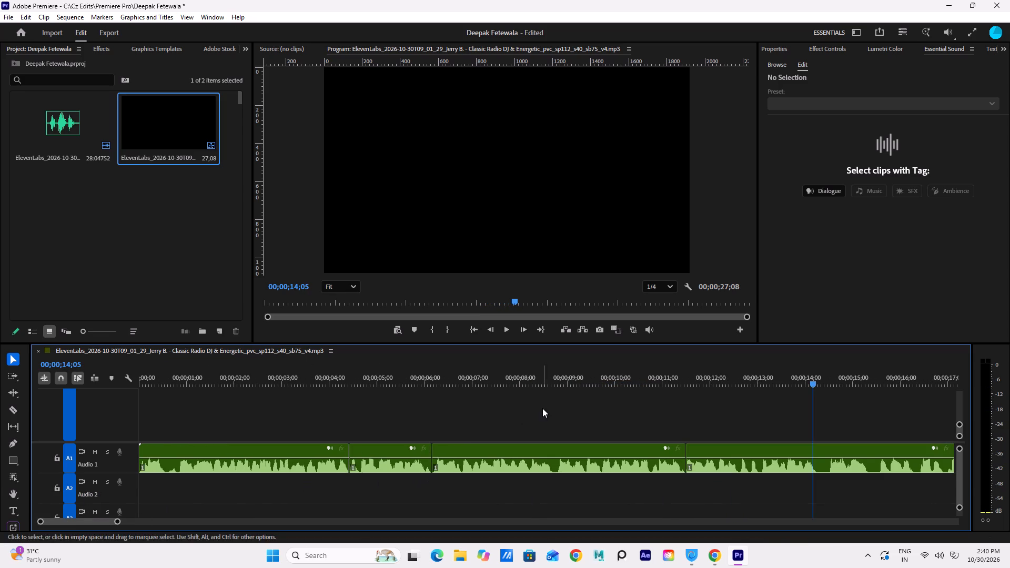
drag(811, 386, 771, 409)
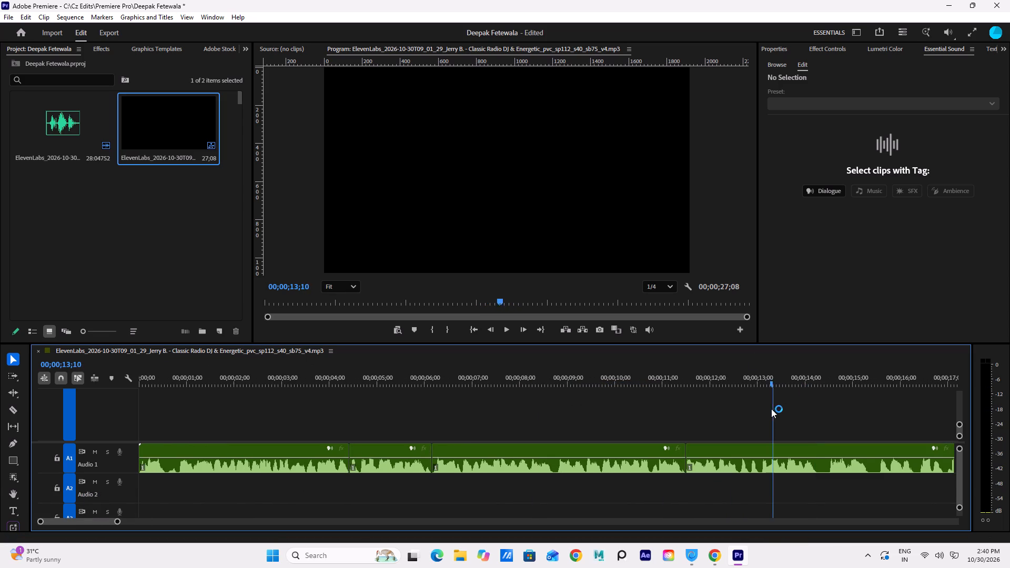
drag(771, 409, 799, 406)
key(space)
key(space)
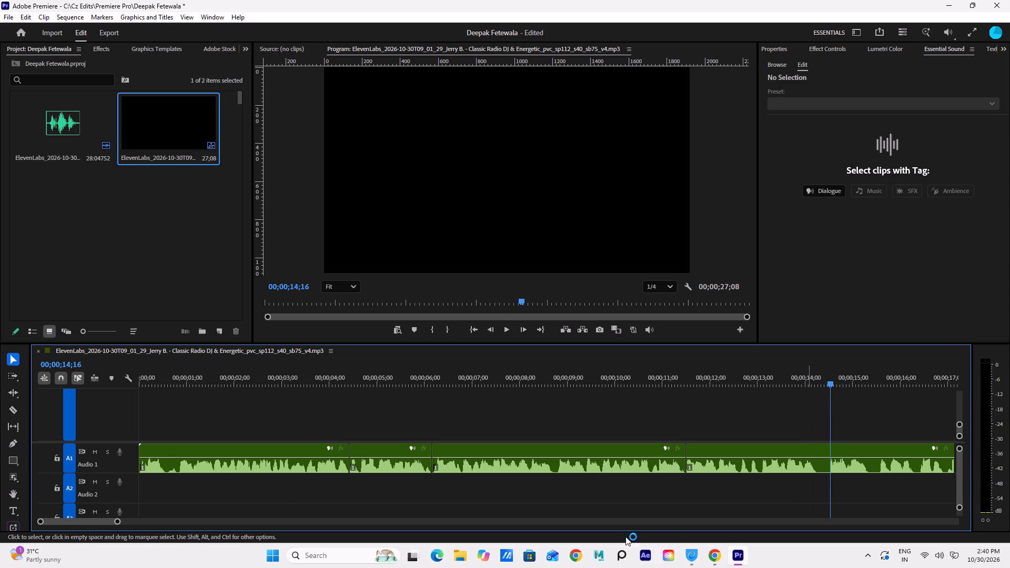
drag(77, 520, 94, 519)
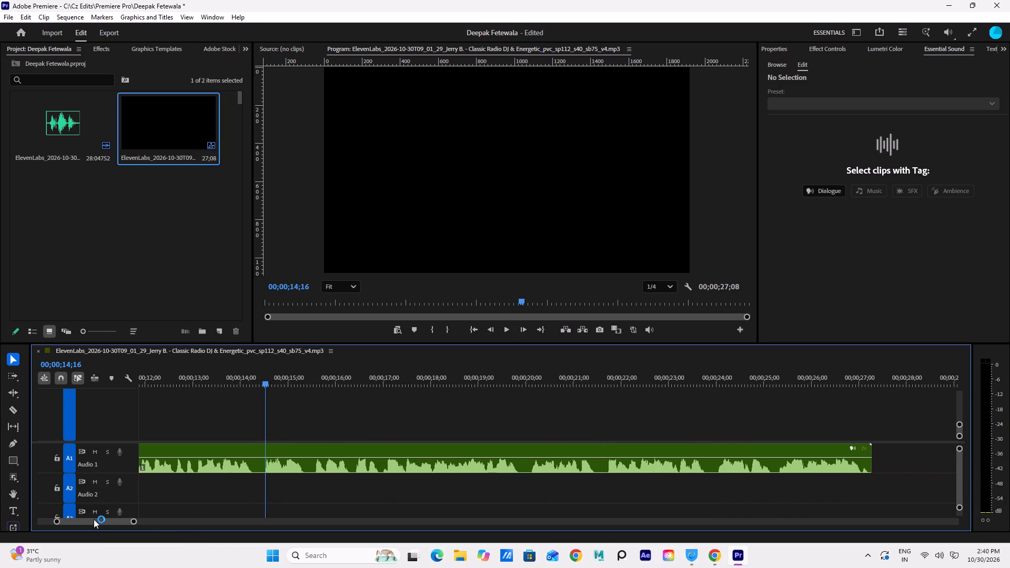
drag(94, 519, 90, 519)
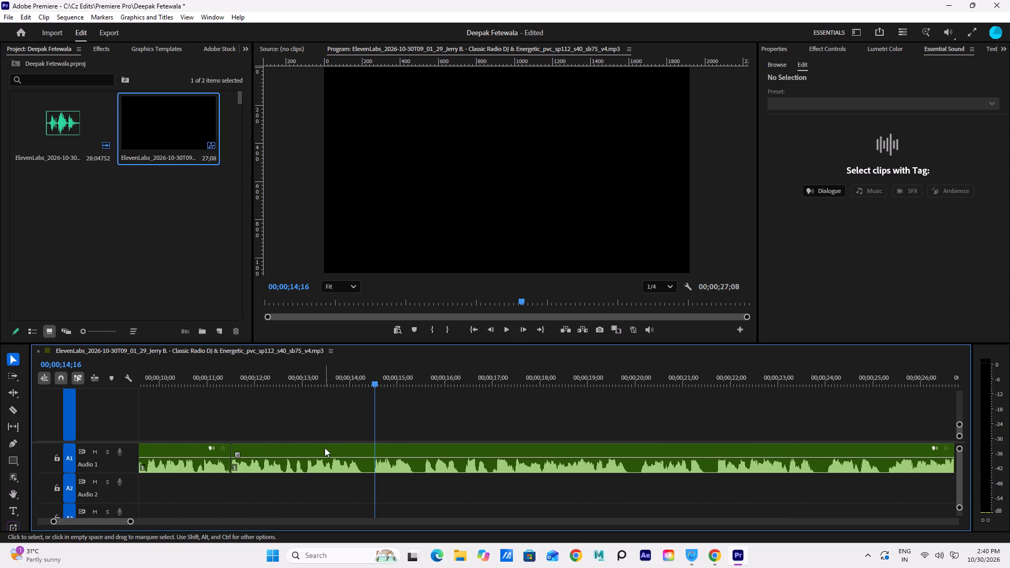
ctrl+scroll(330, 448, up, 4)
ctrl+scroll(335, 449, down, 4)
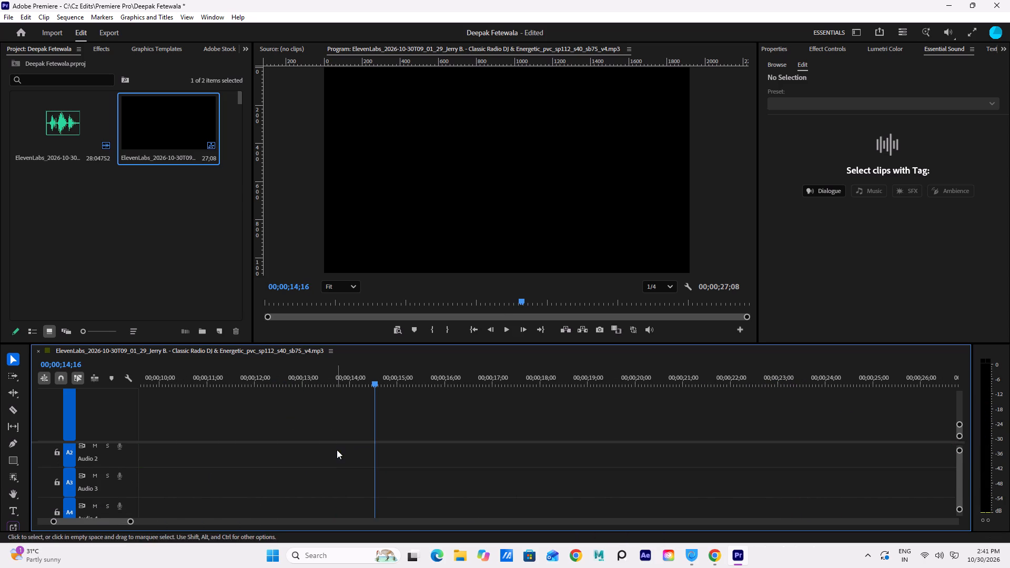
ctrl+scroll(338, 450, up, 12)
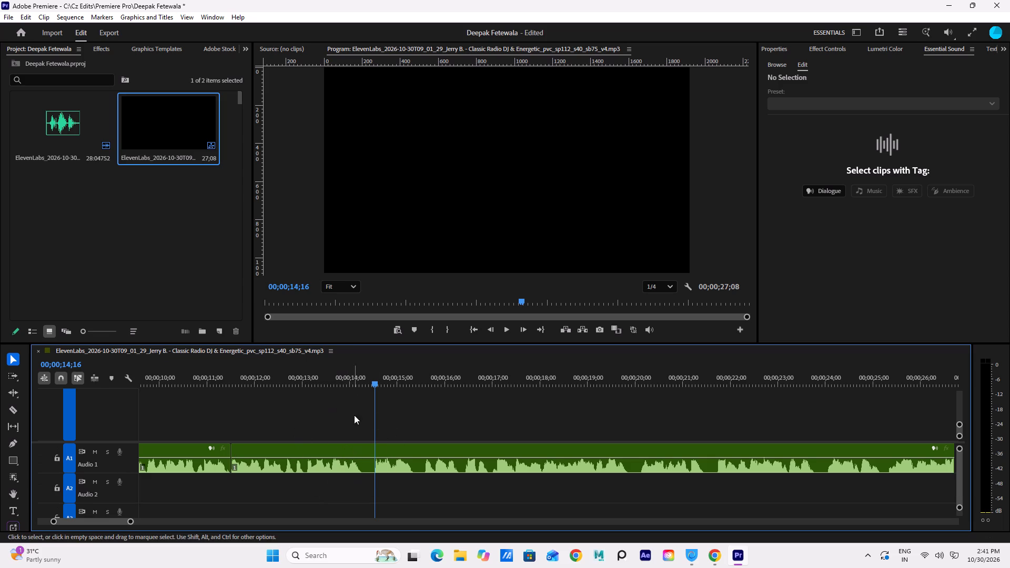
click(326, 386)
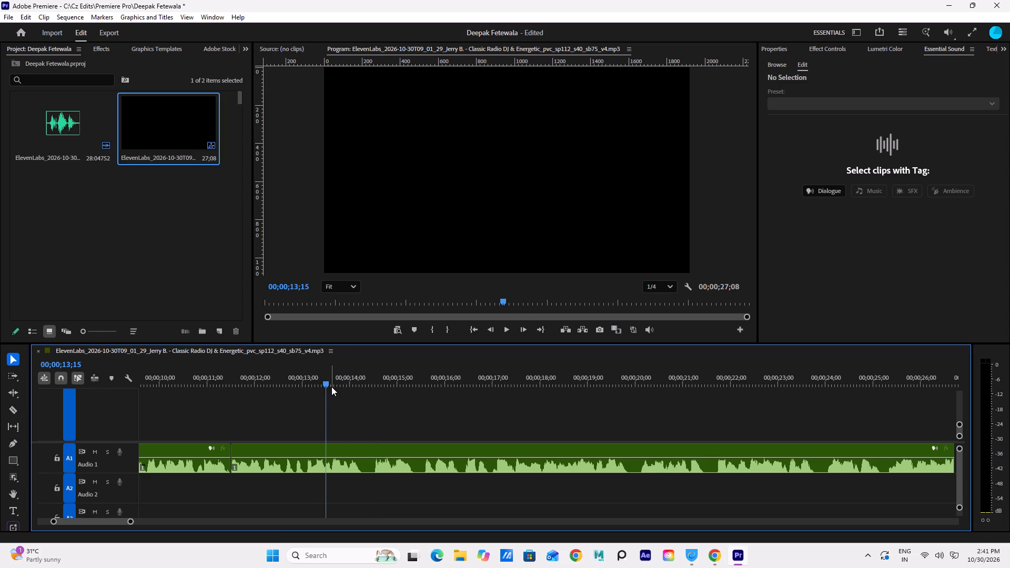
scroll(331, 387, up, 6)
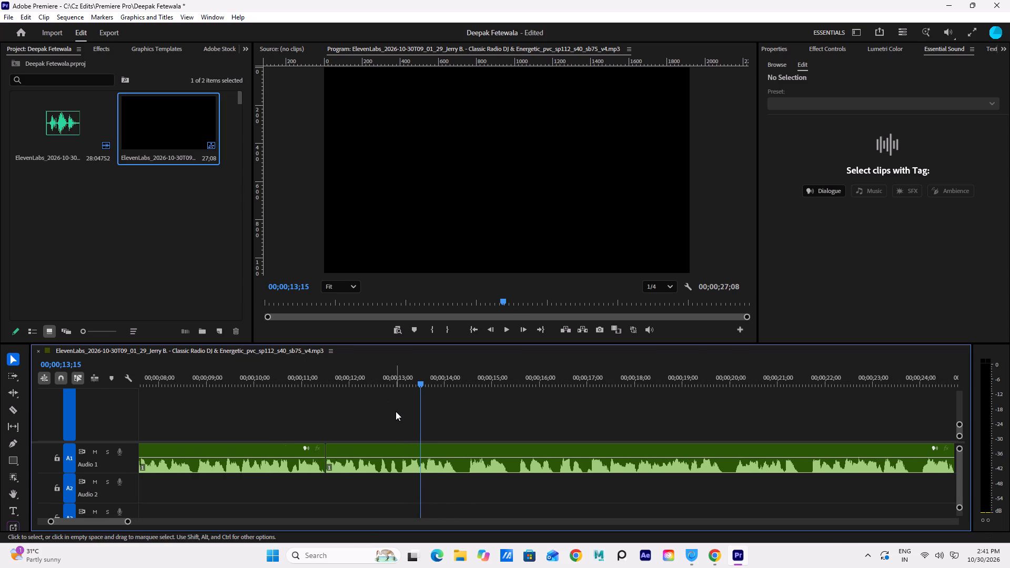
drag(419, 387, 450, 400)
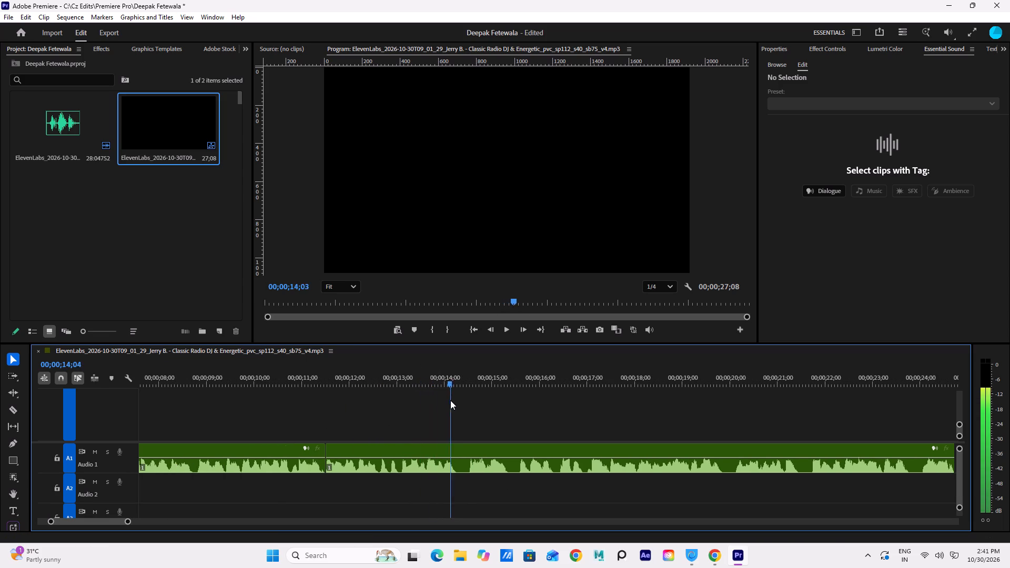
drag(450, 400, 428, 407)
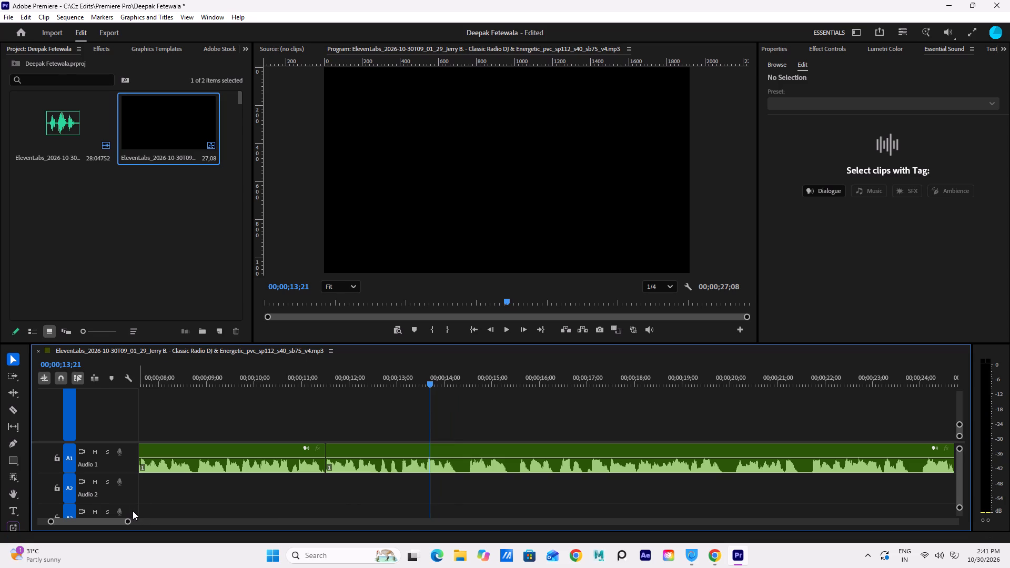
Play up to the fourth silent pause, then split the voice-over at 00;00;14;08 and again 7 frames on to isolate it.
drag(127, 522, 102, 523)
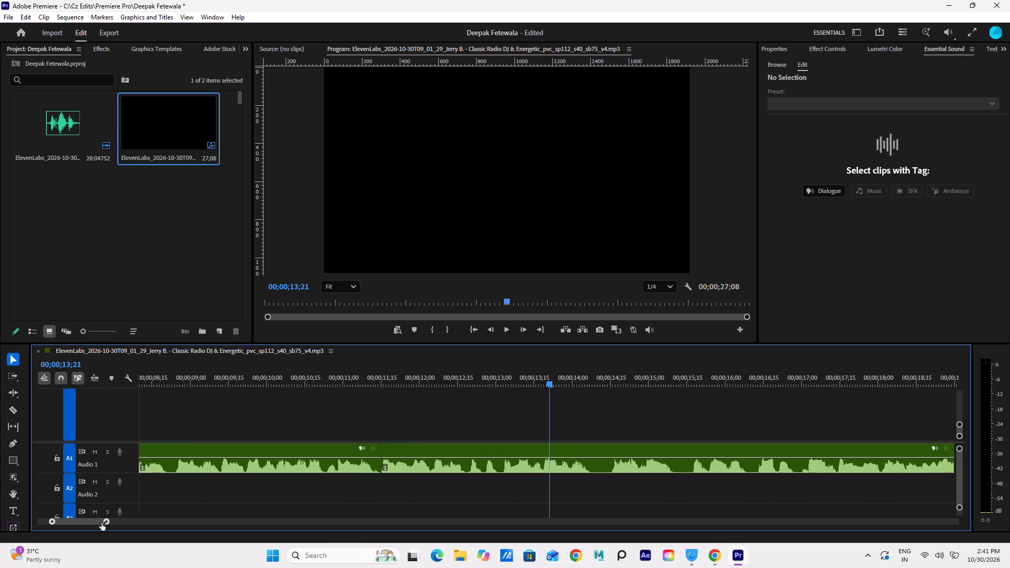
drag(102, 523, 96, 522)
click(370, 380)
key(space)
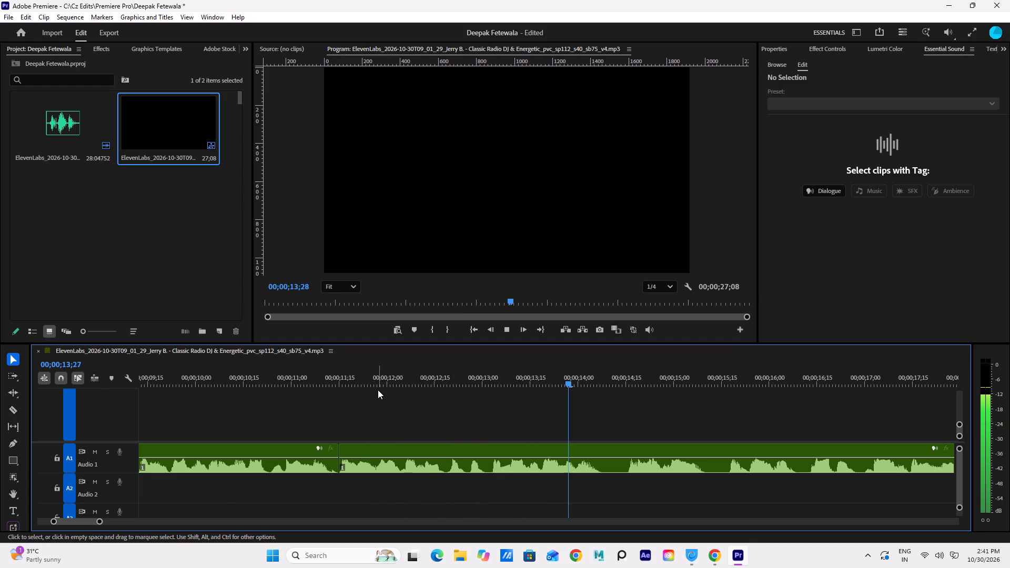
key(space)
drag(592, 382, 594, 382)
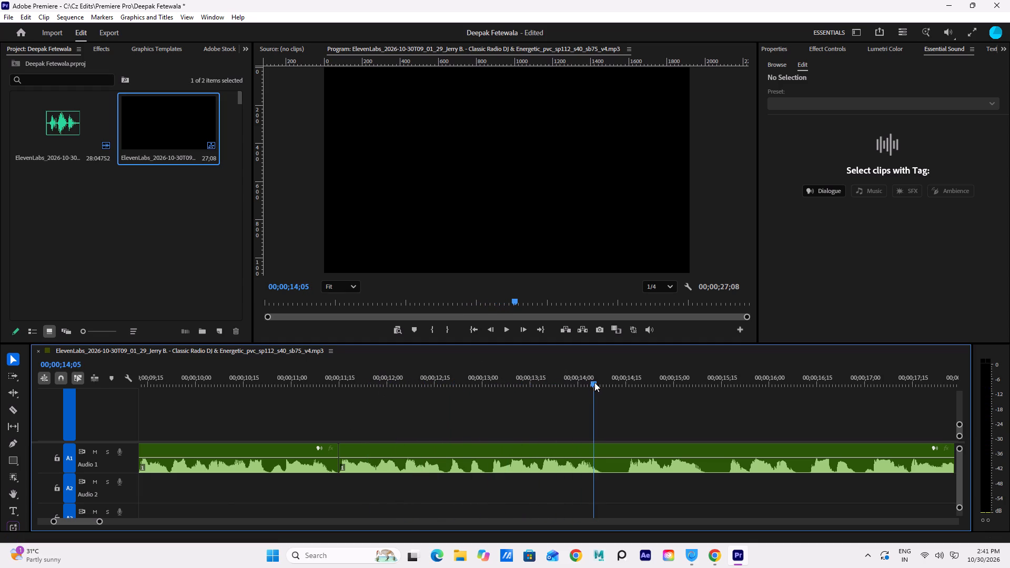
drag(594, 382, 603, 386)
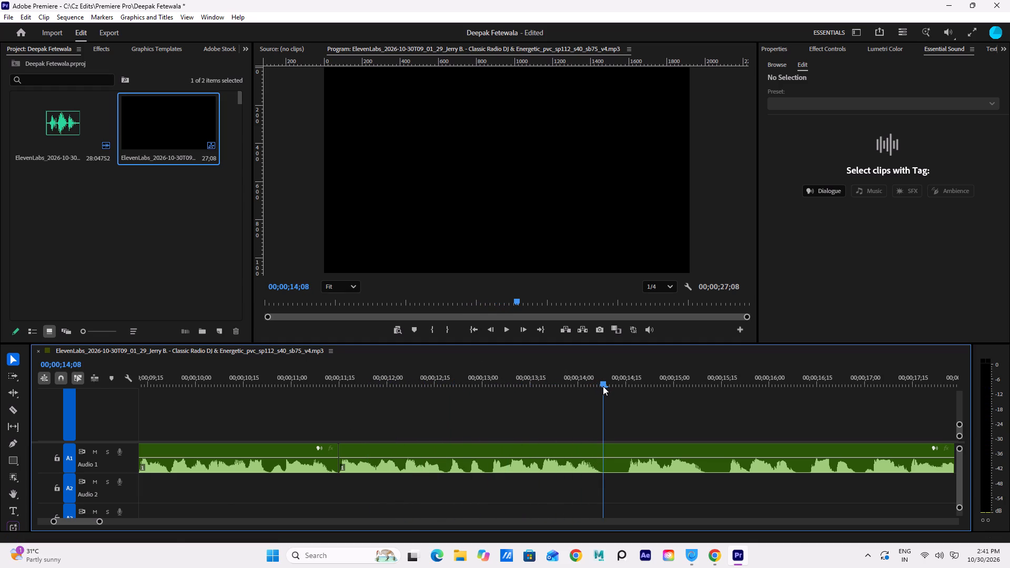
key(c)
click(604, 457)
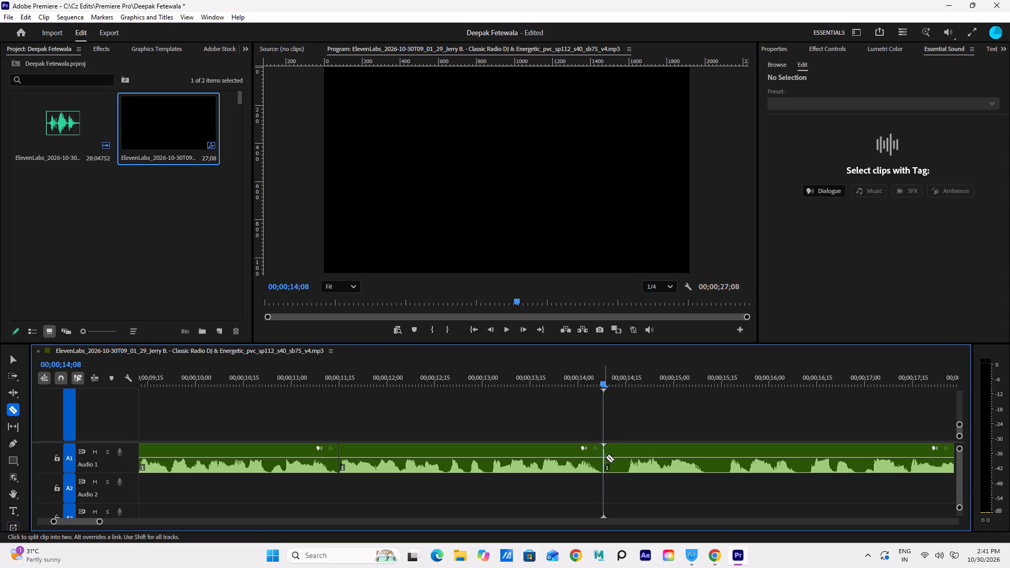
click(624, 458)
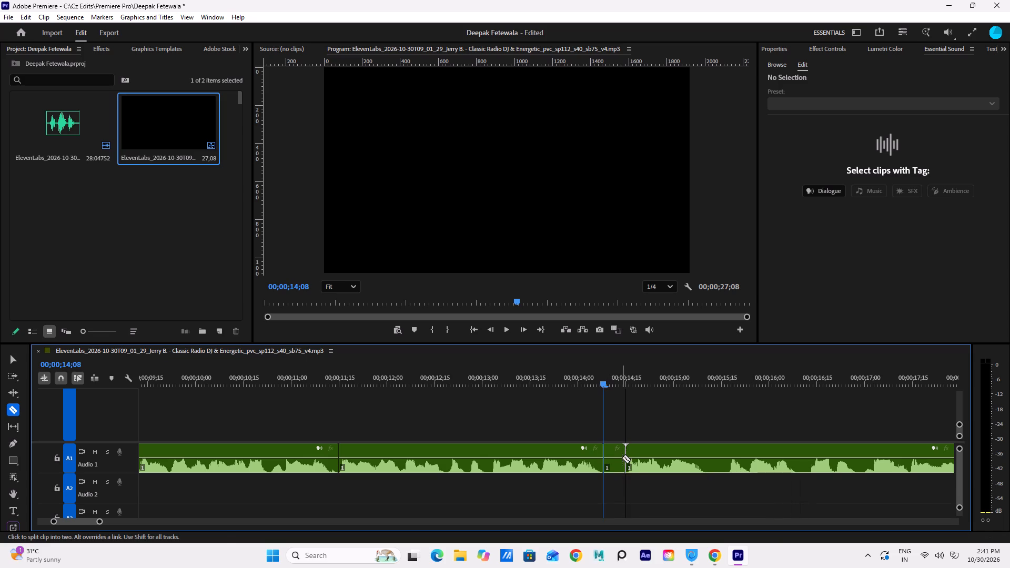
Delete the isolated silent segment starting at 00;00;14;08 and close the gap it leaves on Audio 1.
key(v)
click(620, 458)
double_click(611, 466)
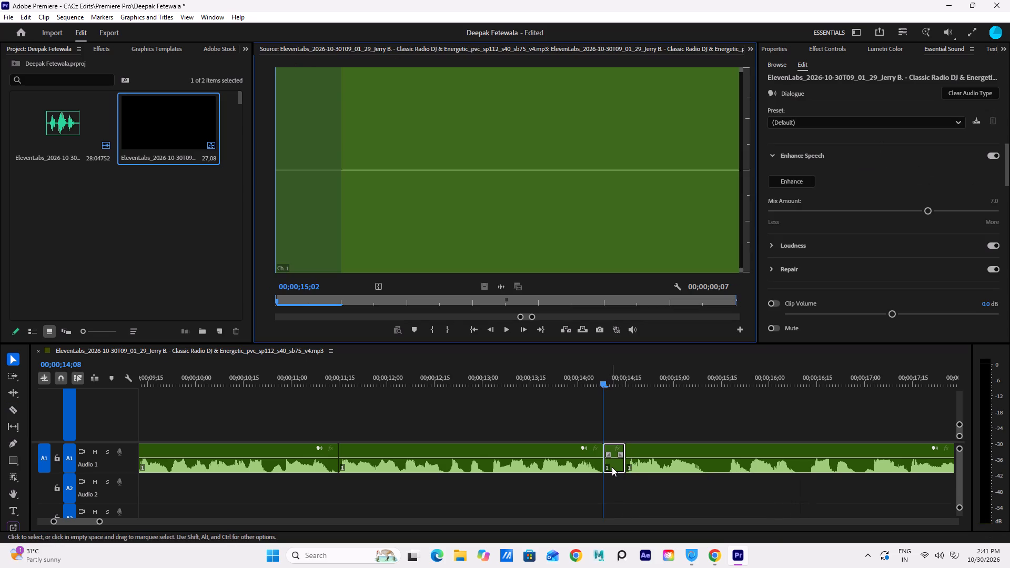
key(Delete)
click(611, 461)
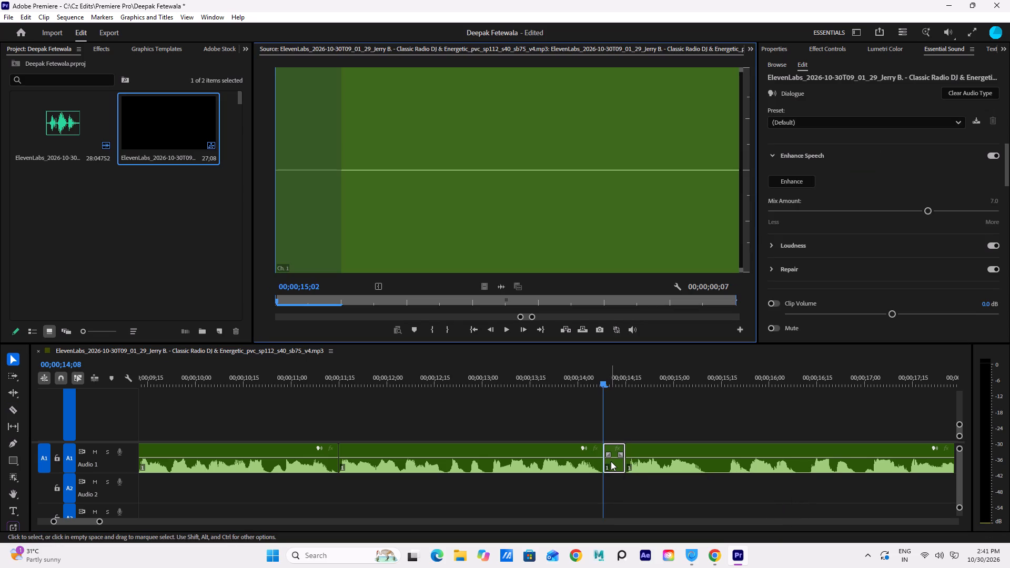
key(ctrl+z)
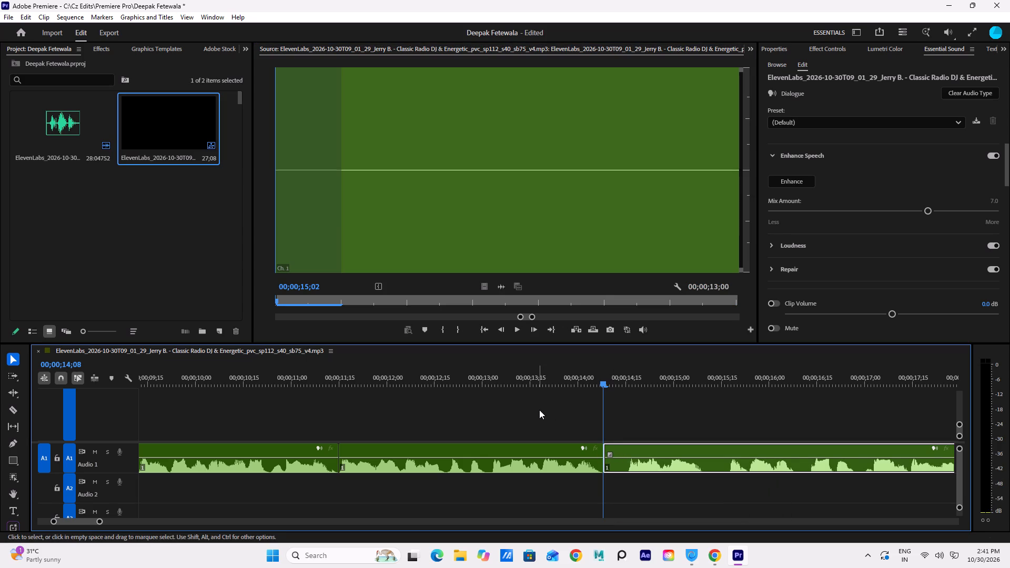
key(ctrl+shift+z)
click(620, 464)
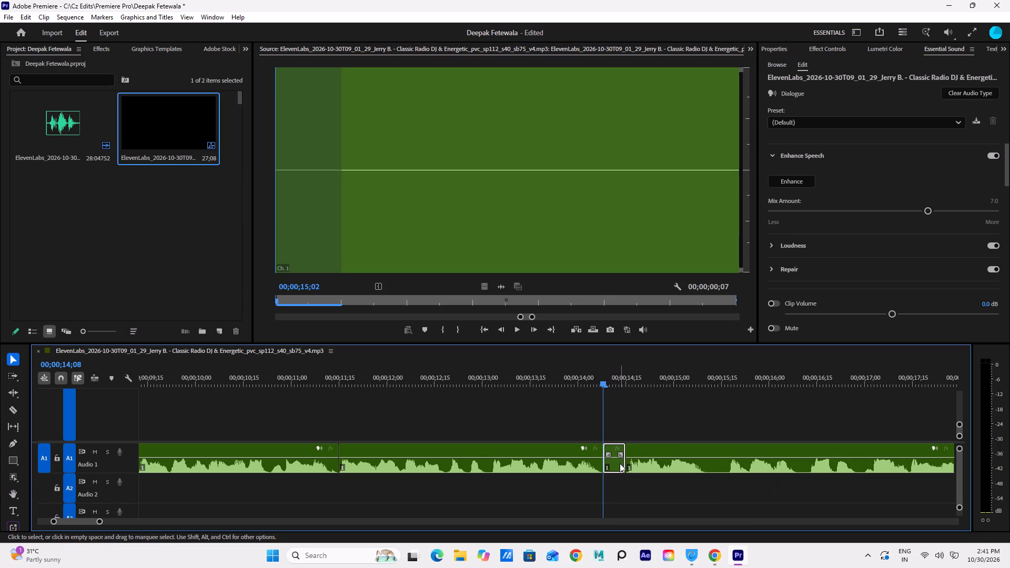
key(Delete)
double_click(619, 458)
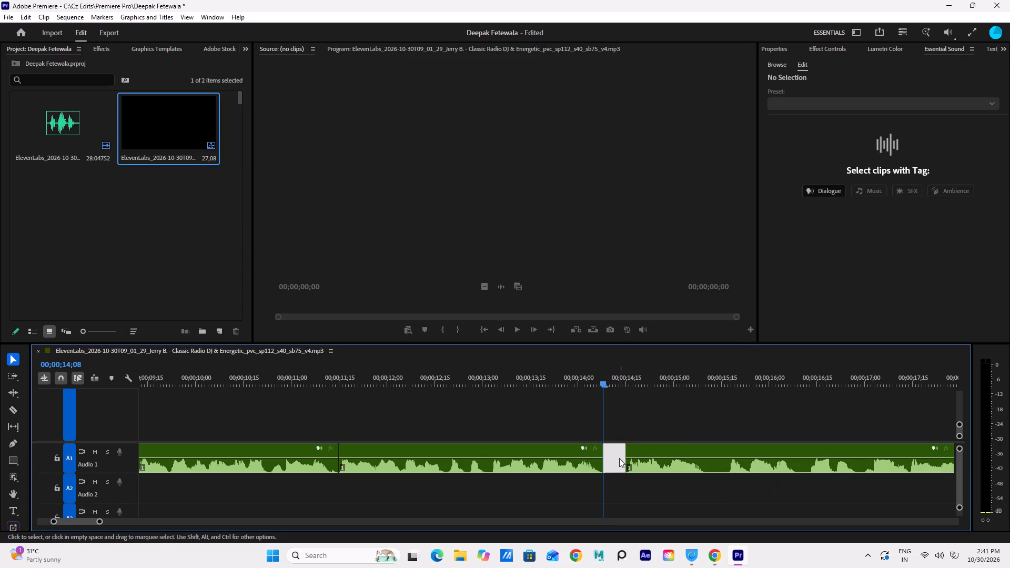
key(Delete)
Play from 00;00;13;14 to 00;00;15;13, then split the voice-over at about 00;00;15;04 and 00;00;15;10, isolating the fifth silent pause.
click(531, 422)
click(524, 393)
click(527, 382)
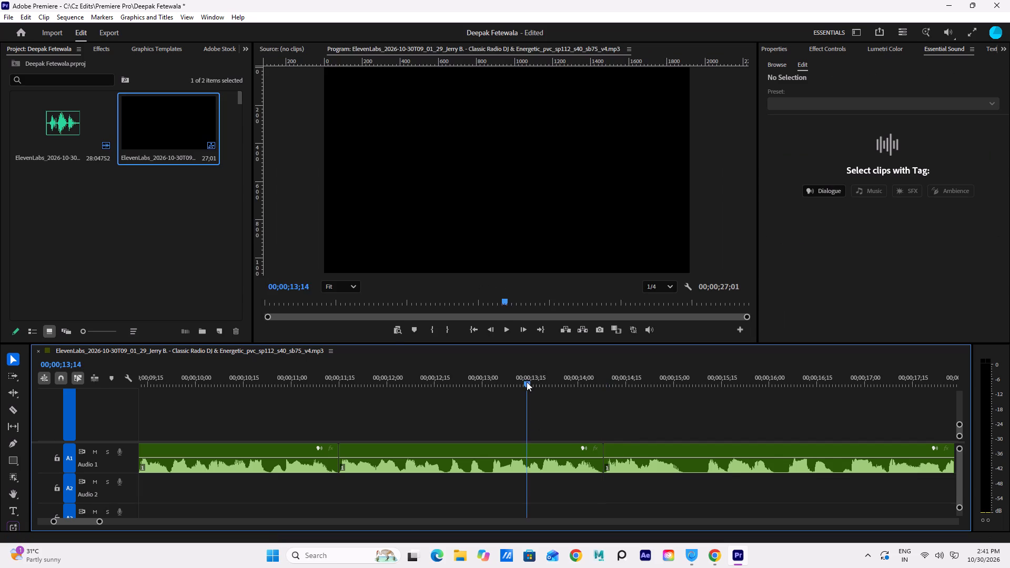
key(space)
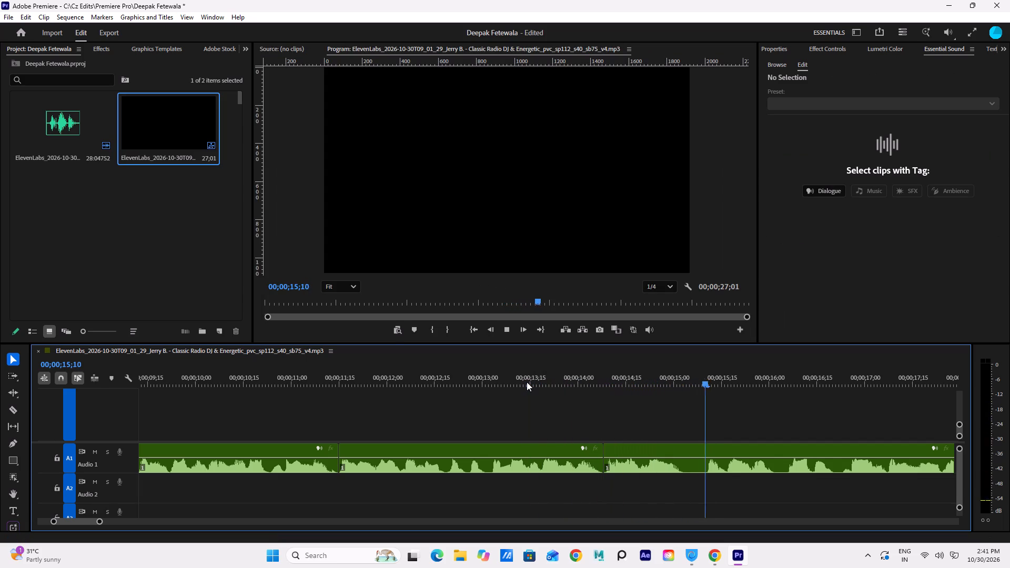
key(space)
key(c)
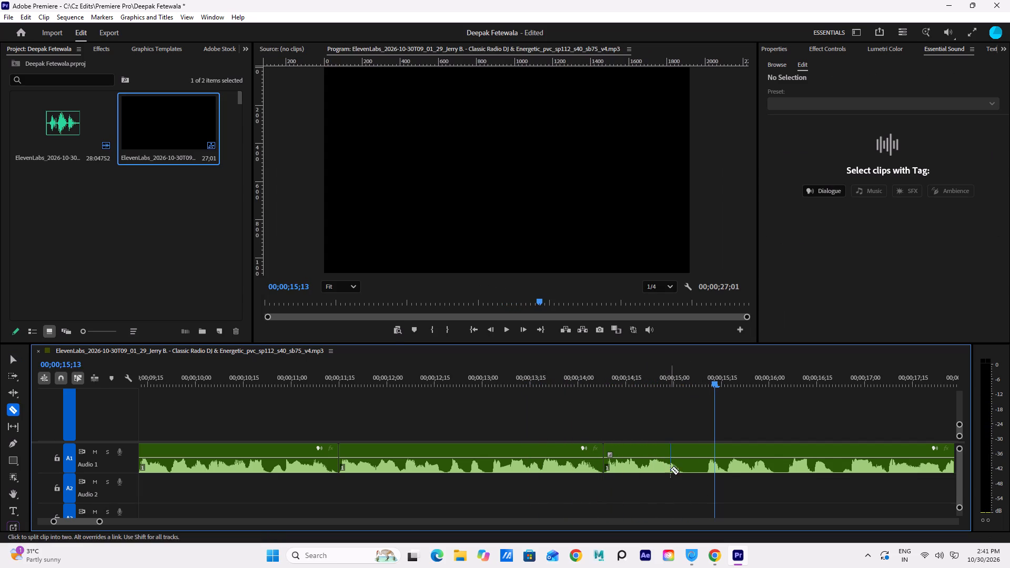
click(685, 468)
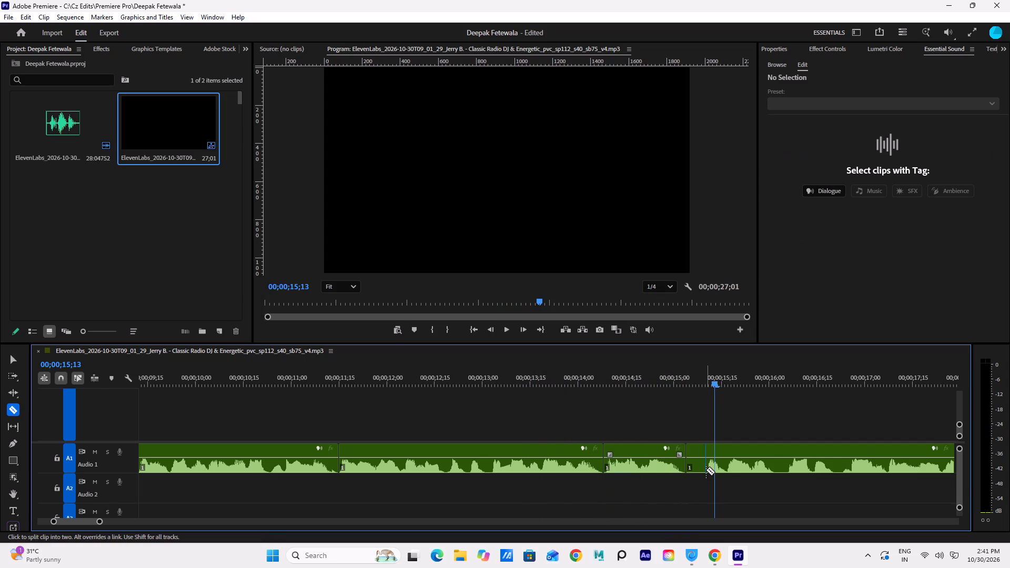
click(707, 470)
key(ctrl+z)
click(705, 470)
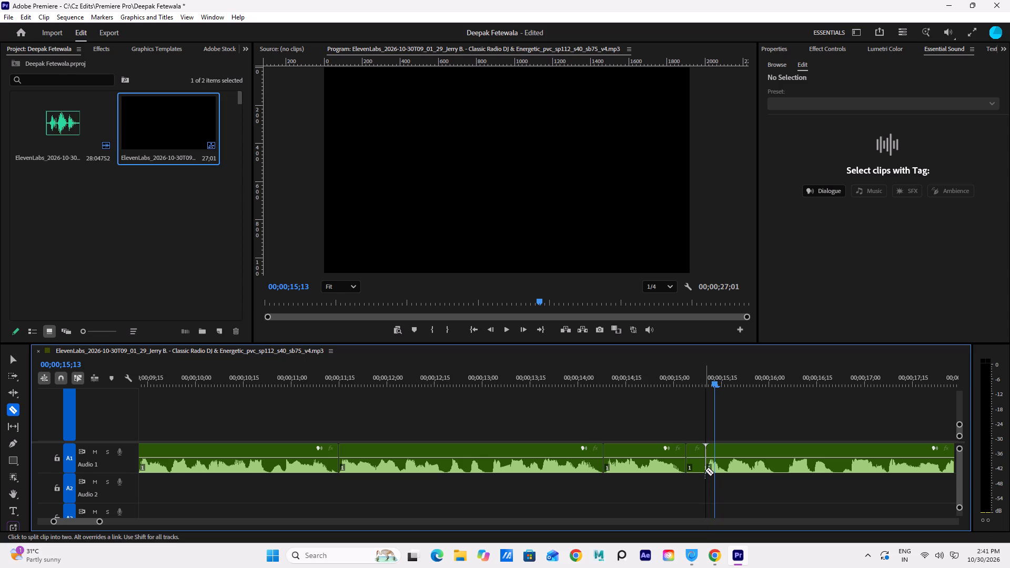
Delete the isolated silent segment starting at about 00;00;15;04 and close the gap it leaves on Audio 1.
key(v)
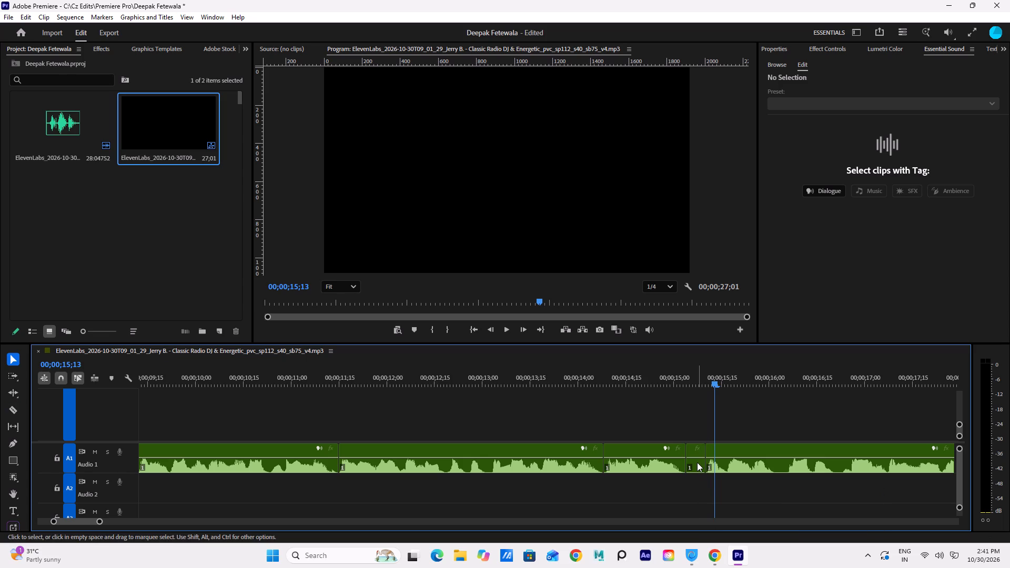
click(697, 462)
key(Delete)
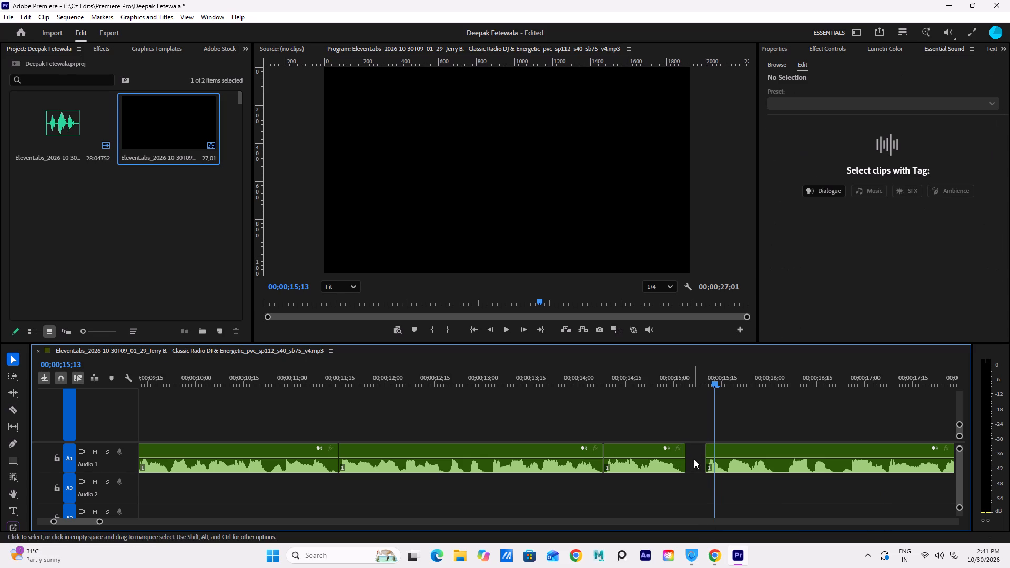
double_click(694, 459)
key(Delete)
Play from 00;00;14;11 to 00;00;19;12, then split the voice-over there and again about 8 frames on to isolate the sixth silent pause.
click(615, 383)
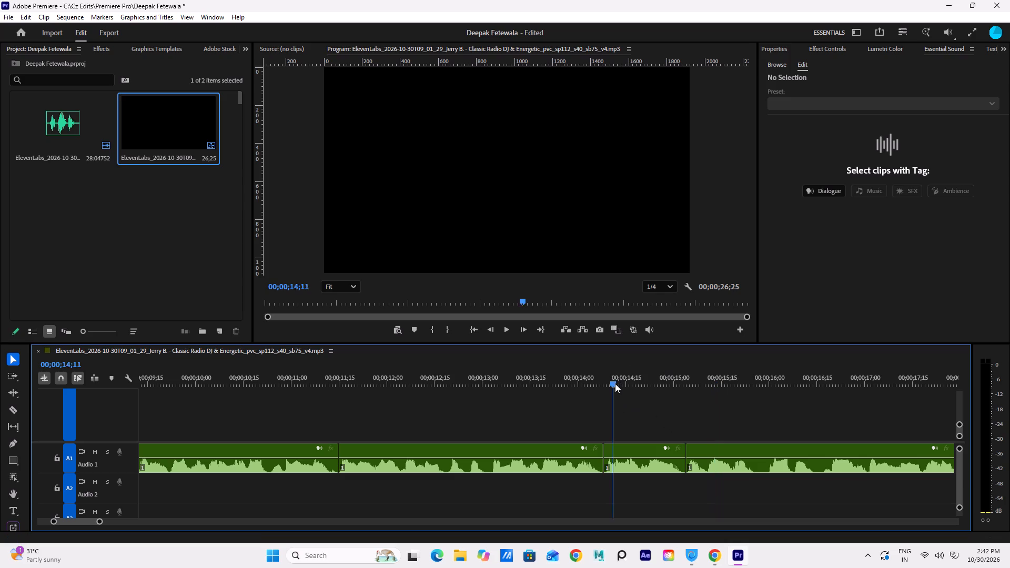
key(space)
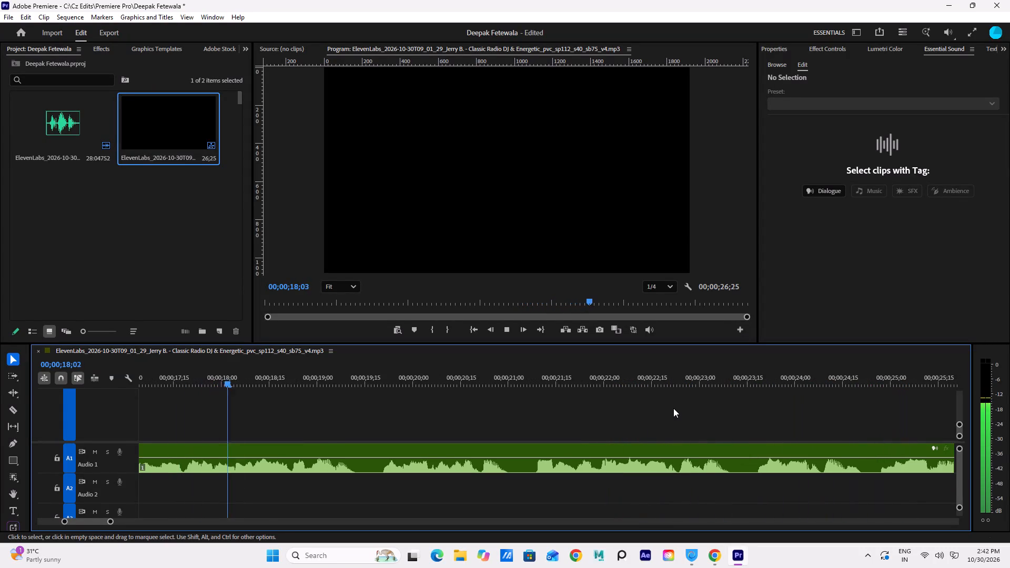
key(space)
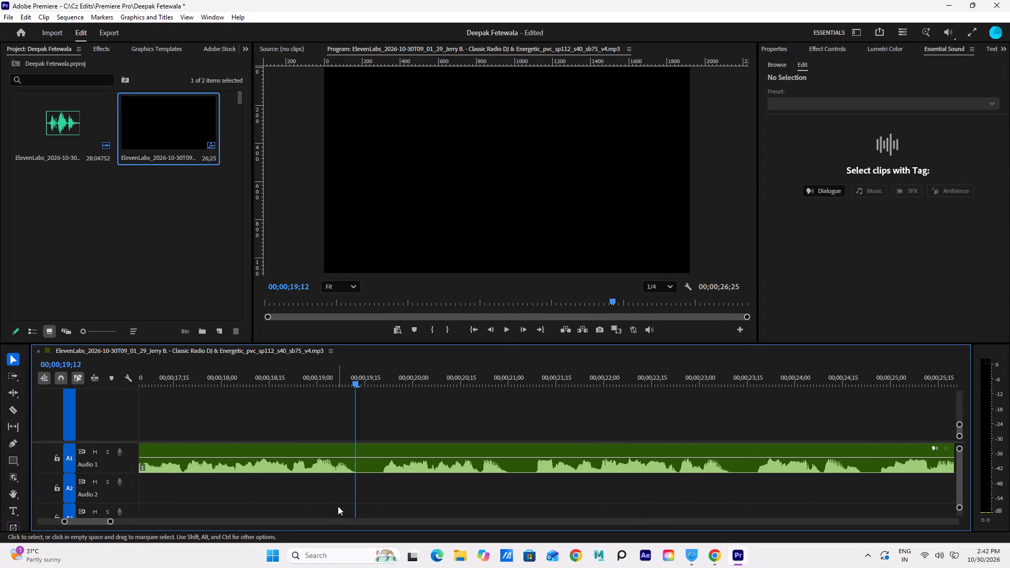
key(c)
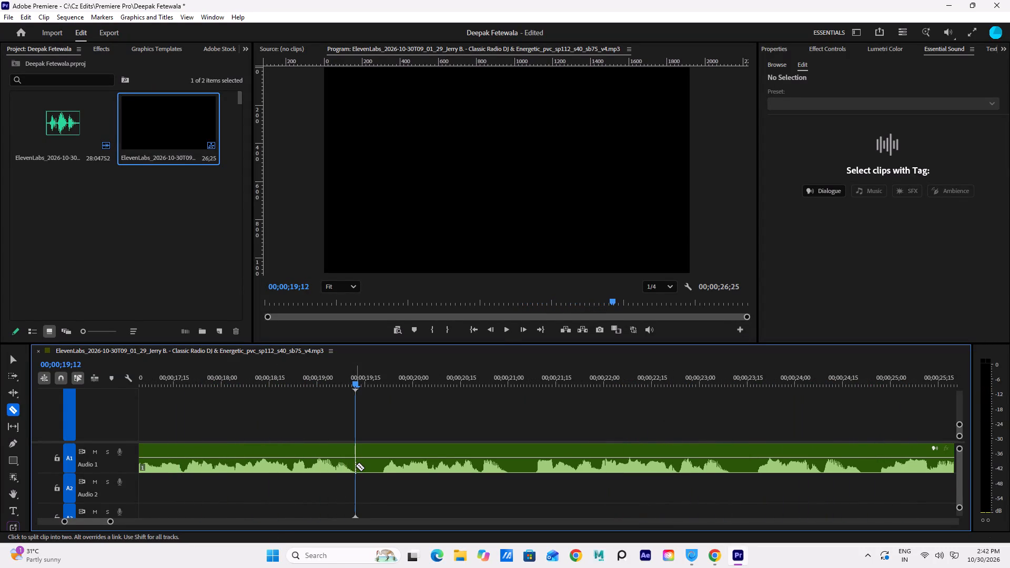
click(356, 465)
click(381, 467)
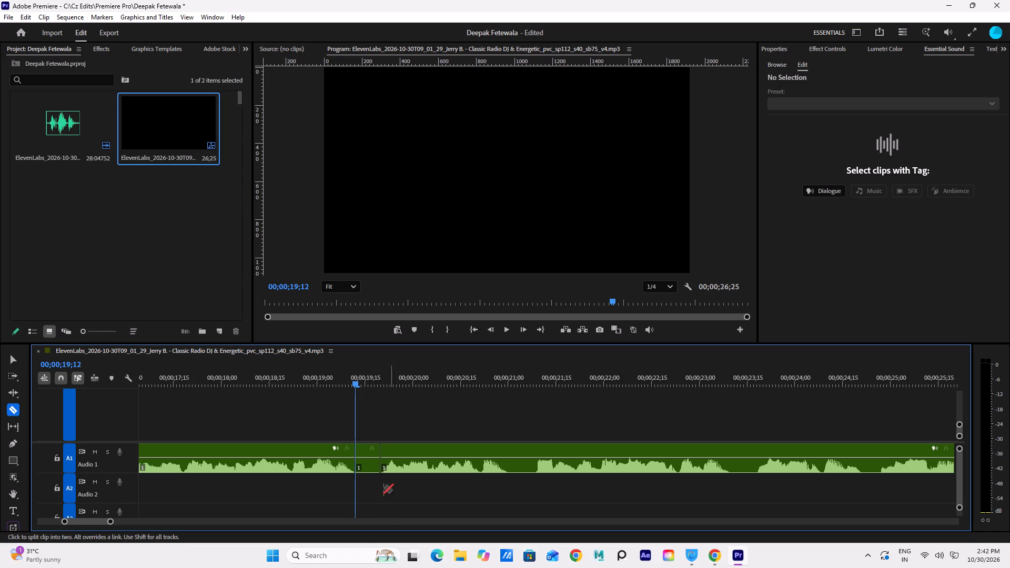
Delete the isolated silent segment starting at 00;00;19;12 and close the gap it leaves on Audio 1.
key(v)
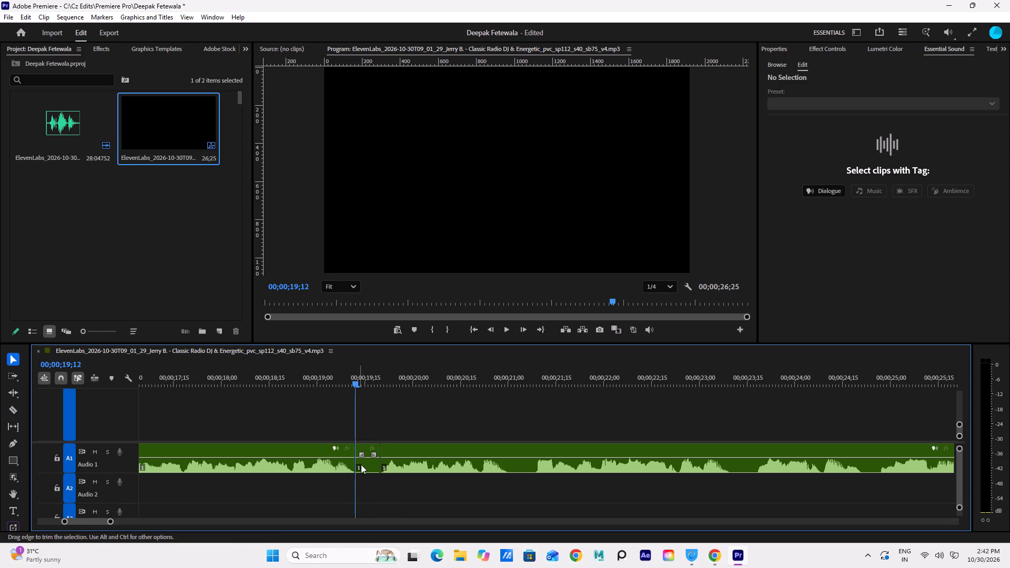
click(362, 463)
key(Delete)
double_click(362, 463)
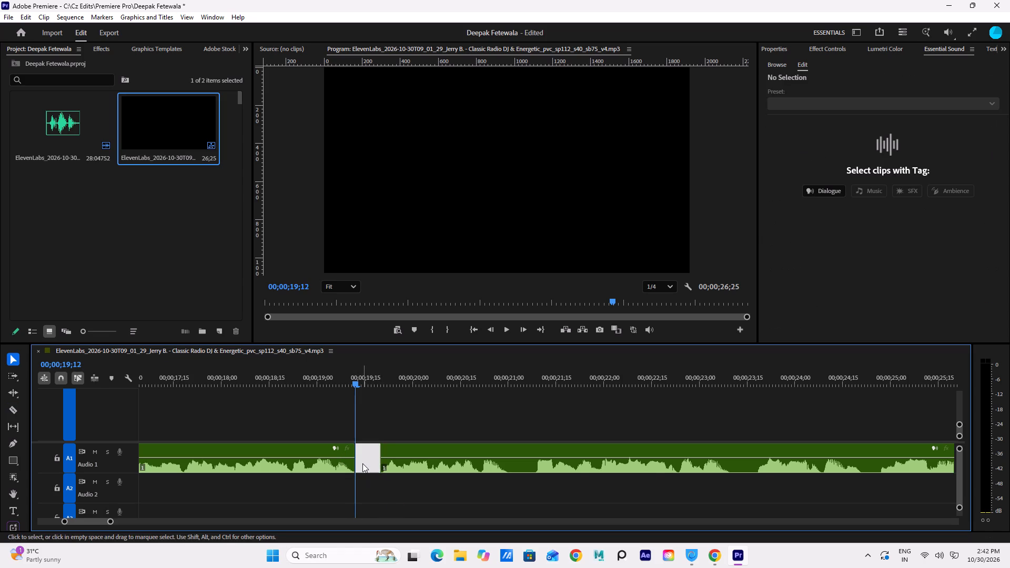
key(Delete)
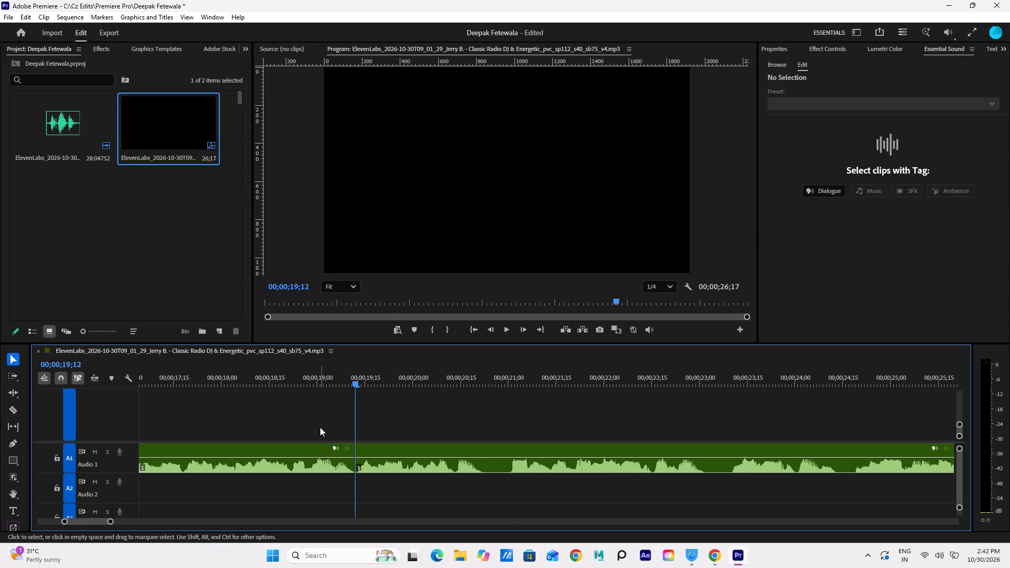
Play up to the seventh silent pause, then split the voice-over at 00;00;20;23 and again about 7 frames on to isolate it.
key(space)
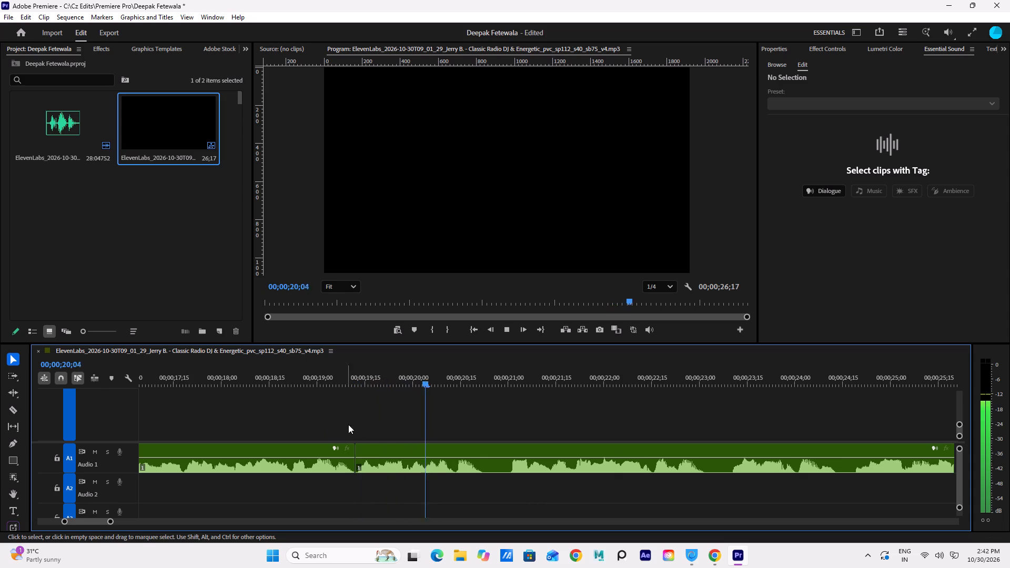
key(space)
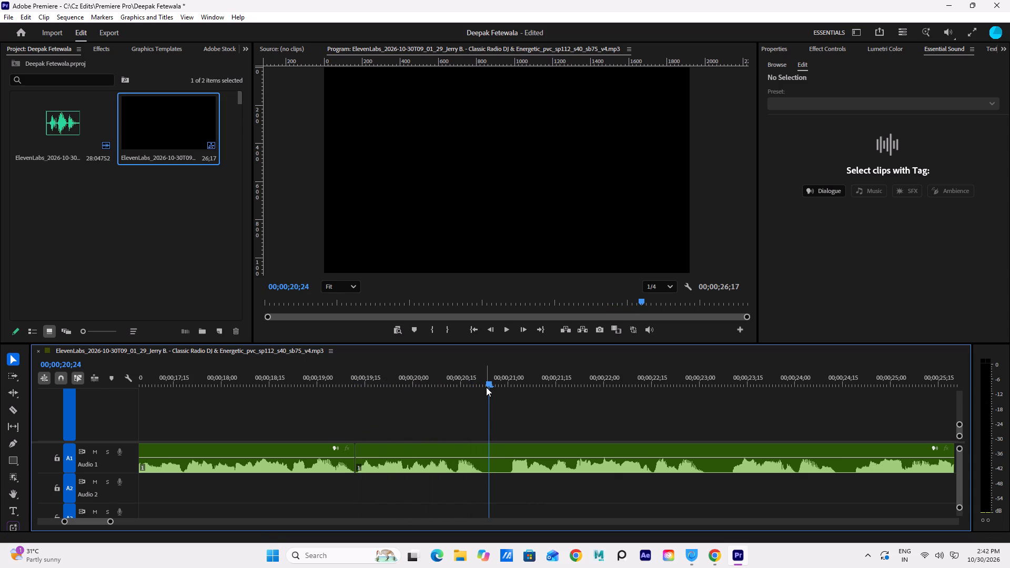
click(486, 387)
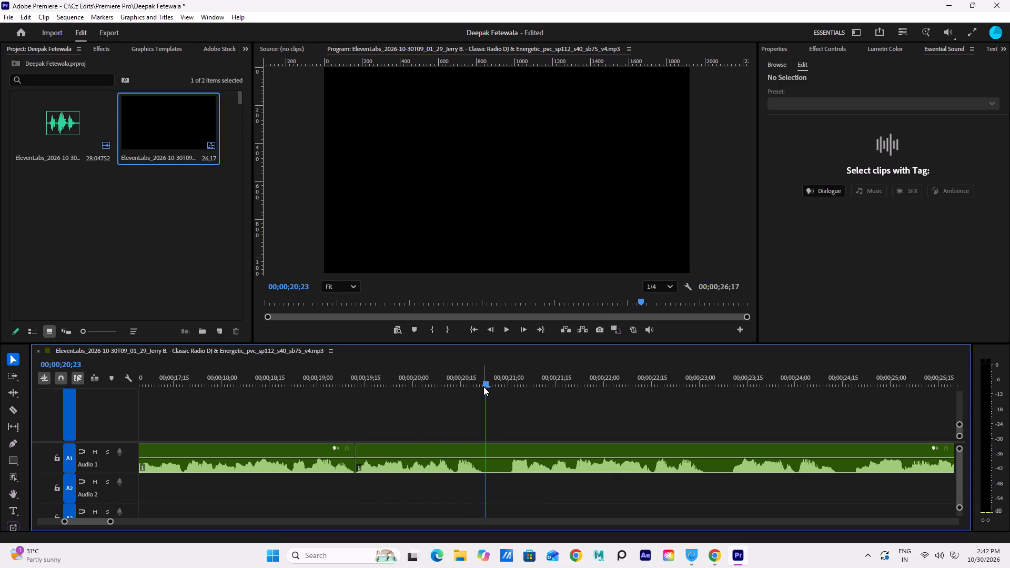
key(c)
click(484, 464)
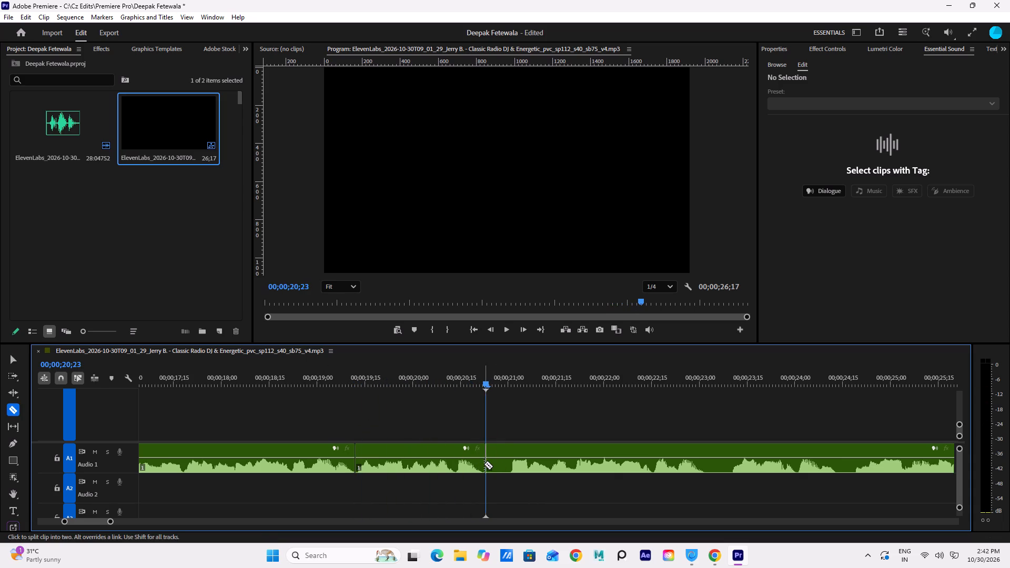
click(509, 468)
Delete the isolated silent segment starting at 00;00;20;23 and close the gap it leaves on Audio 1.
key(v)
click(492, 461)
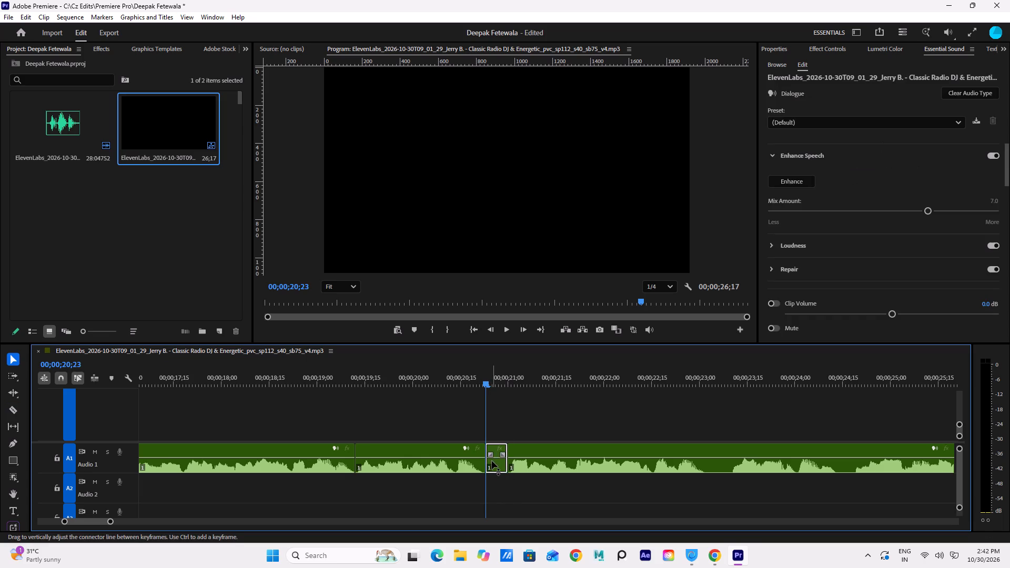
key(Delete)
double_click(492, 463)
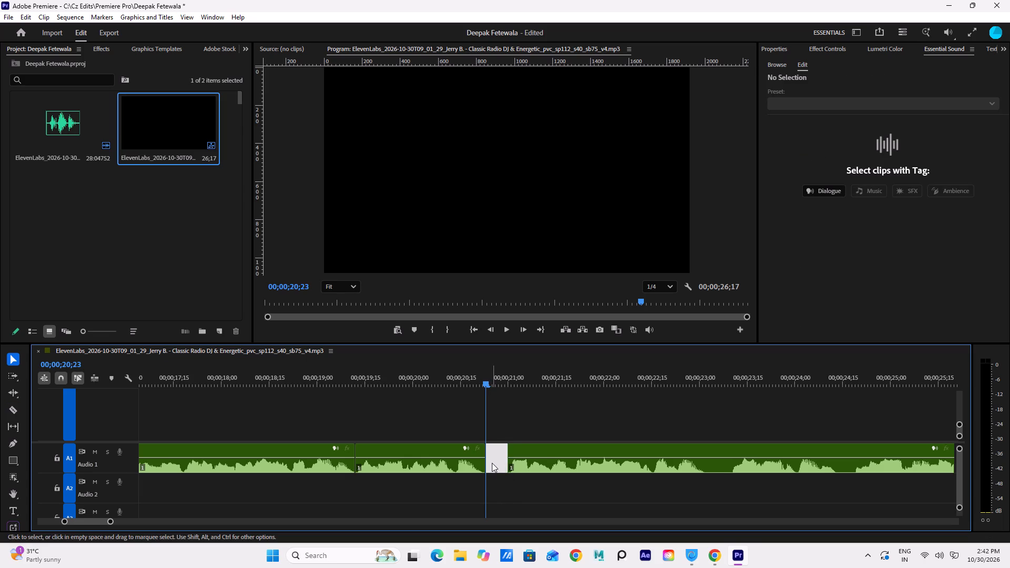
key(Delete)
Play from 00;00;20;05 to the eighth silent pause, then split the voice-over at 00;00;22;25 and again about 8 frames on to isolate it.
click(429, 381)
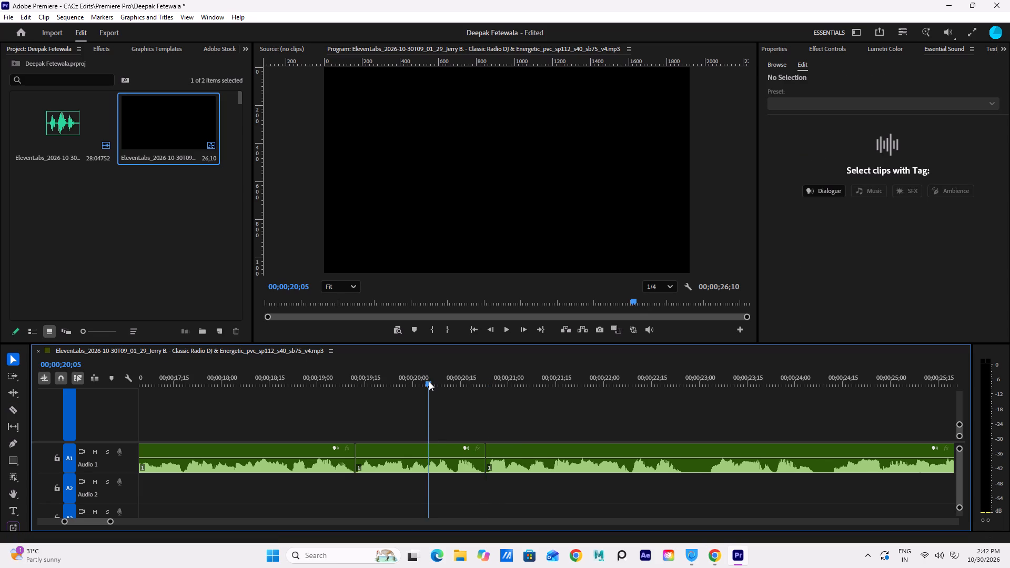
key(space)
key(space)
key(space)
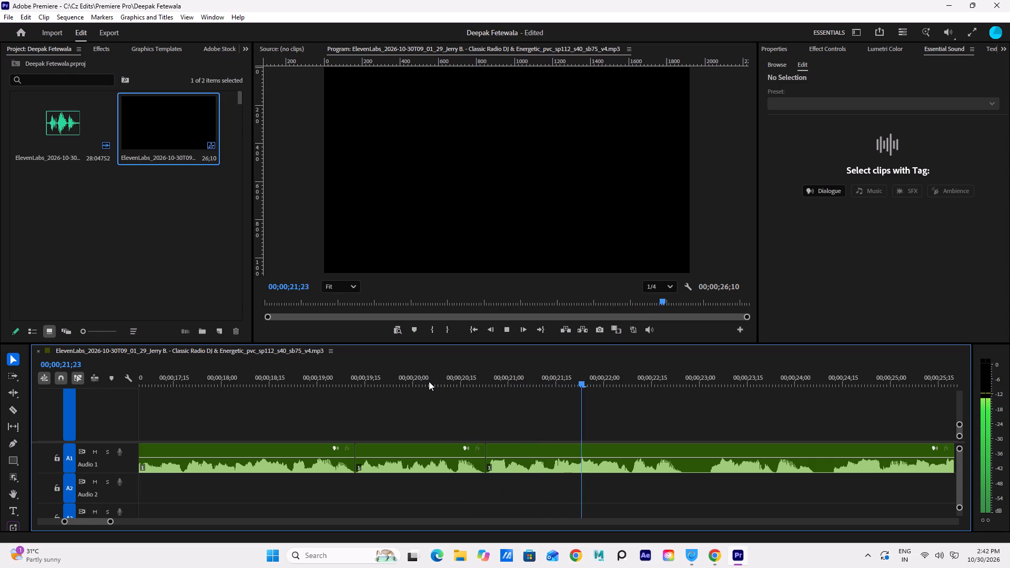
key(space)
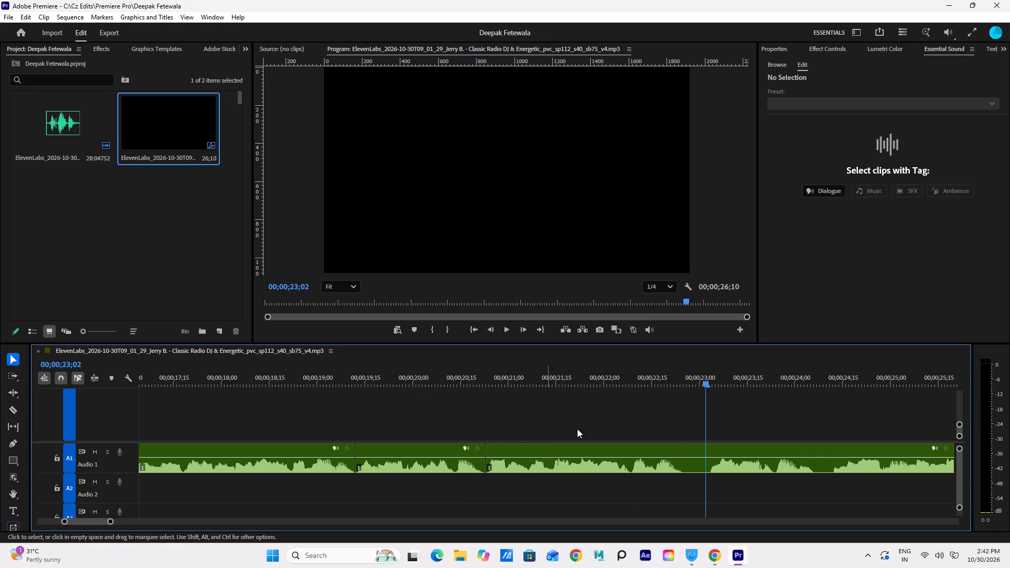
click(670, 385)
drag(670, 385, 676, 386)
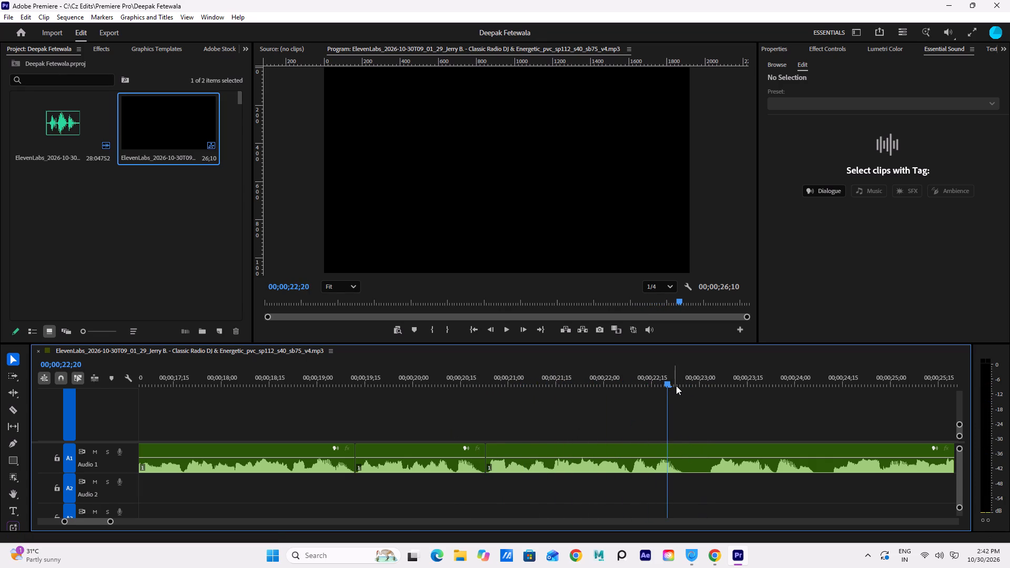
drag(676, 386, 679, 387)
drag(668, 384, 683, 390)
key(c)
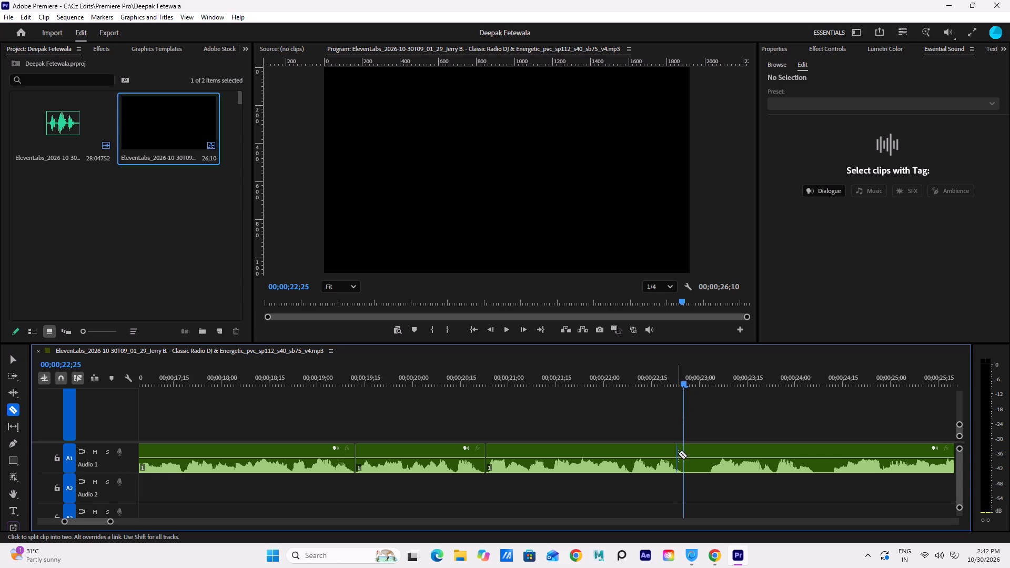
click(681, 456)
click(708, 462)
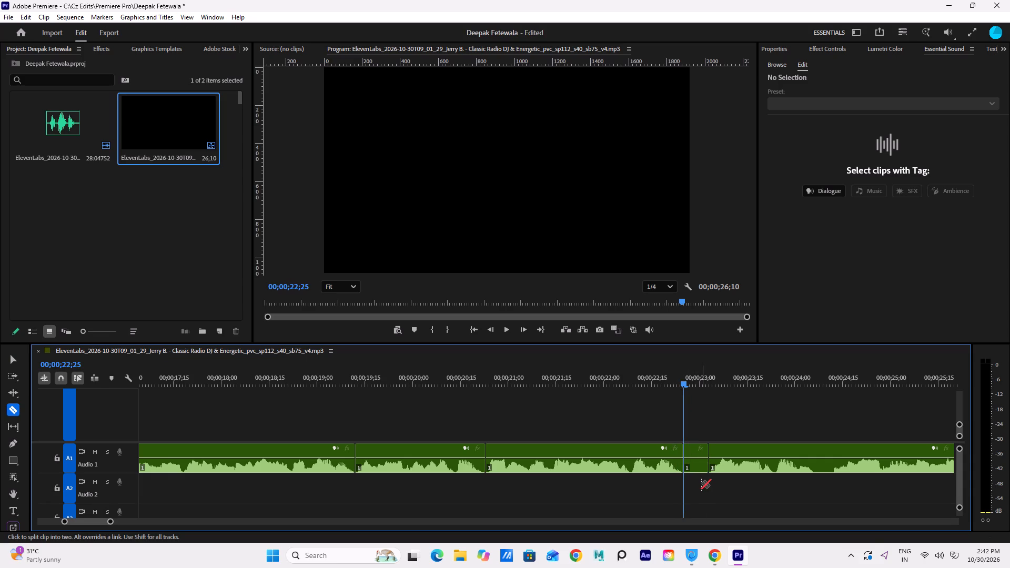
Ripple delete the isolated silent segment starting at 00;00;22;25 on Audio 1.
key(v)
drag(696, 485, 688, 409)
key(shift+Delete)
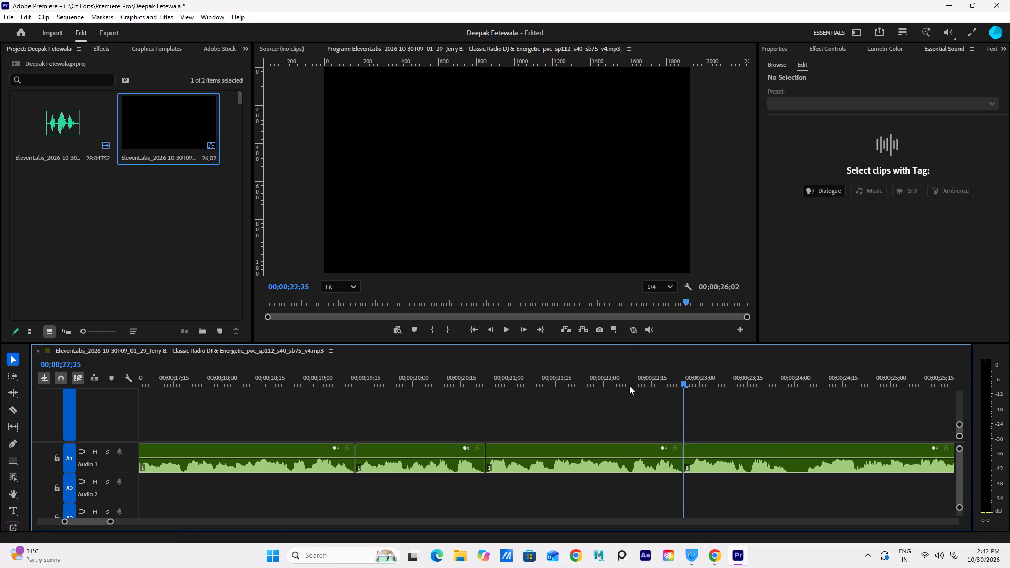
Play across the last cut to the ninth silent pause, then split the voice-over at 00;00;23;28 and again about 6 frames on.
click(659, 385)
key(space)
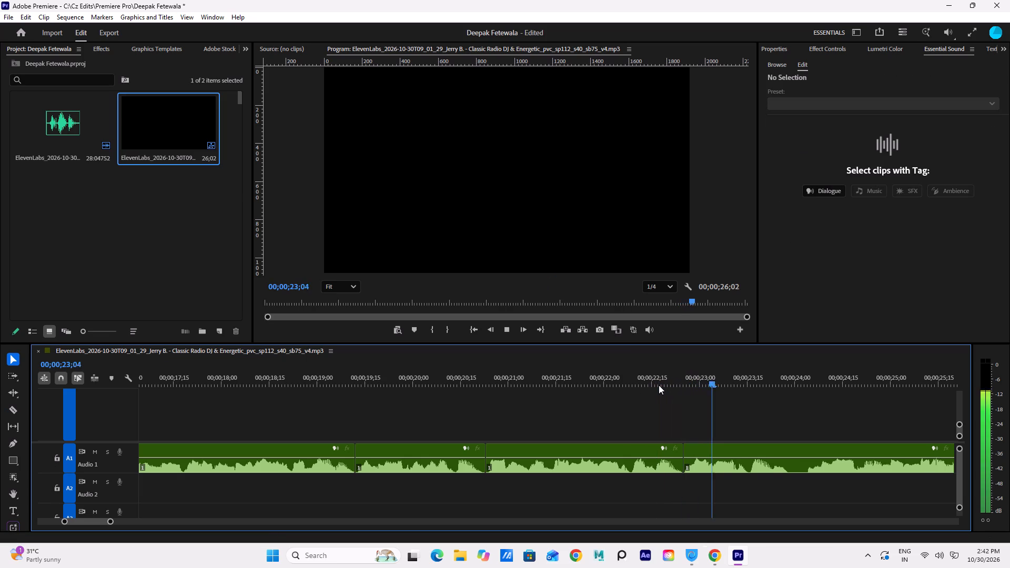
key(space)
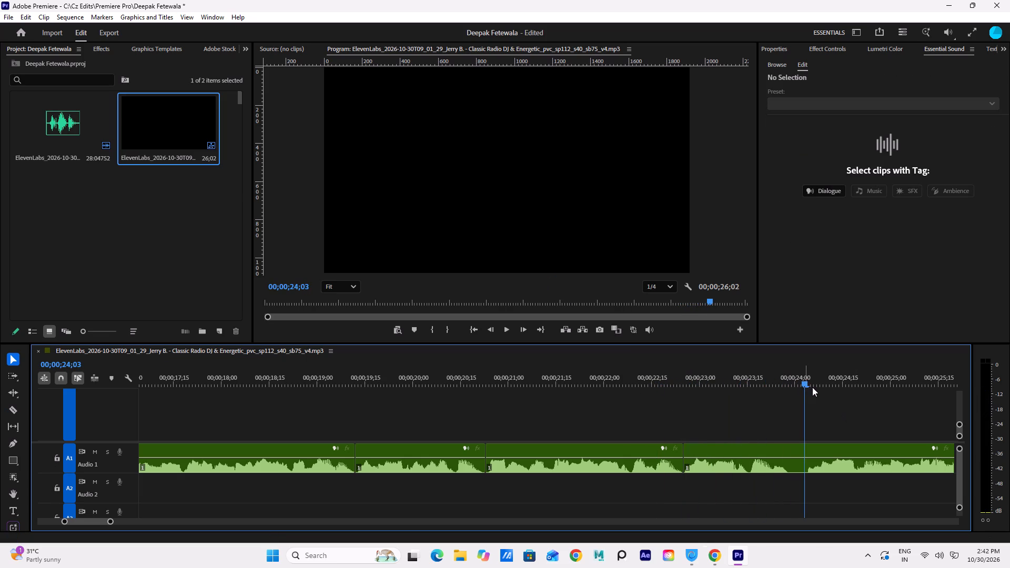
drag(804, 384, 789, 405)
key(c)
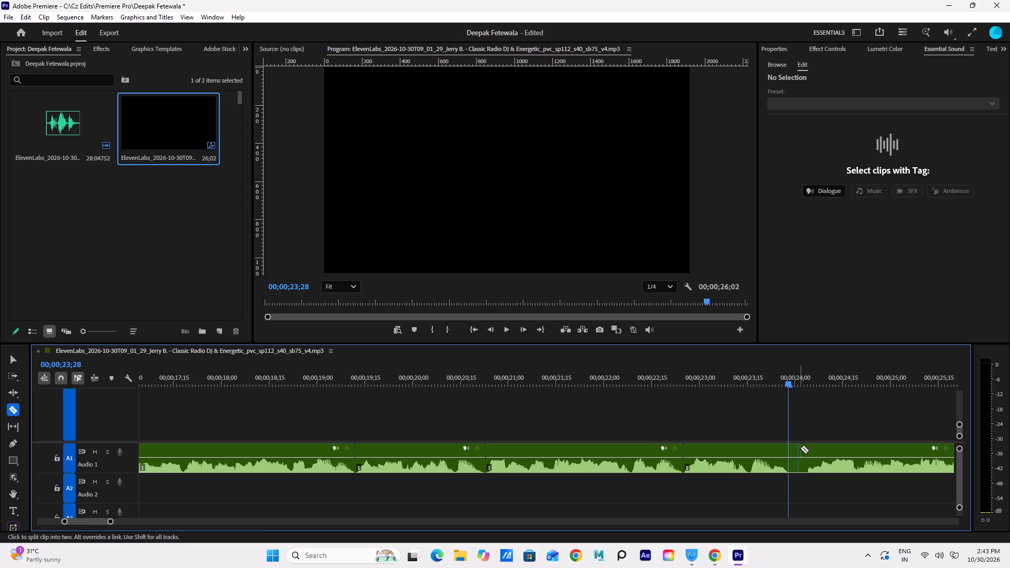
click(786, 457)
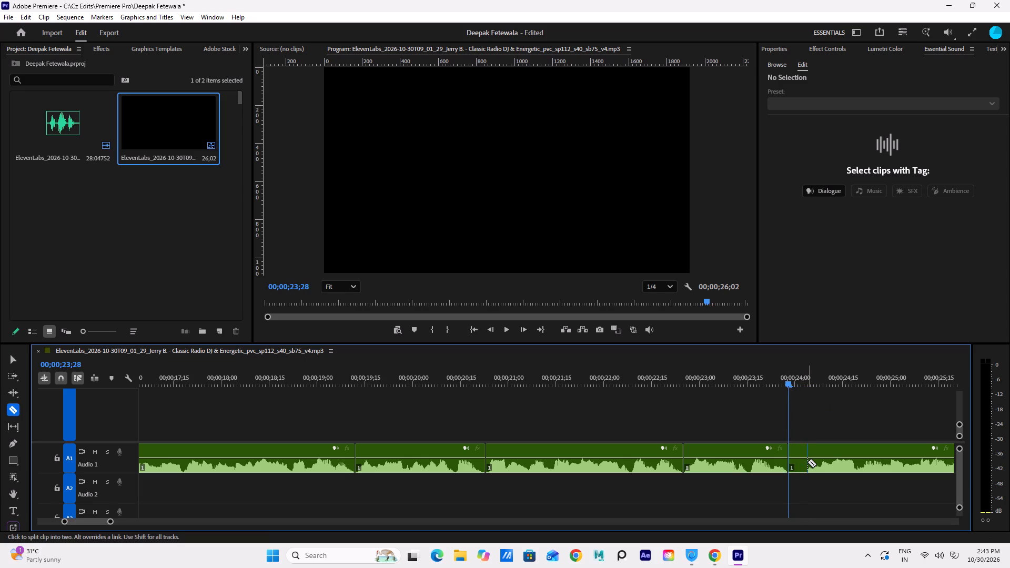
click(806, 462)
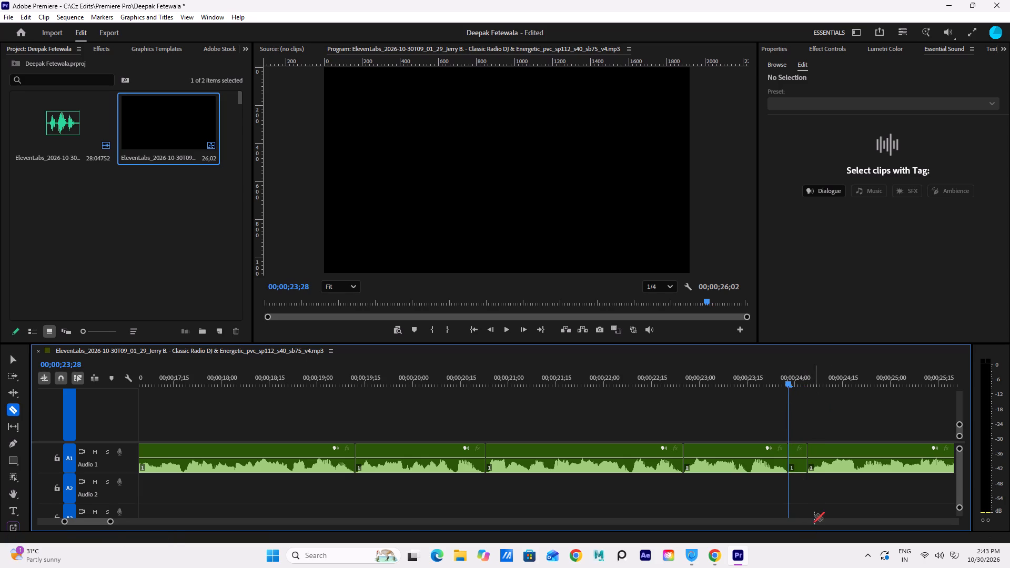
Delete the isolated silent segment starting at 00;00;23;28 and close the gap it leaves on Audio 1.
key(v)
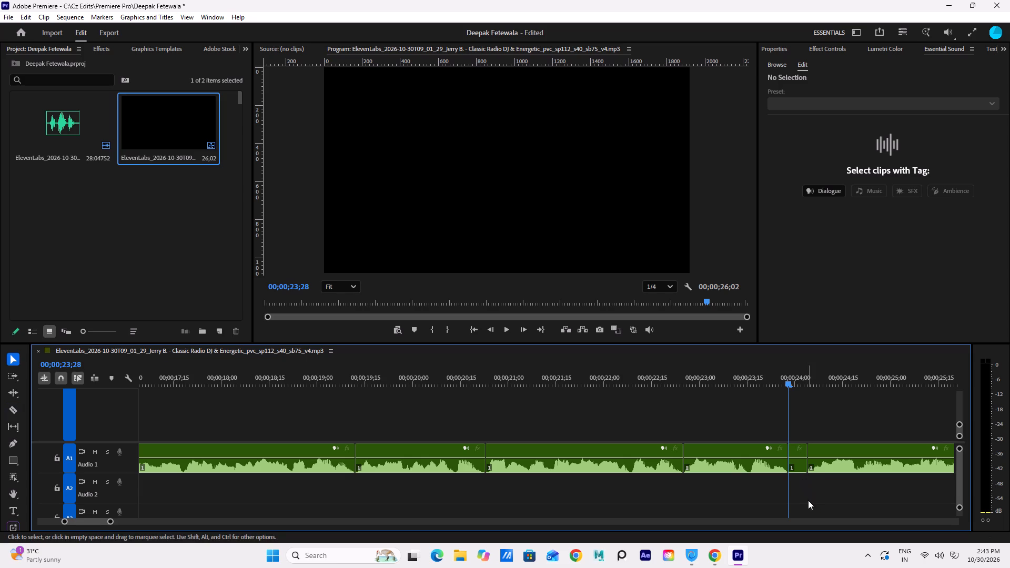
drag(803, 494, 799, 439)
key(Delete)
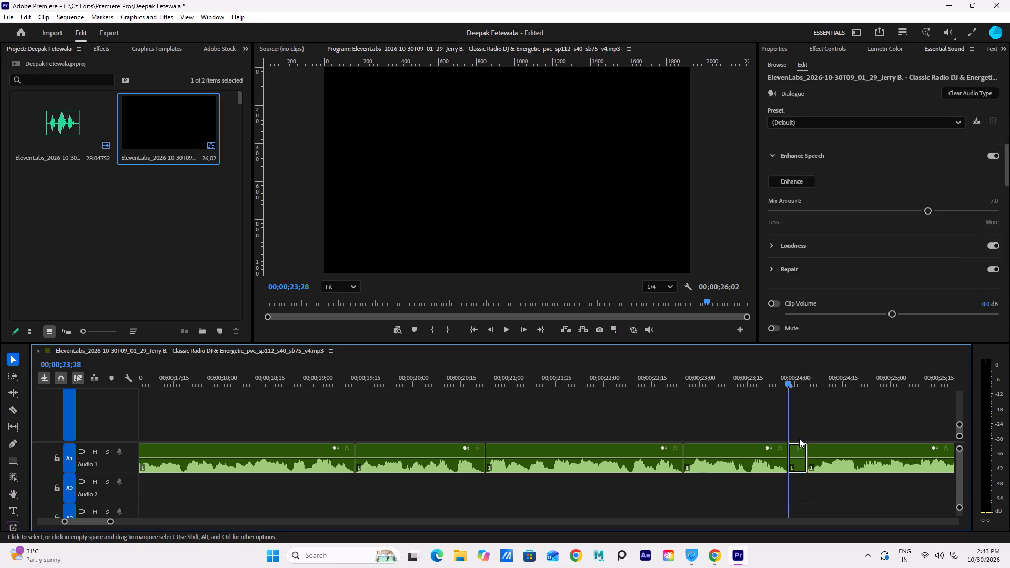
double_click(803, 451)
key(Delete)
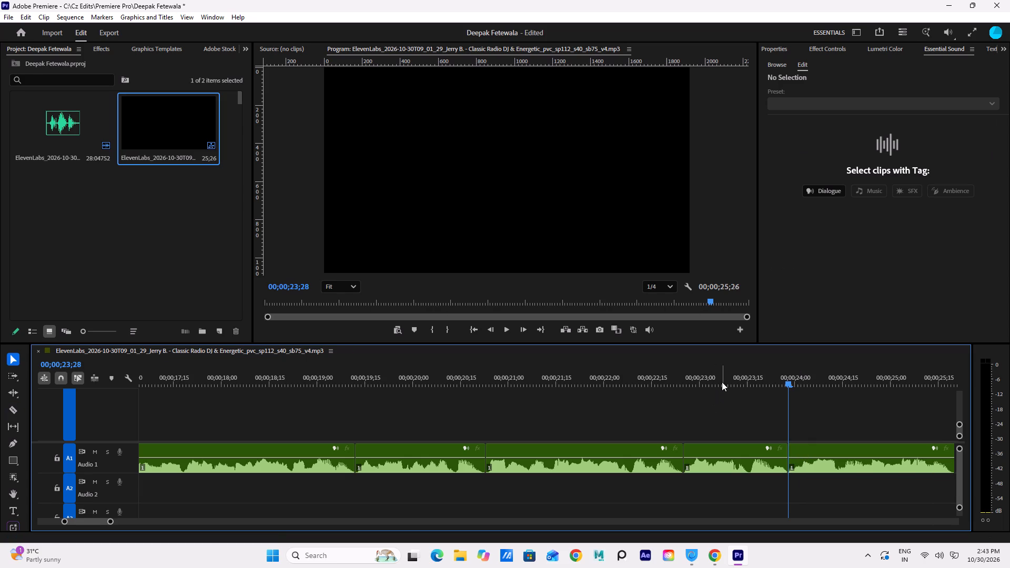
Play across the last cut, then review the whole tightened narration from the start to its end with all clips in view.
click(722, 382)
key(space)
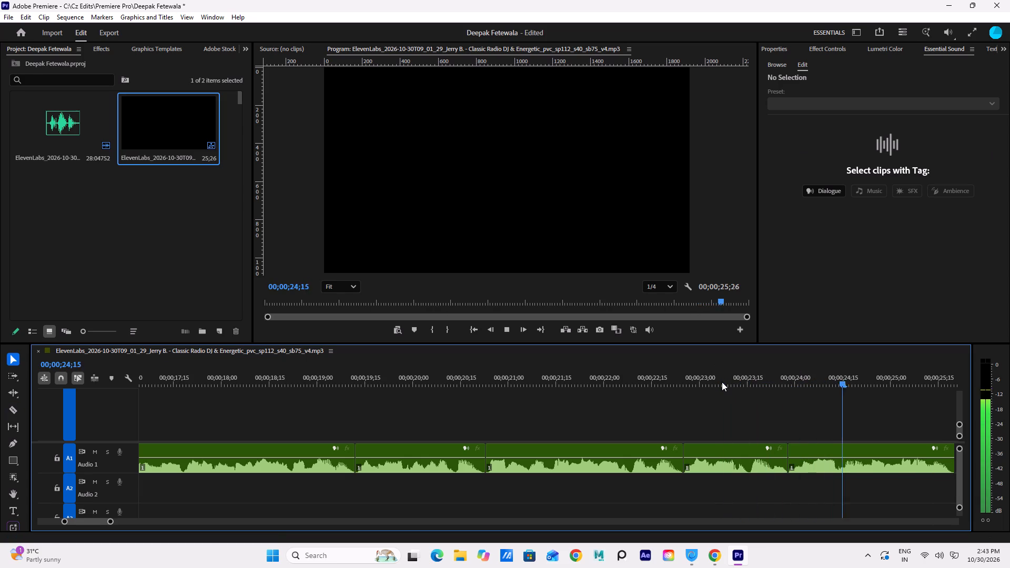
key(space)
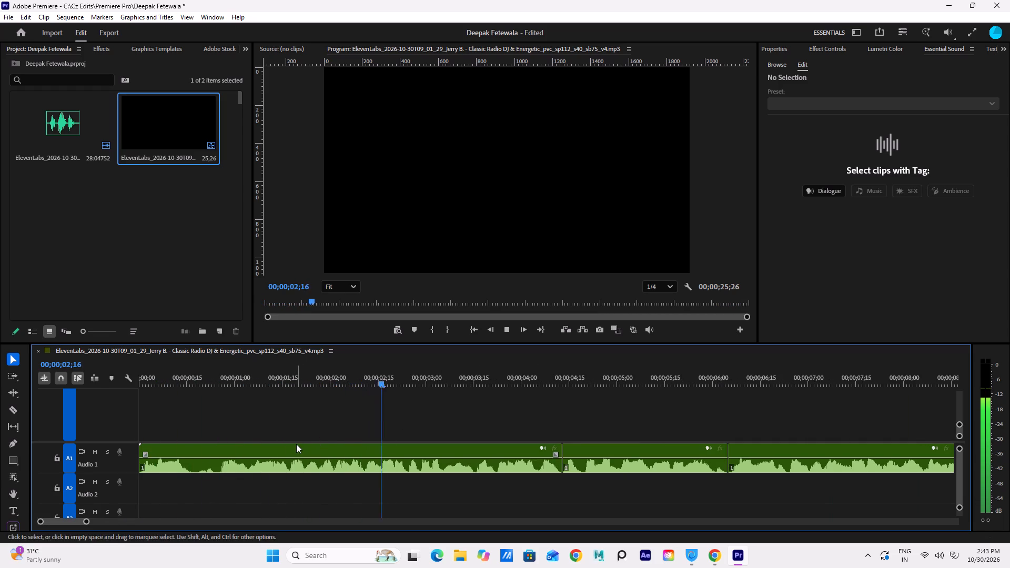
drag(84, 523, 130, 532)
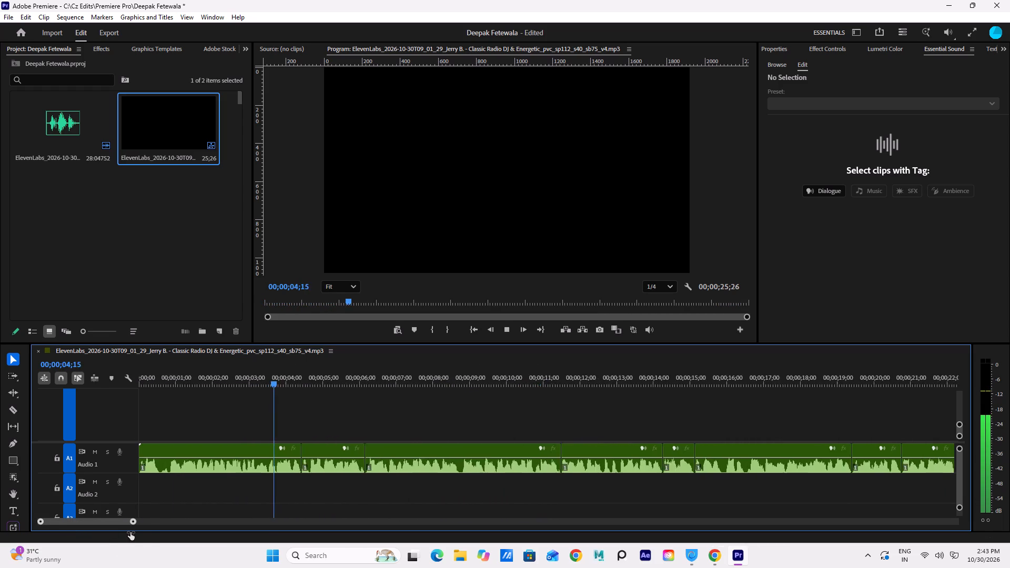
drag(130, 532, 176, 544)
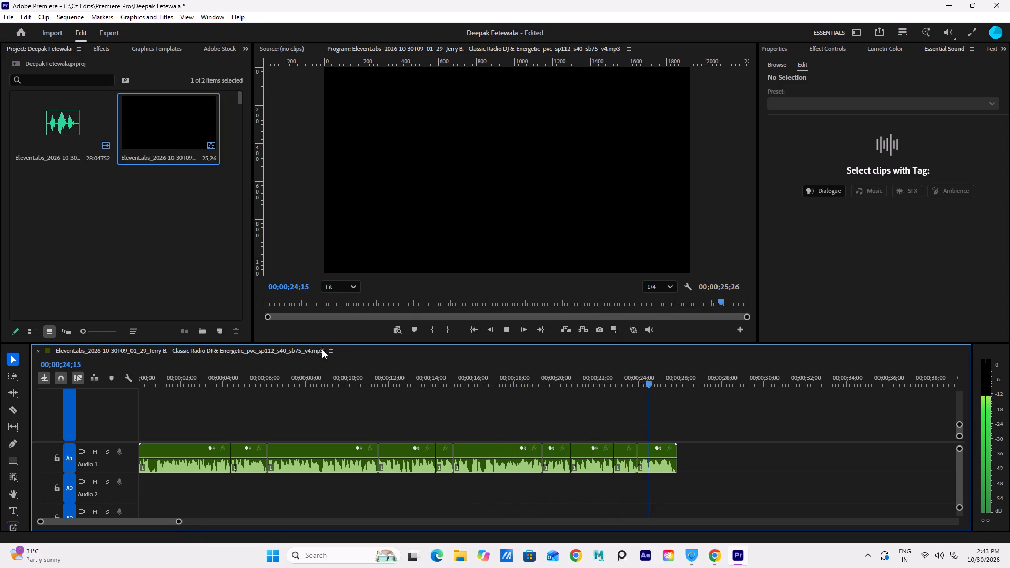
click(353, 293)
click(353, 290)
click(353, 285)
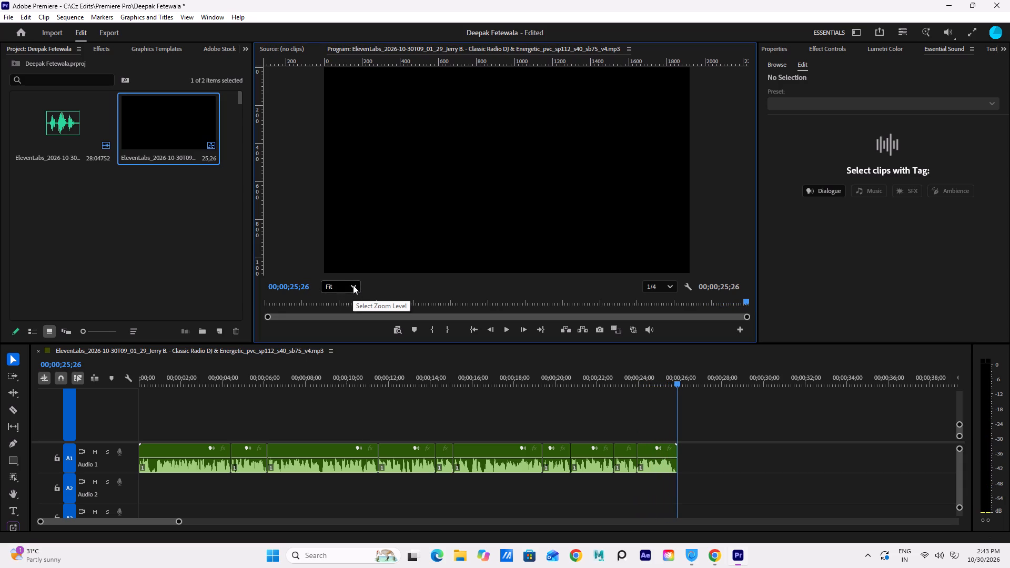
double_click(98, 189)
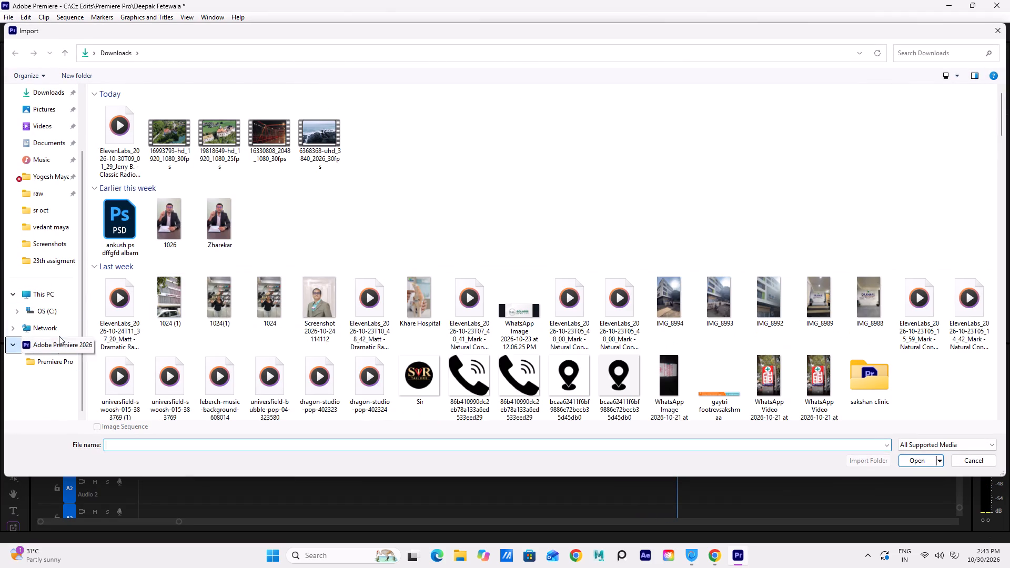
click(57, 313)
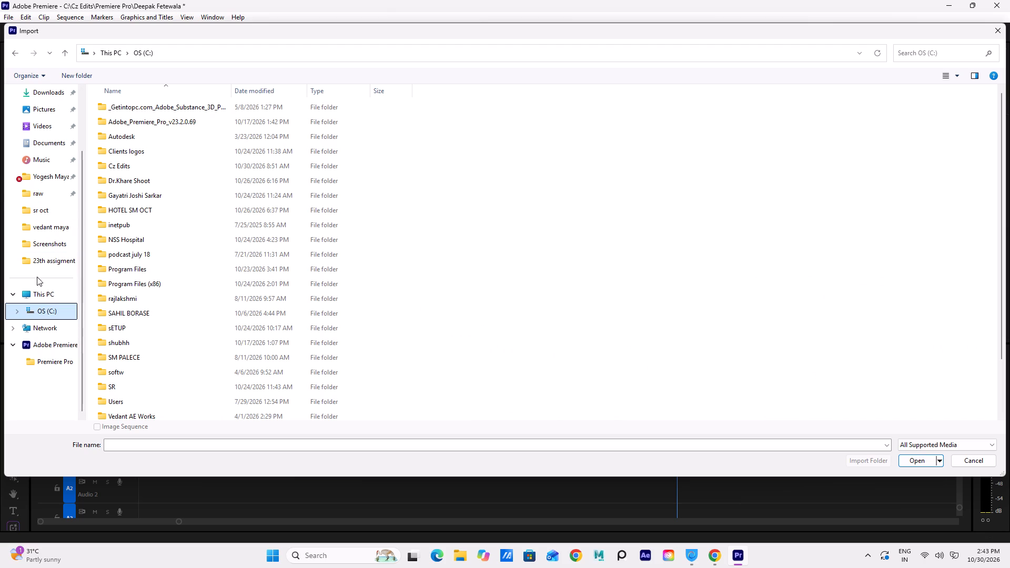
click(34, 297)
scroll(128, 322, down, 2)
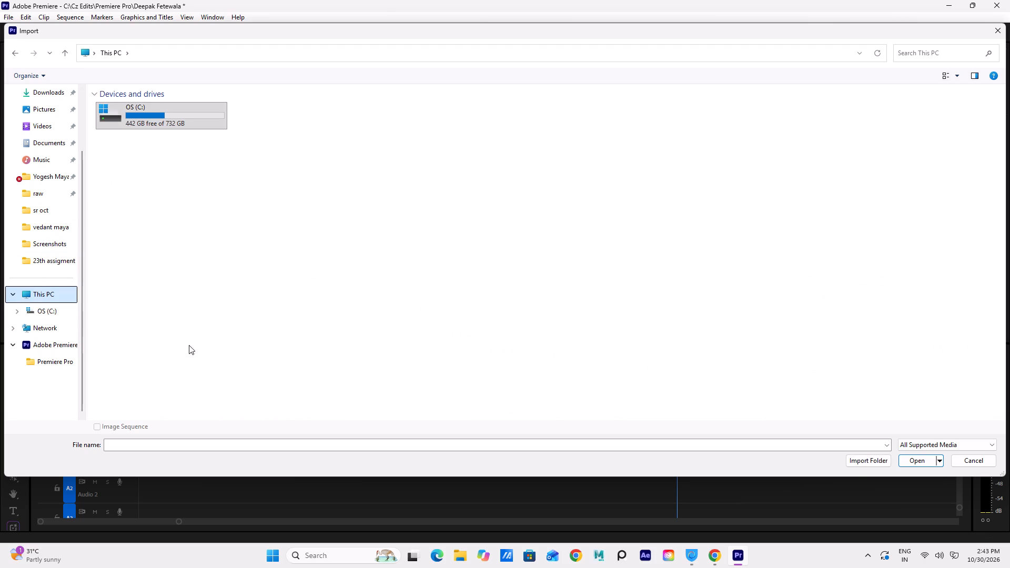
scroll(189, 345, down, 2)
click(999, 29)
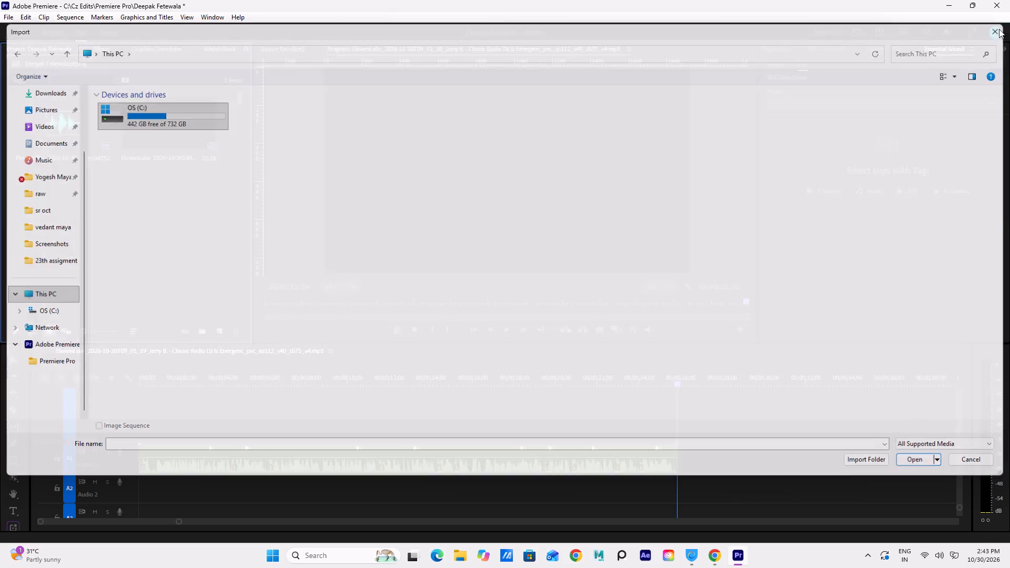
Switch to File Explorer and examine the folders on the C: drive and the drives available under This PC.
click(947, 1)
right_click(589, 347)
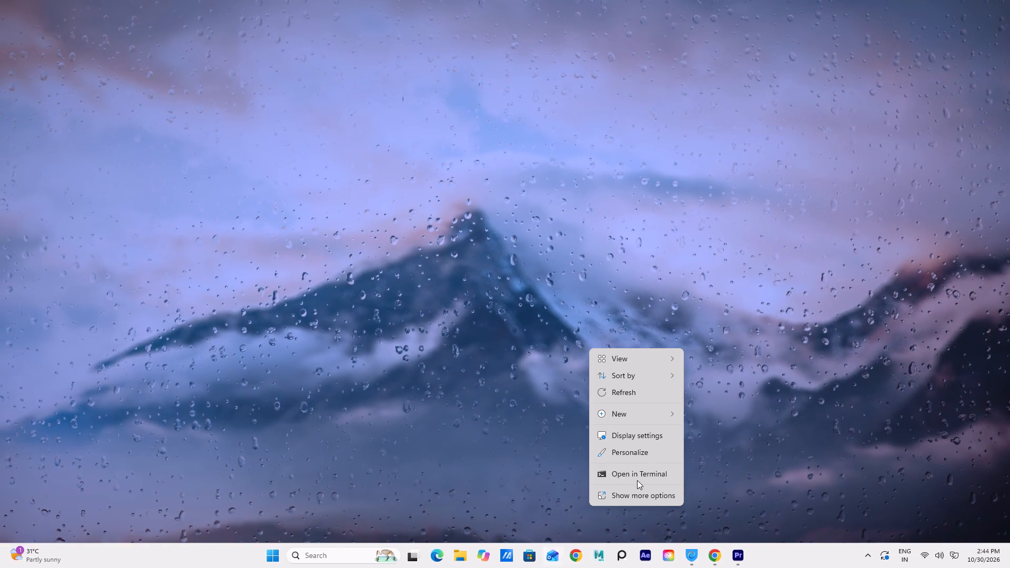
click(654, 390)
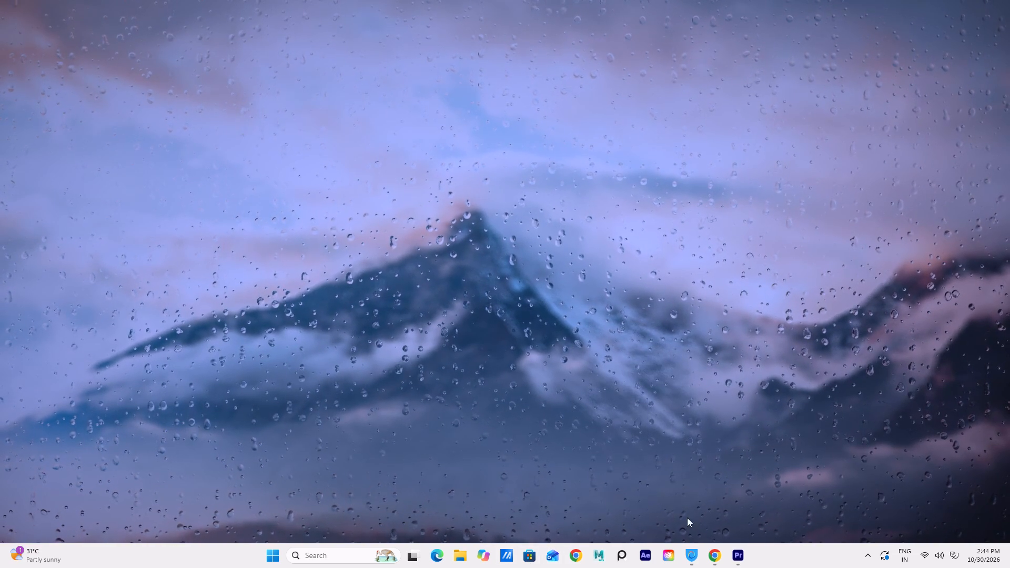
click(866, 555)
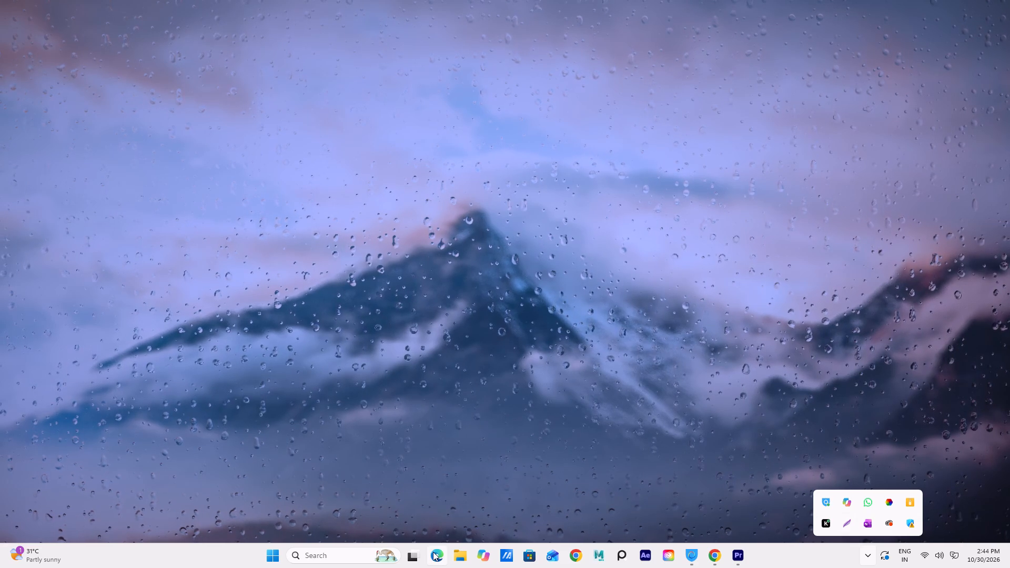
click(457, 560)
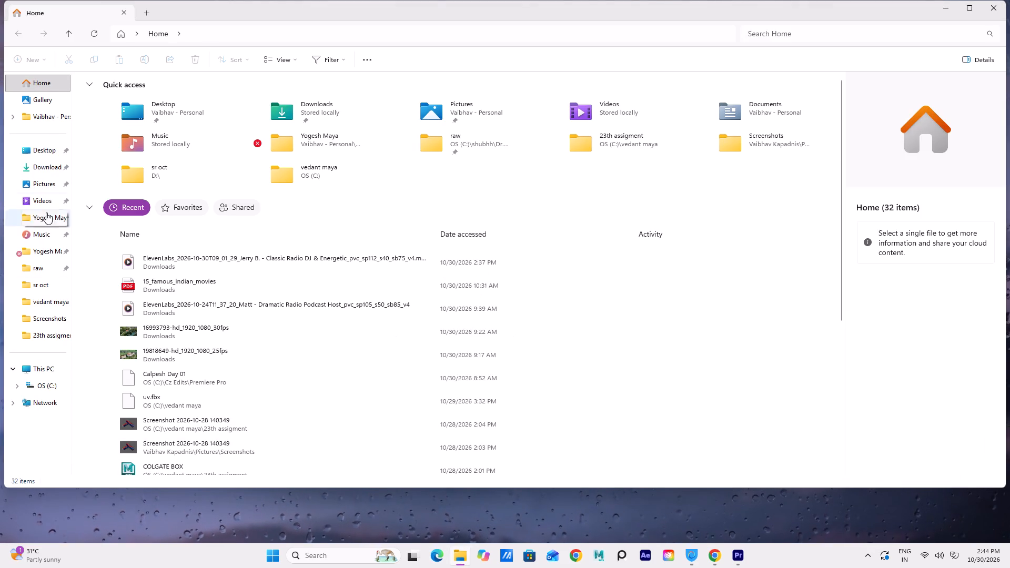
click(40, 384)
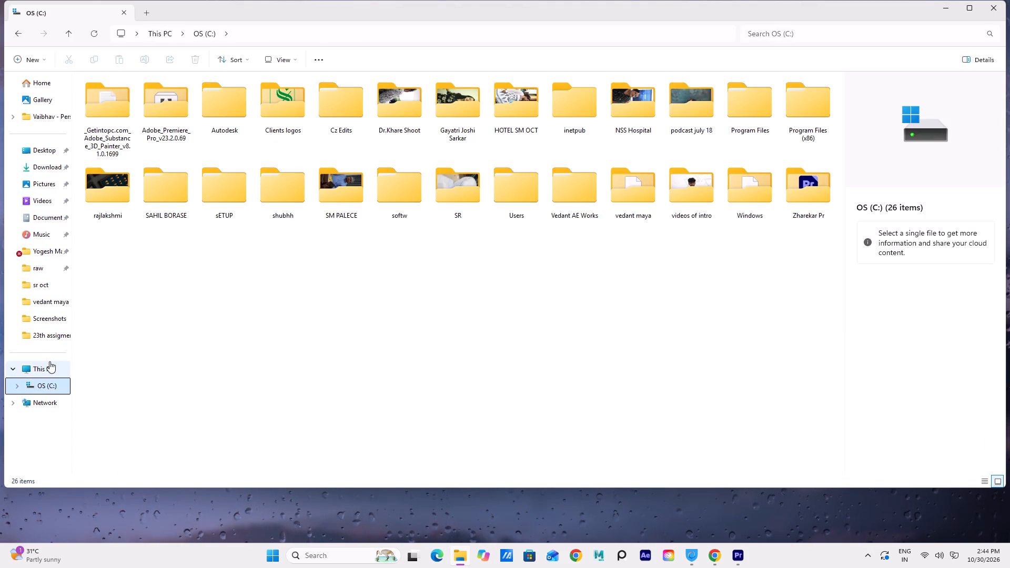
click(49, 361)
drag(360, 152, 178, 115)
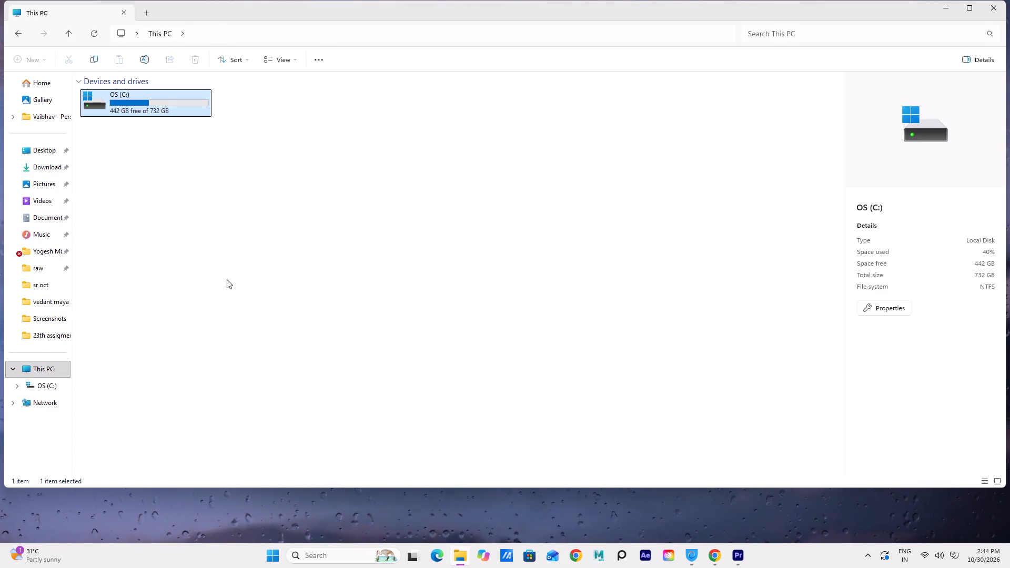
click(229, 278)
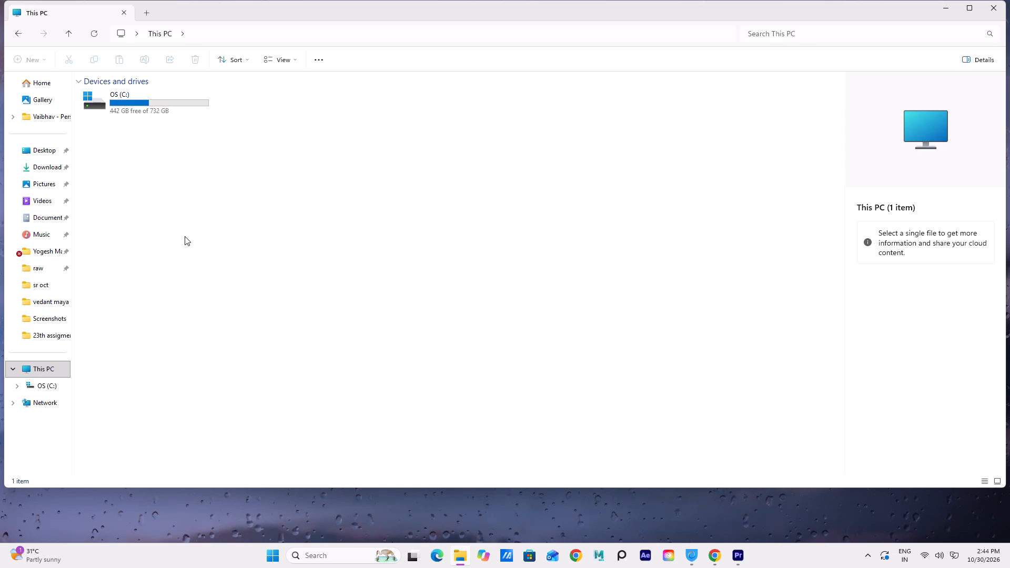
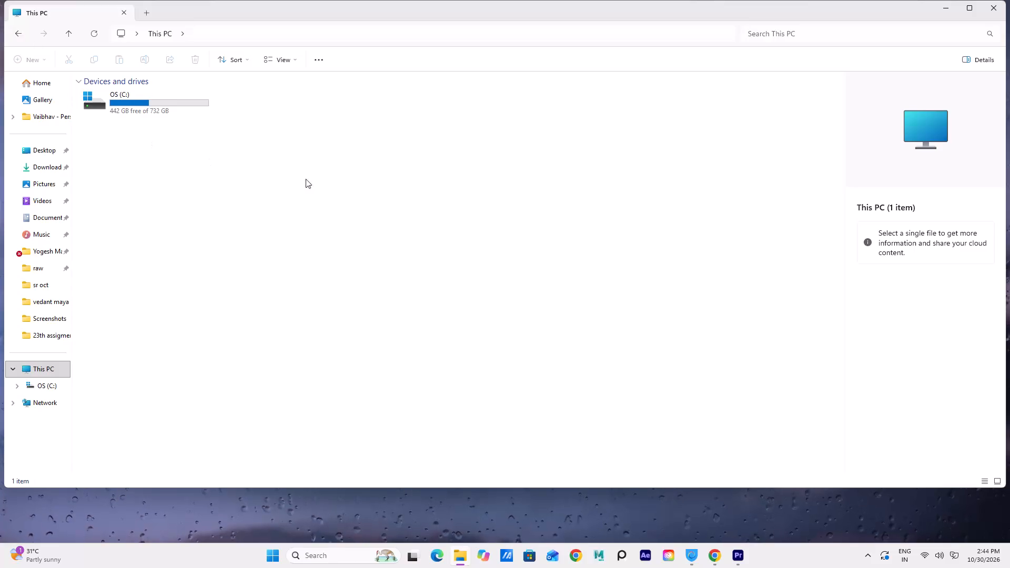
Open the Feata wale folder on the ROCKS ANIMATION STUDIO (E:) drive.
click(150, 124)
click(159, 107)
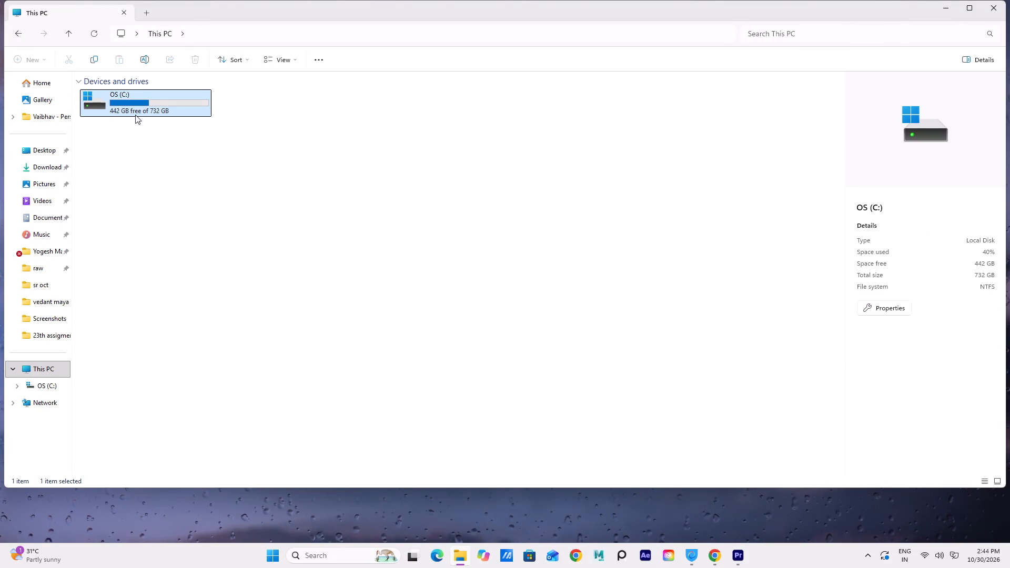
double_click(177, 111)
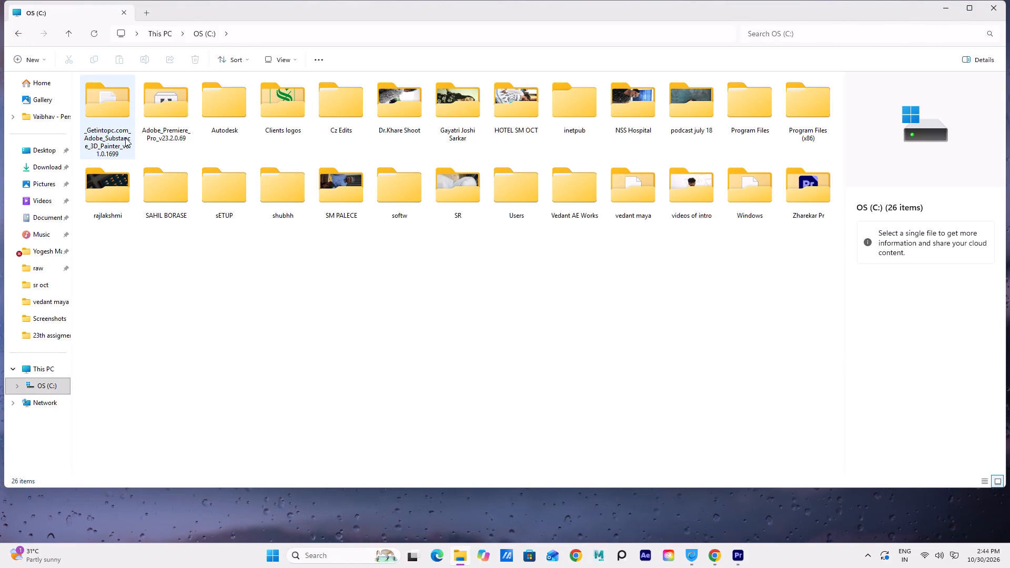
drag(108, 285, 120, 132)
click(142, 340)
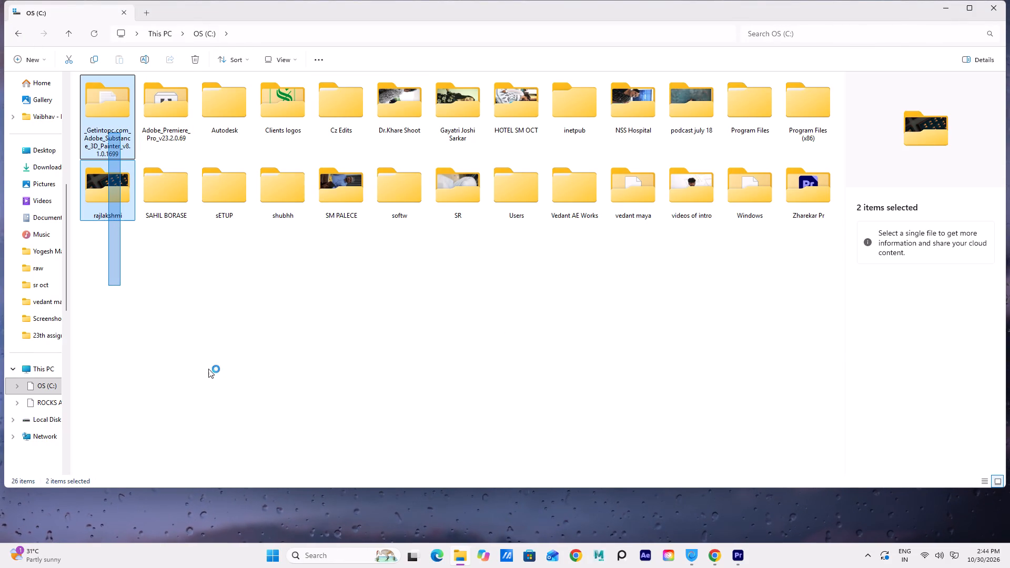
click(57, 401)
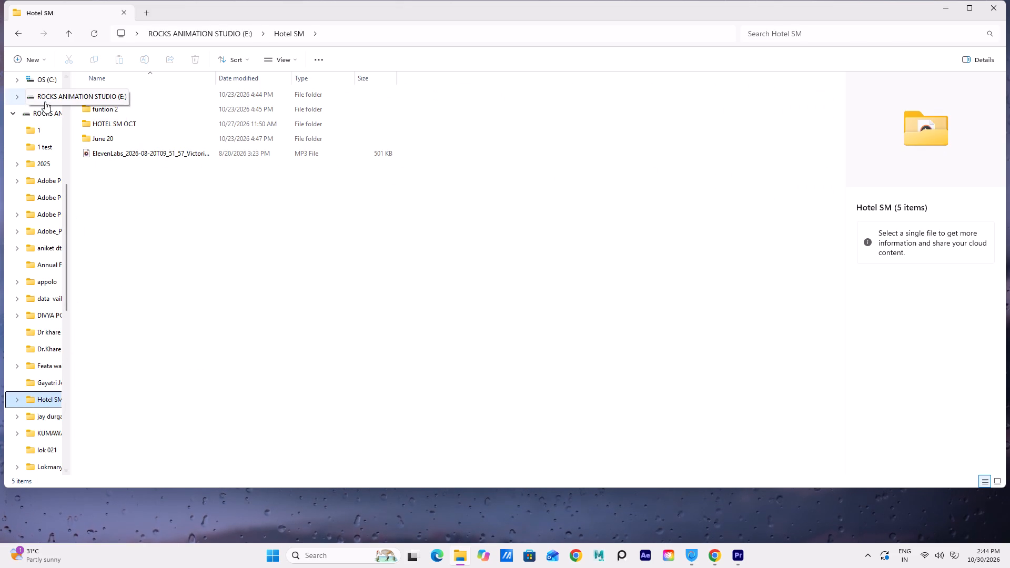
click(45, 102)
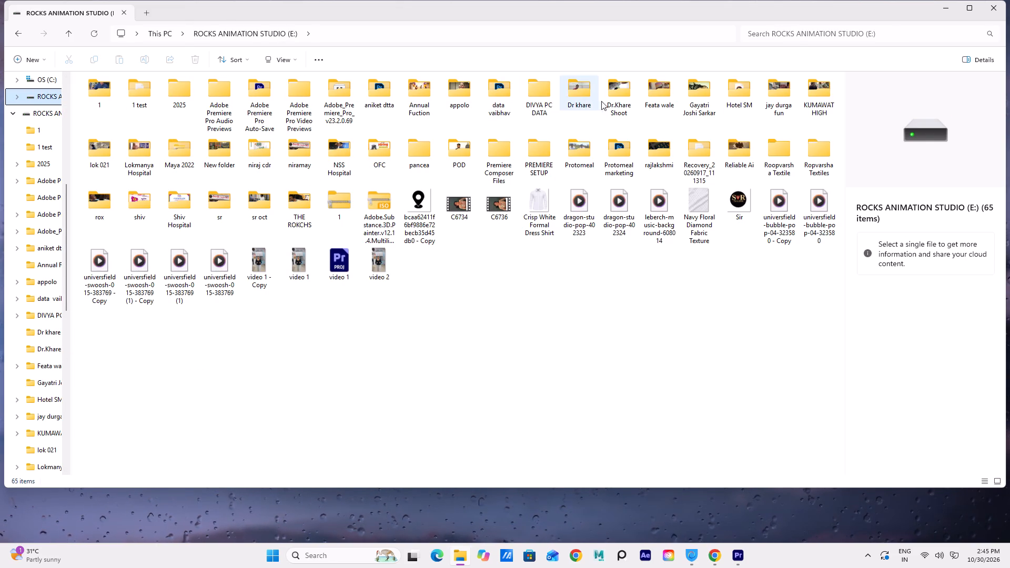
double_click(664, 99)
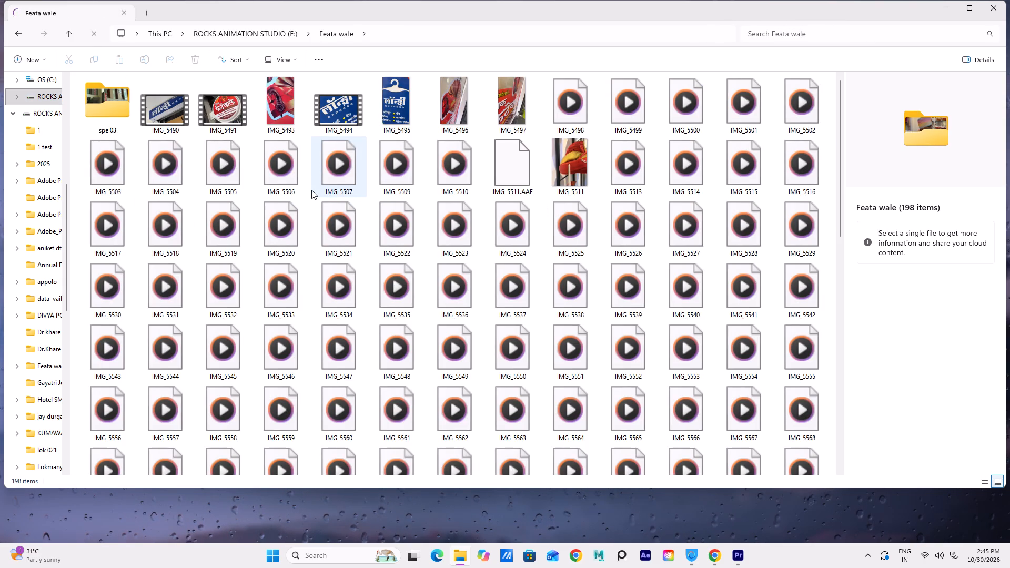
Look through the photos and clips in the Feata wale folder for footage suited to the video.
scroll(311, 190, down, 13)
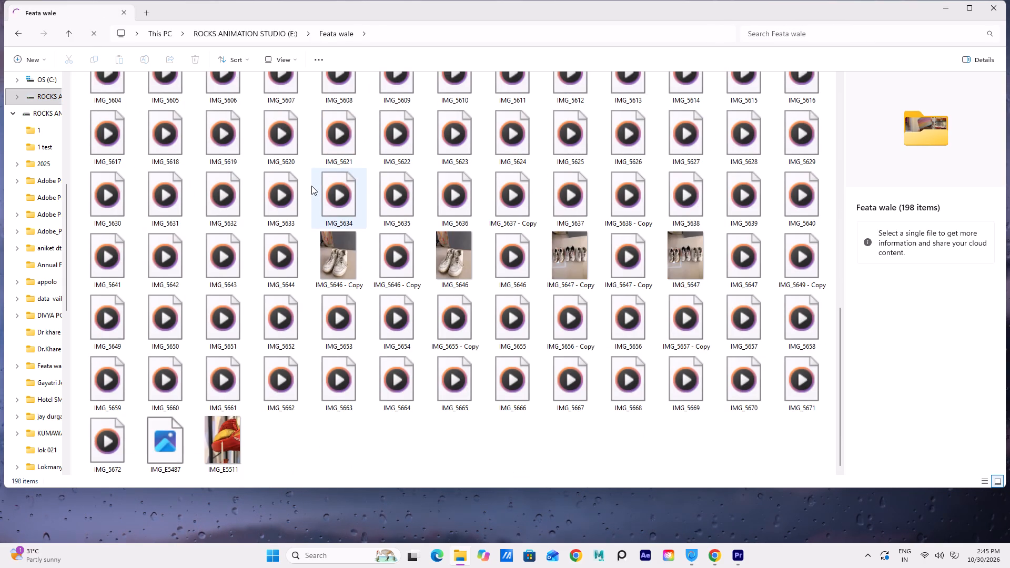
scroll(311, 186, down, 11)
scroll(311, 186, up, 10)
scroll(311, 186, down, 7)
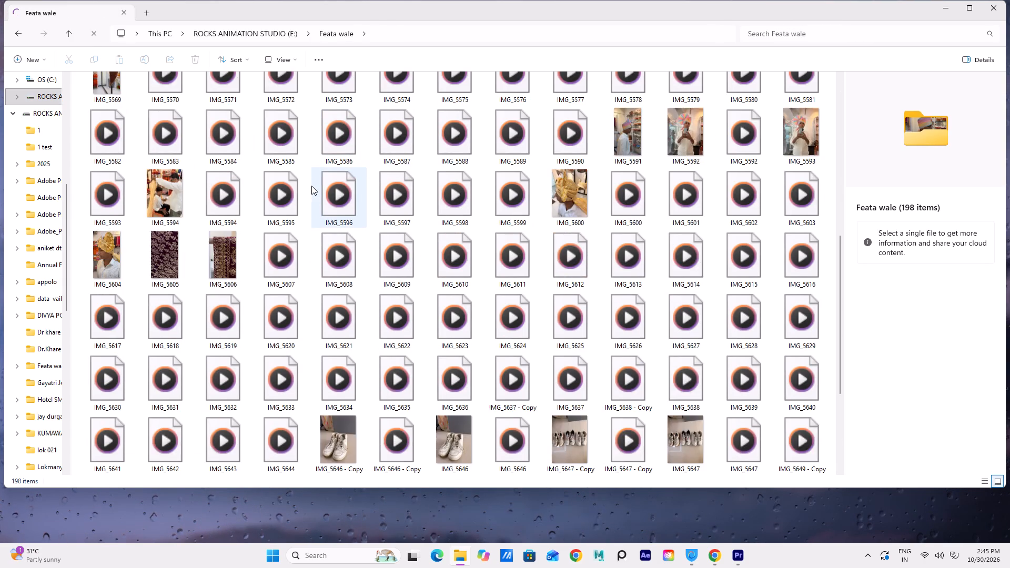
scroll(311, 186, down, 6)
scroll(311, 186, up, 9)
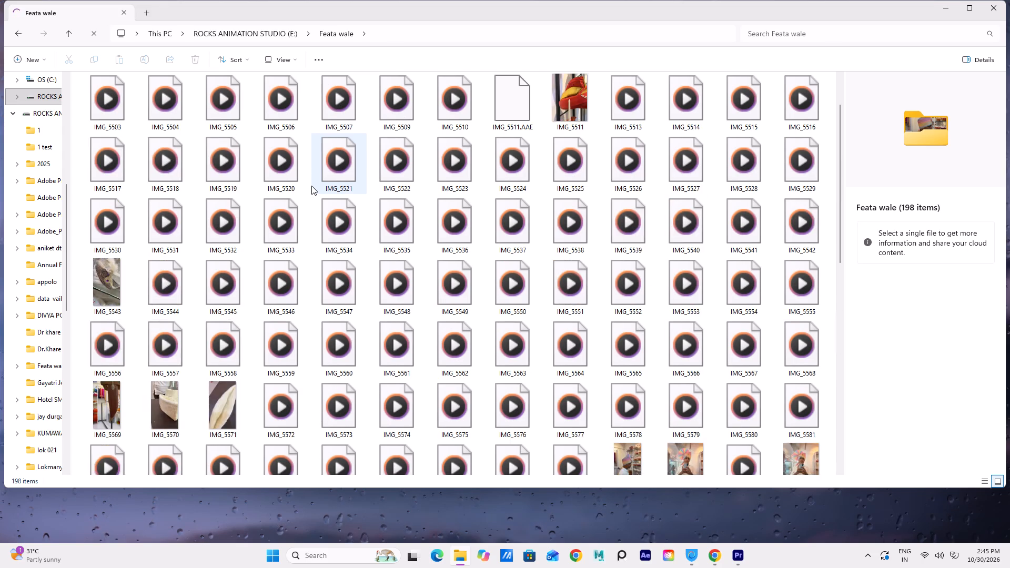
scroll(311, 186, down, 5)
scroll(311, 186, up, 10)
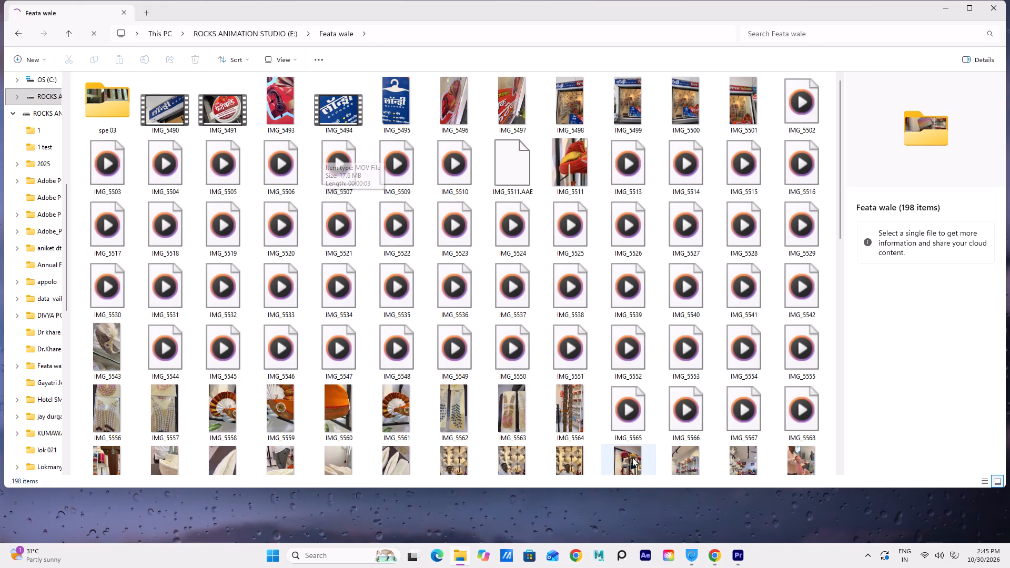
Maximise the File Explorer window and place its taskbar icon directly before Premiere's.
click(972, 6)
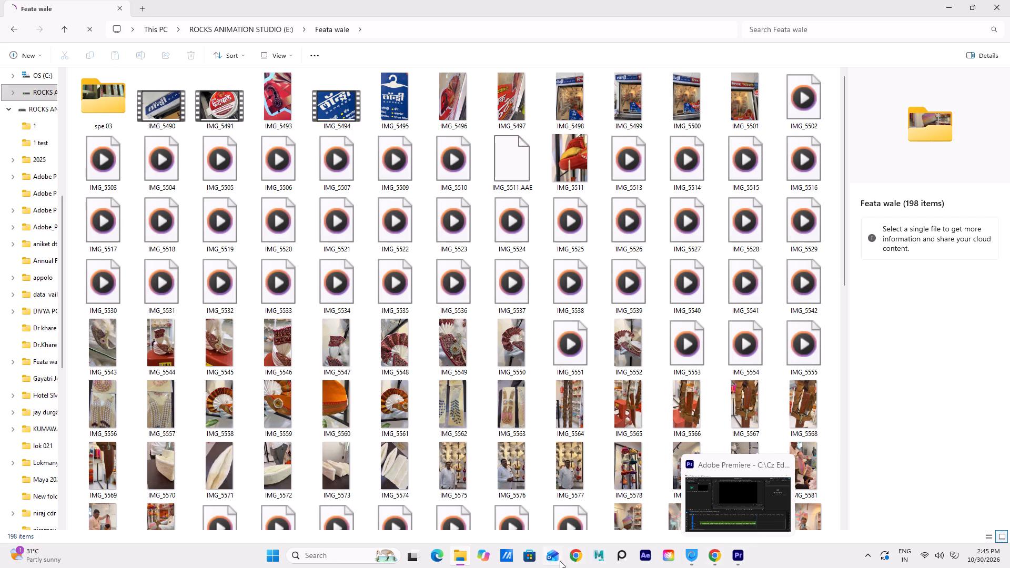
drag(457, 555, 754, 567)
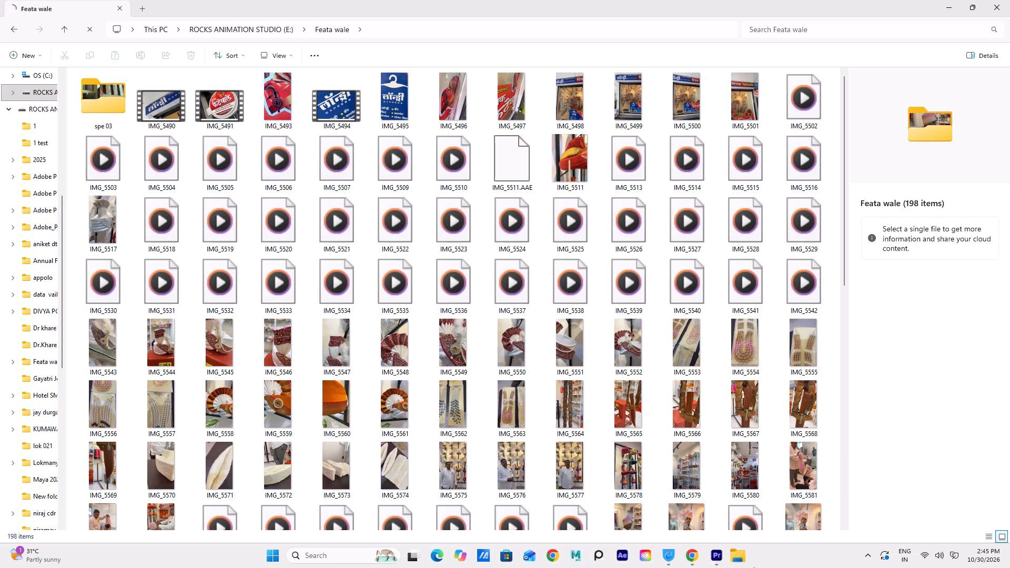
drag(754, 567, 708, 567)
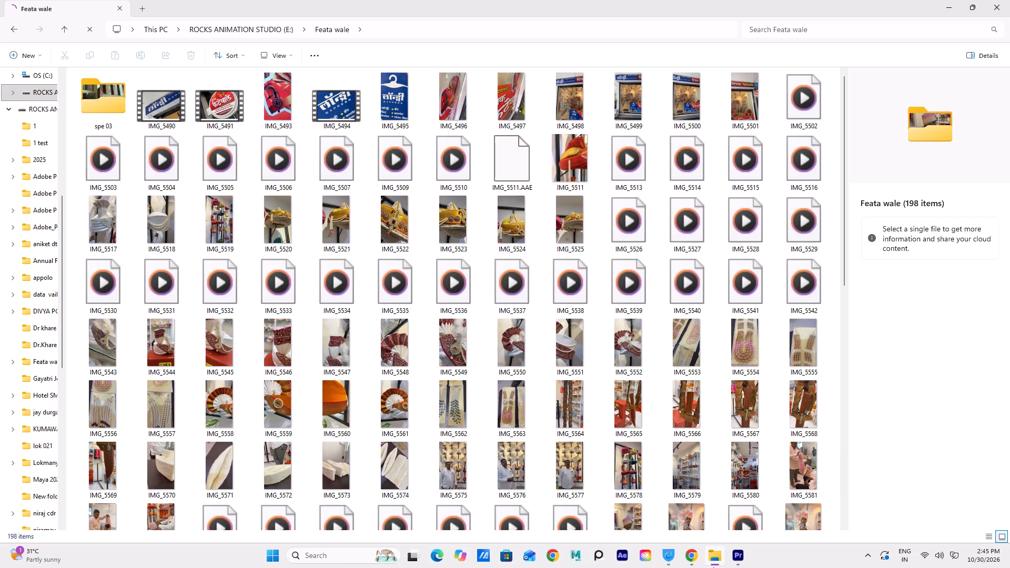
Switch to Premiere and listen to the narration from the start to 00;00;11;12, replaying the passage around the second clip.
click(738, 559)
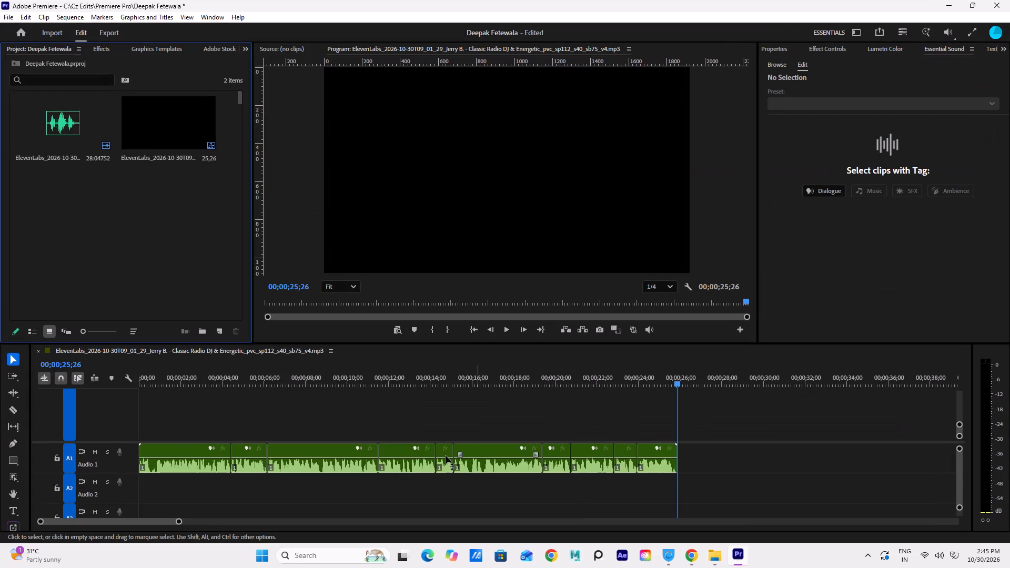
drag(677, 384, 671, 387)
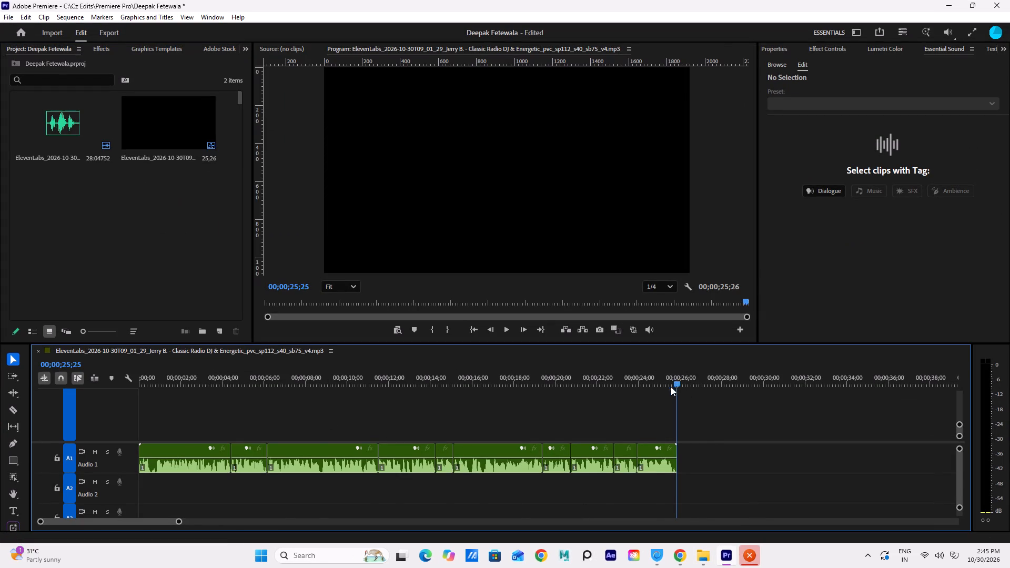
drag(671, 387, 107, 450)
key(space)
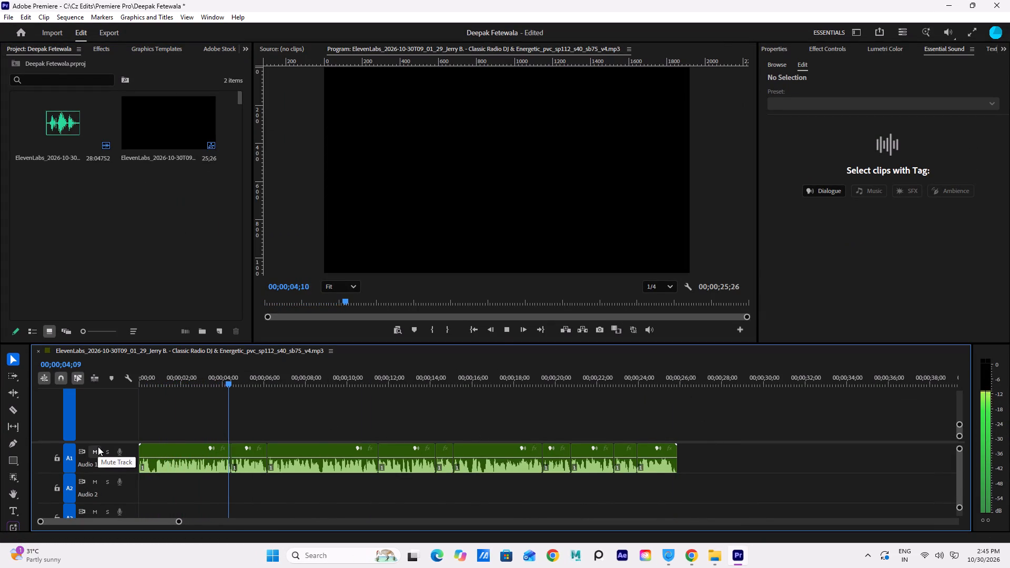
key(space)
key(space)
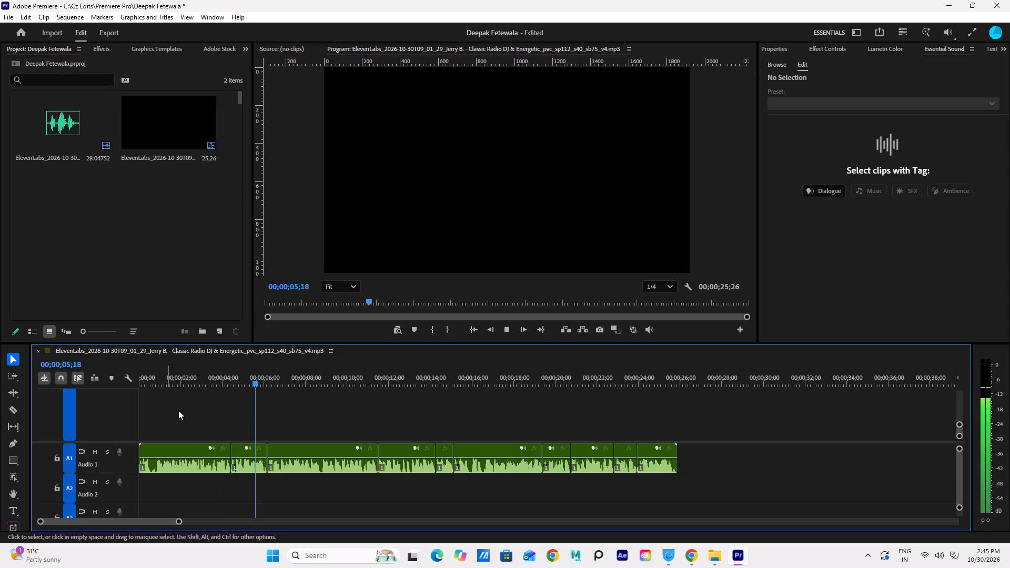
key(space)
drag(263, 382, 240, 398)
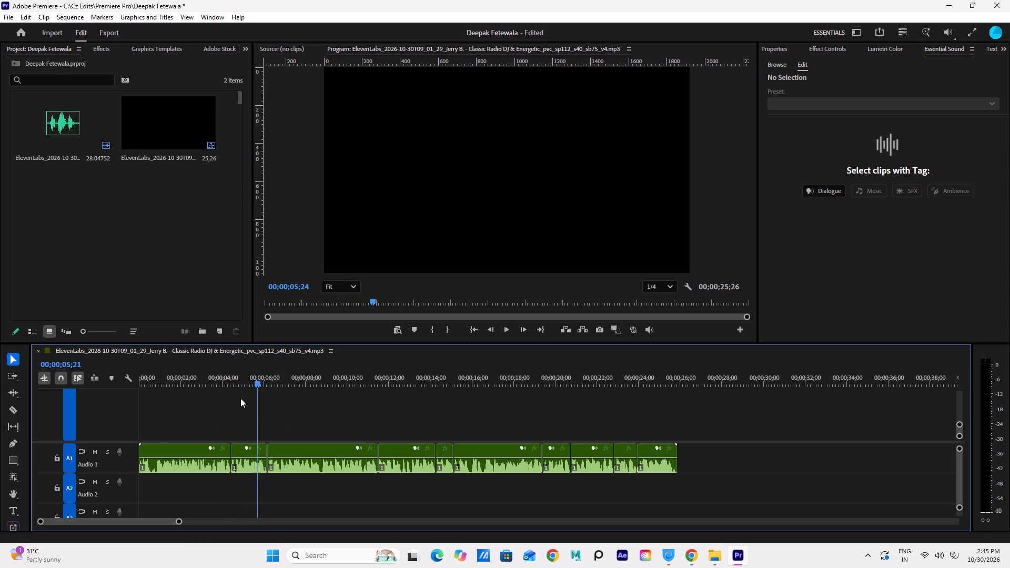
drag(240, 398, 230, 405)
key(space)
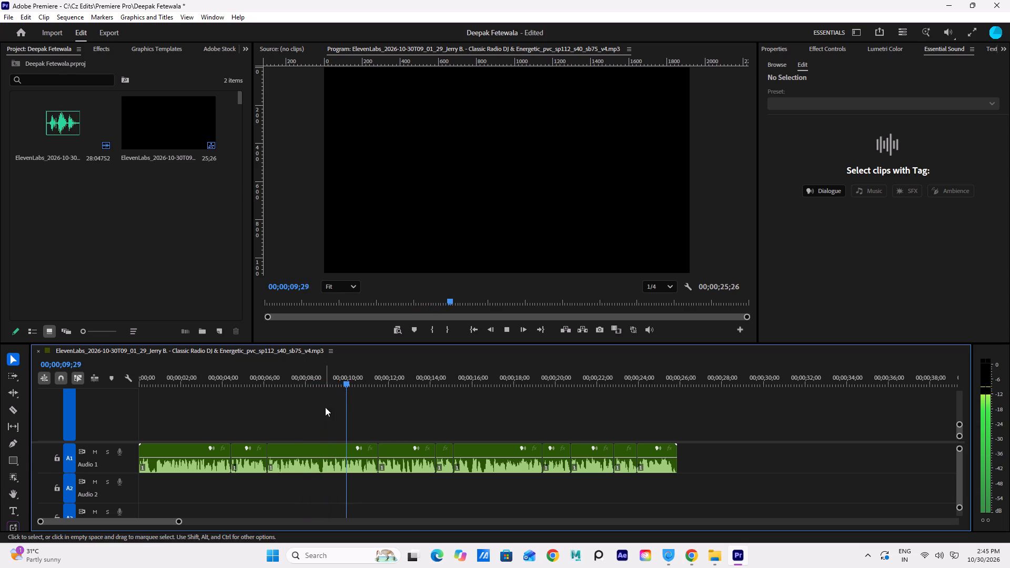
key(space)
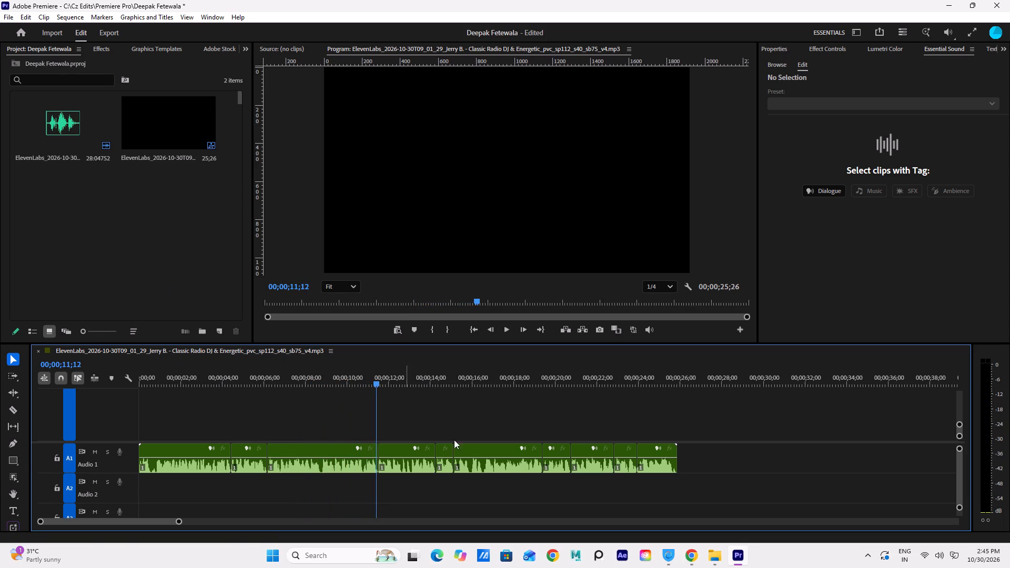
Switch to File Explorer and examine the Feata wale photos and clips at a larger thumbnail size for shots matching the narration.
click(708, 557)
scroll(262, 301, down, 5)
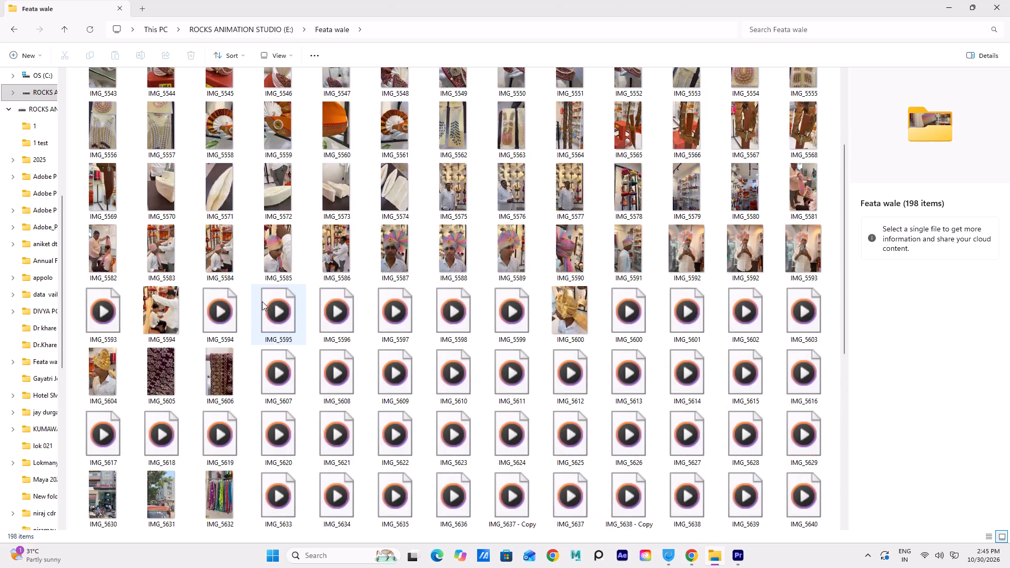
scroll(267, 296, down, 5)
scroll(267, 289, up, 6)
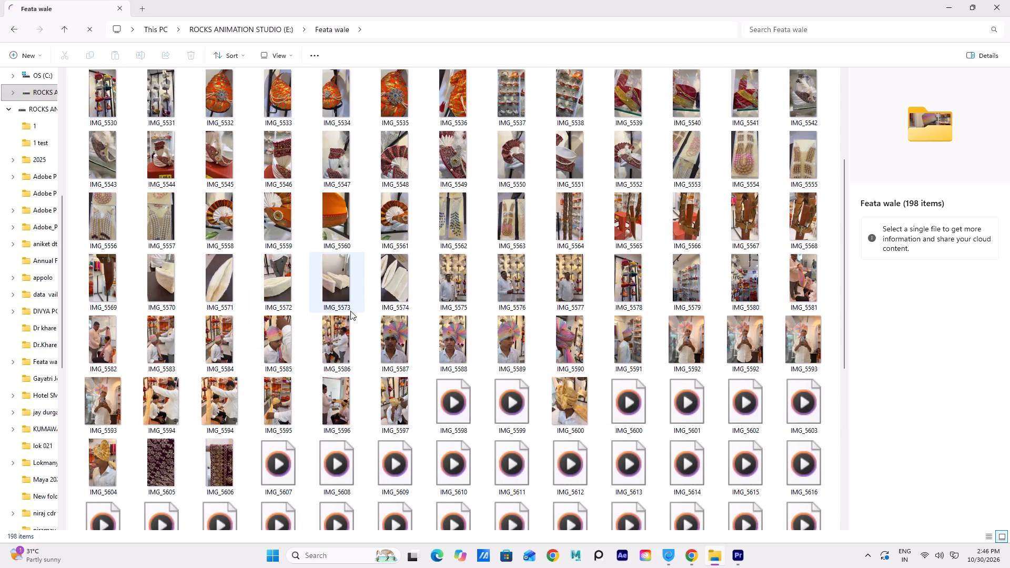
scroll(295, 281, up, 3)
ctrl+scroll(289, 278, up, 12)
ctrl+scroll(289, 278, down, 1)
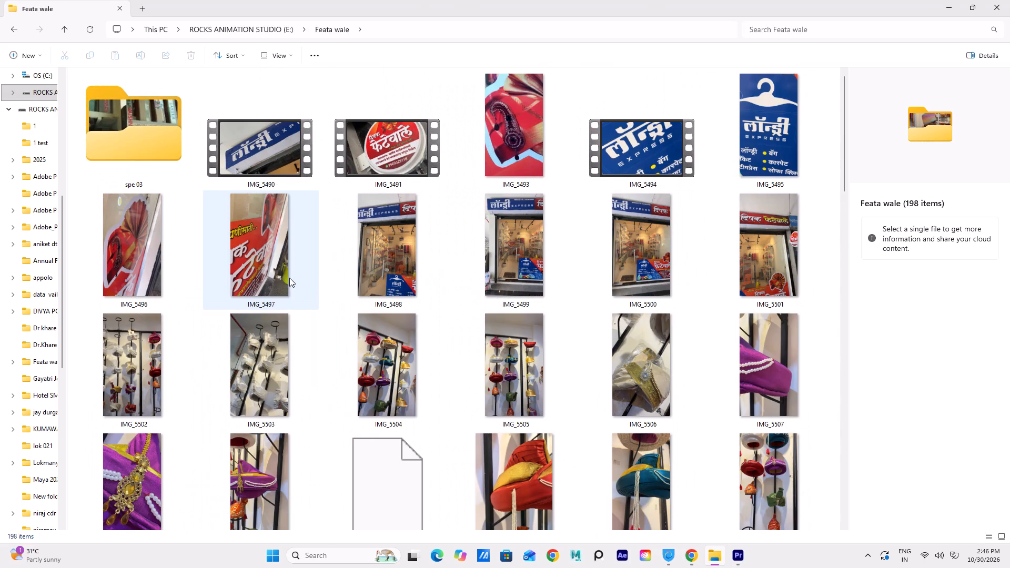
ctrl+scroll(289, 278, up, 1)
scroll(610, 346, down, 5)
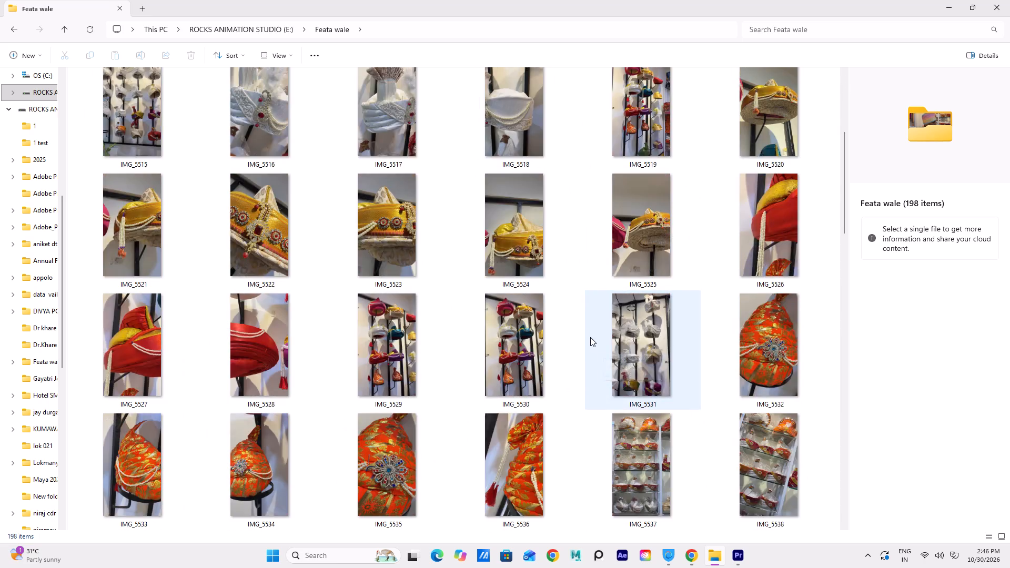
scroll(589, 337, down, 15)
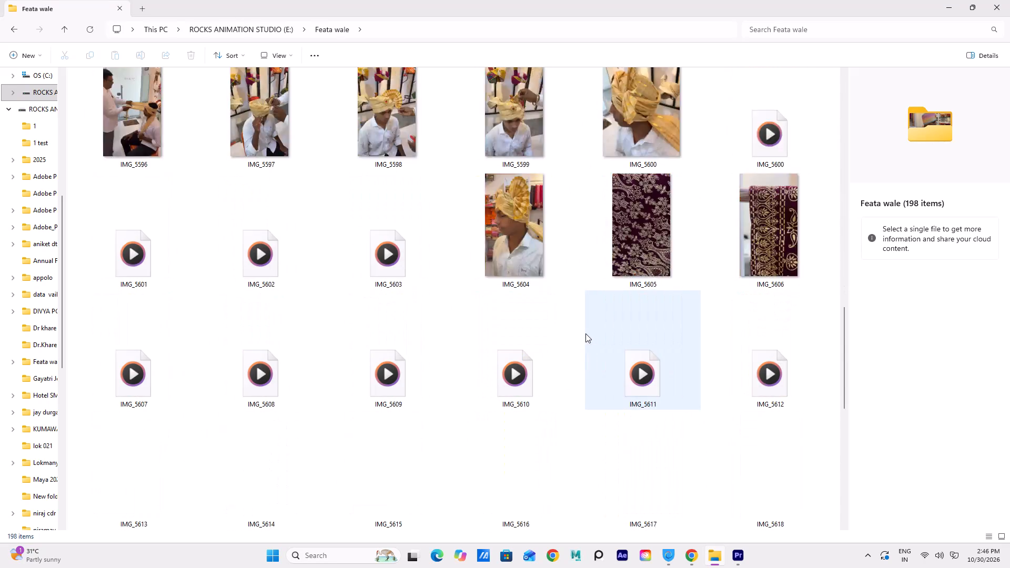
scroll(585, 333, down, 1)
scroll(585, 333, up, 2)
scroll(585, 333, down, 1)
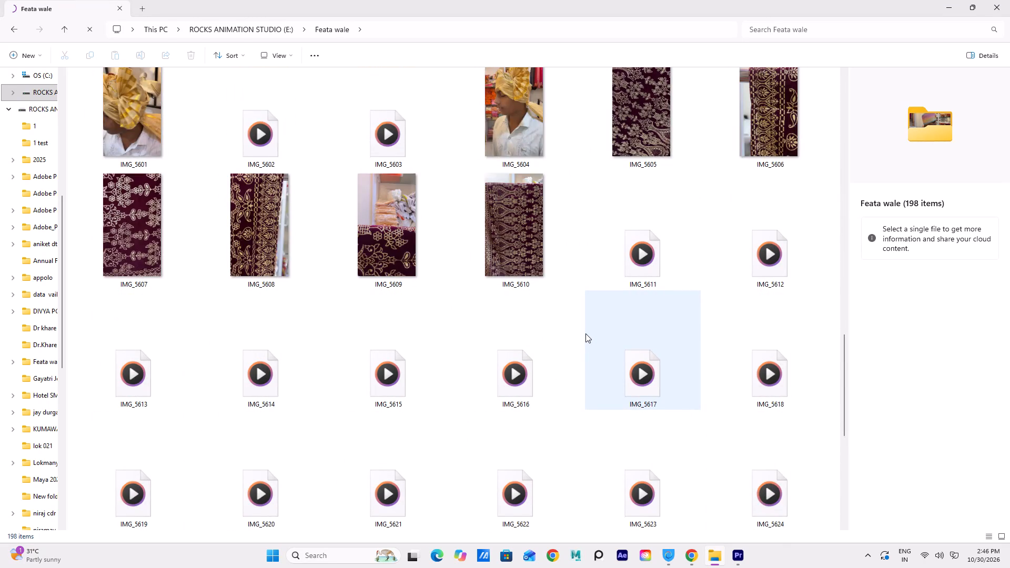
scroll(585, 333, down, 1)
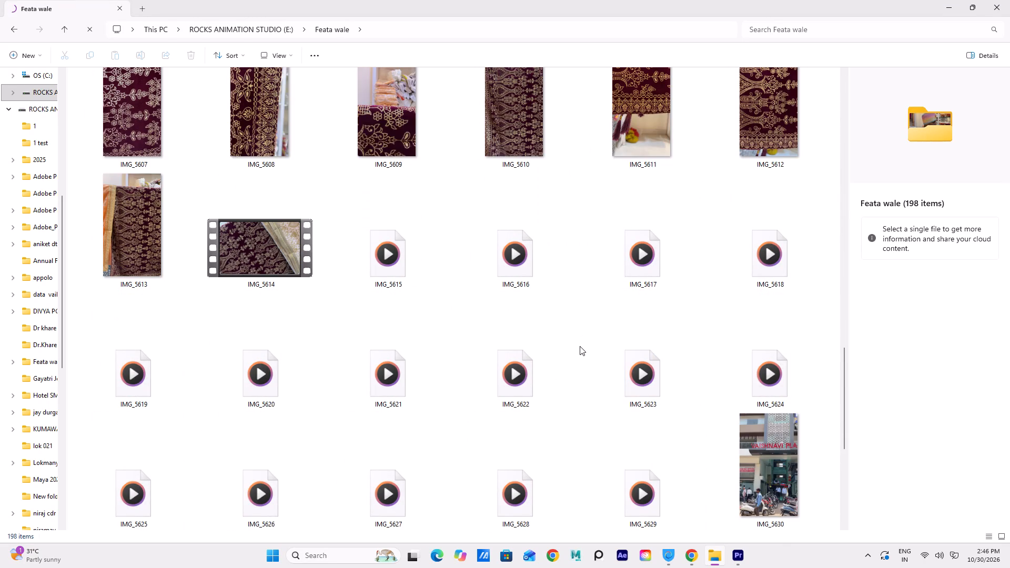
scroll(581, 346, down, 2)
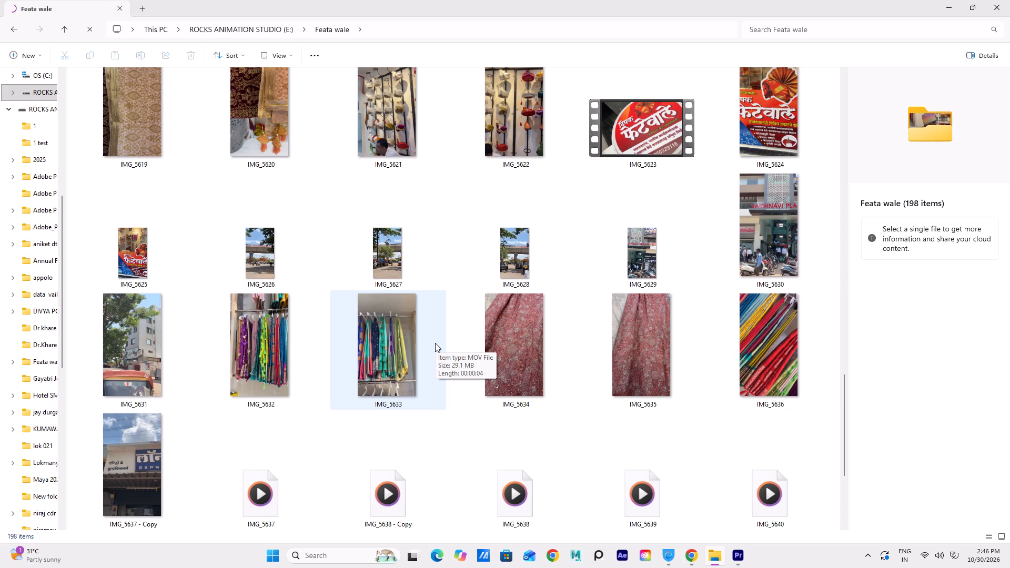
scroll(530, 418, down, 4)
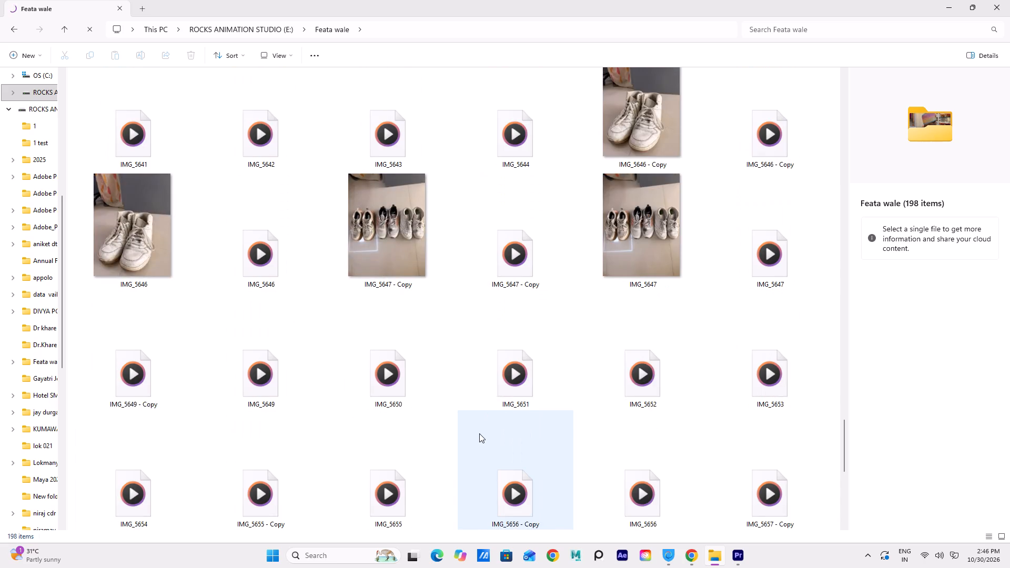
scroll(478, 433, up, 4)
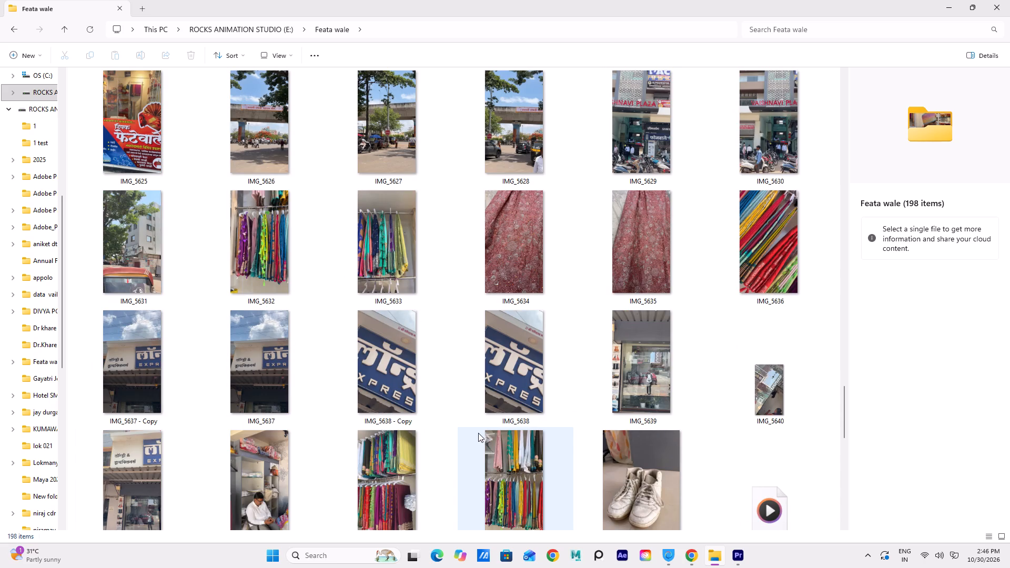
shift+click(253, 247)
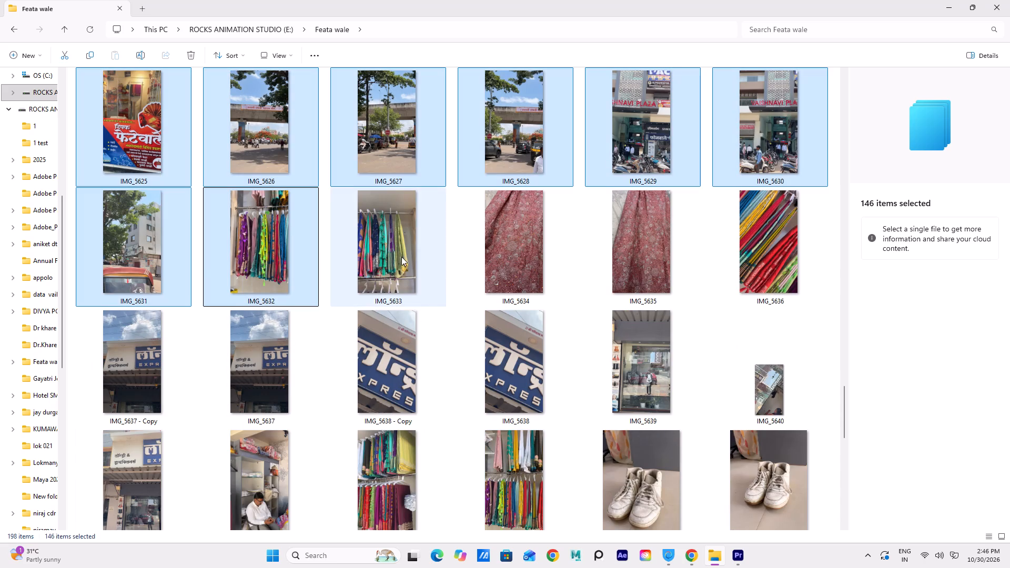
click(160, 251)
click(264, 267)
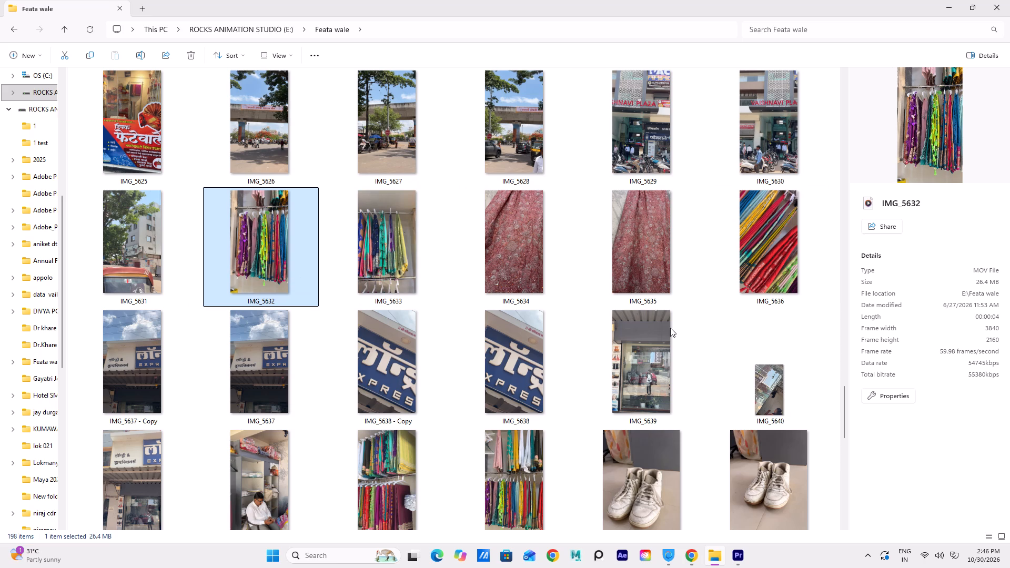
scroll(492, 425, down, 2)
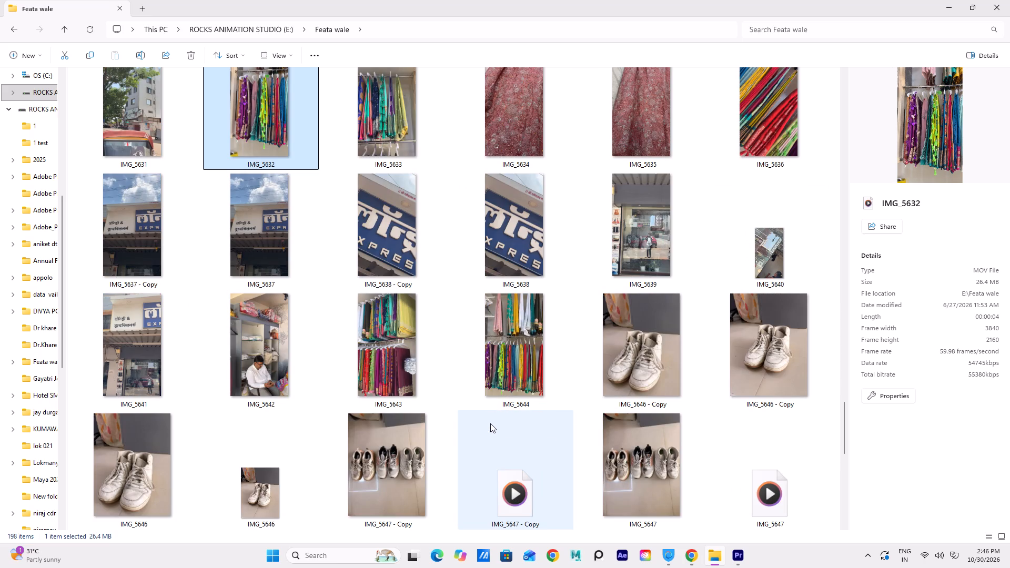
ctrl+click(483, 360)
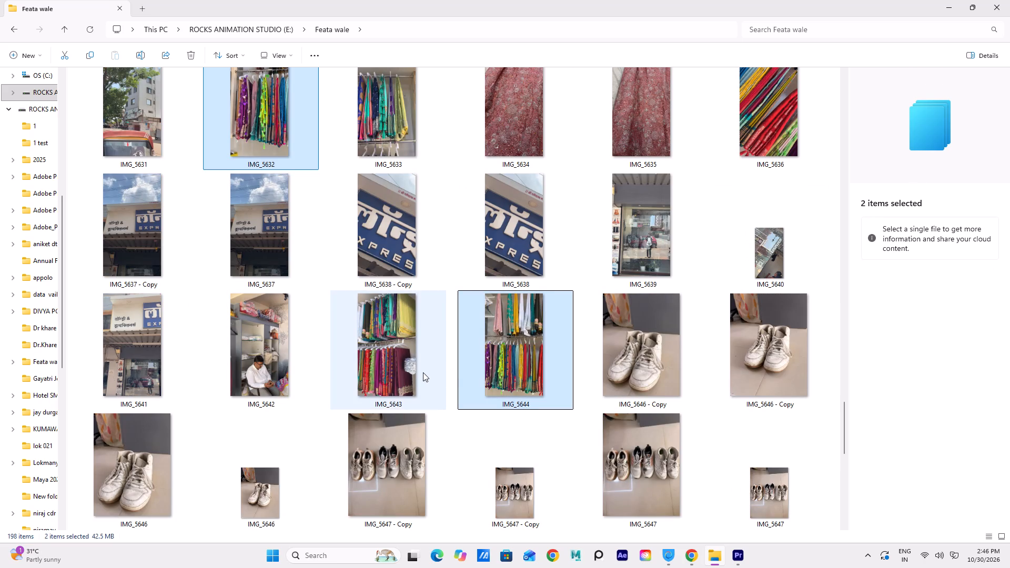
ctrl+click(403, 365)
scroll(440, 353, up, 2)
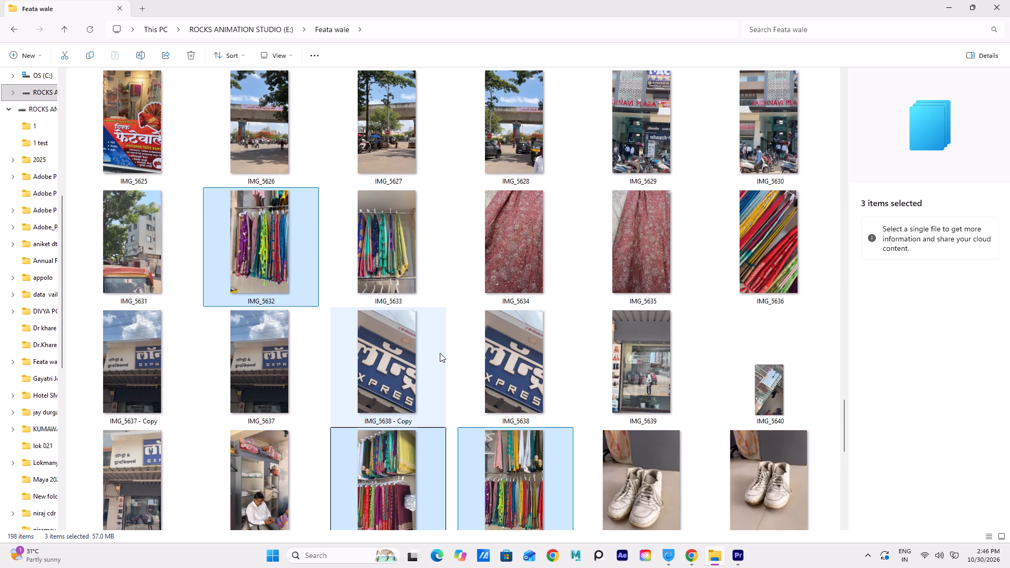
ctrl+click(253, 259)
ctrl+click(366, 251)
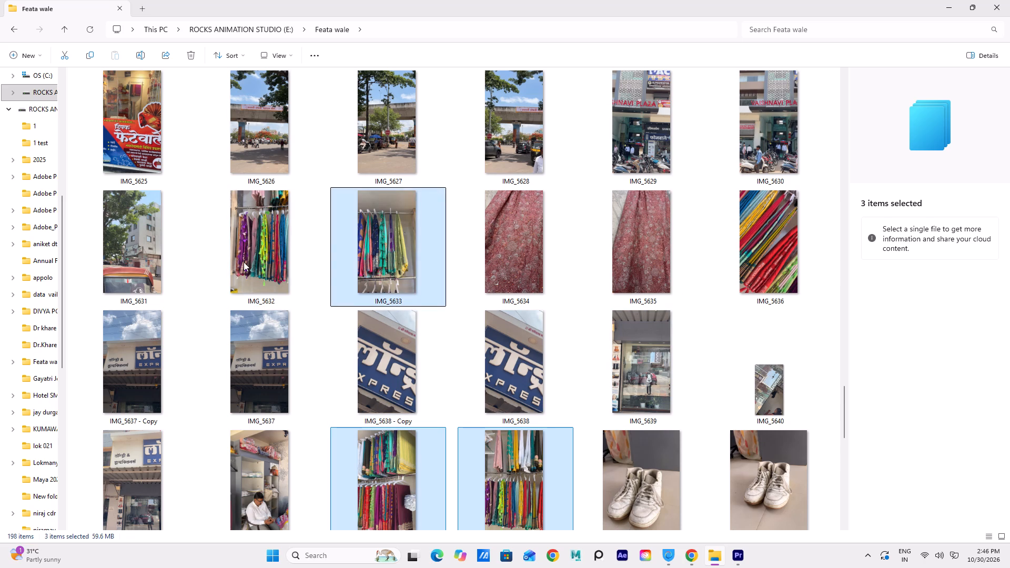
Select the hanging-garment and fabric clips IMG_5632, IMG_5633, IMG_5634, IMG_5635 and IMG_5636 together.
click(284, 257)
ctrl+click(364, 270)
ctrl+click(529, 265)
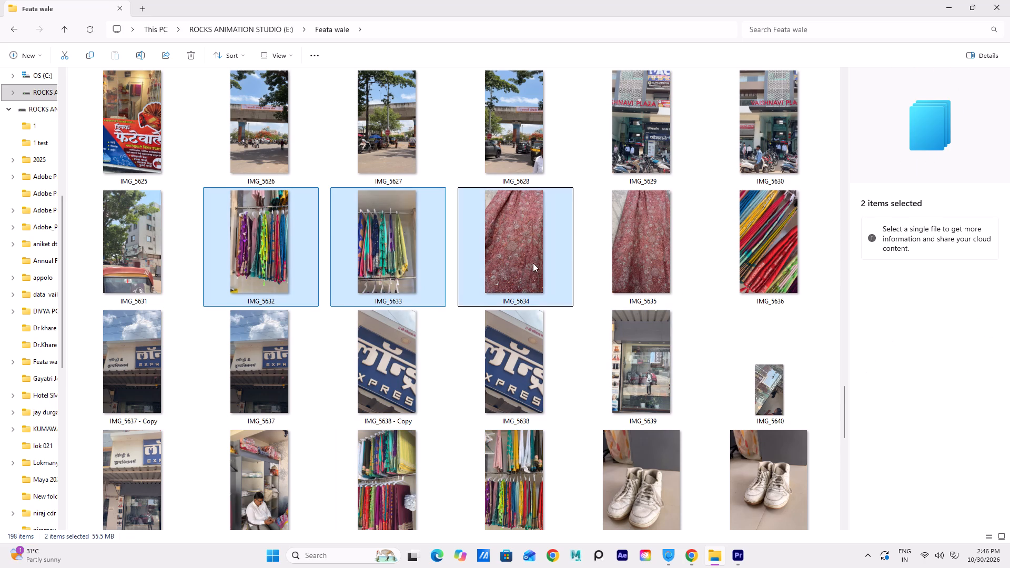
ctrl+click(654, 255)
ctrl+click(770, 237)
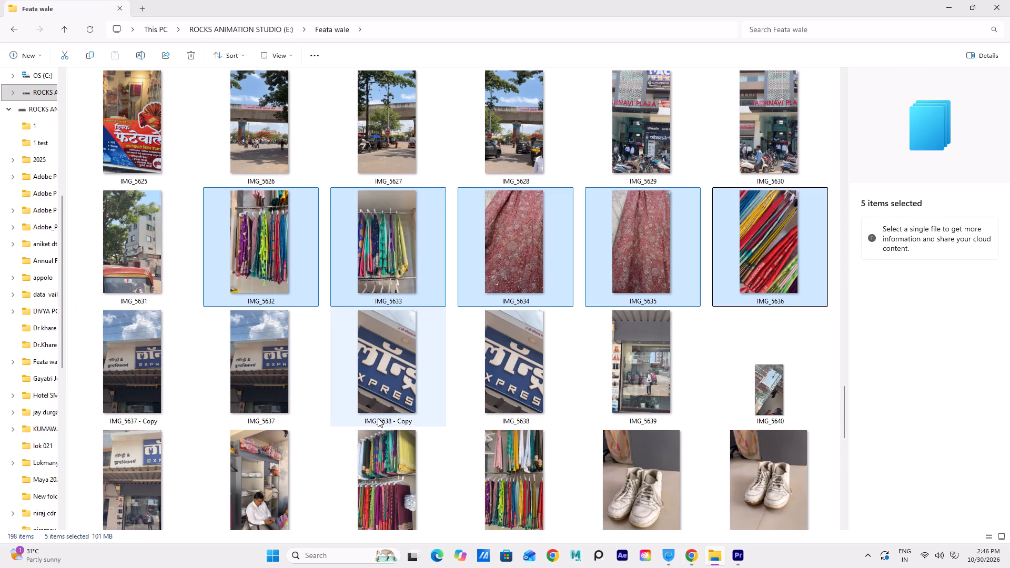
Add the laundry storefront shots IMG_5637 - Copy, IMG_5637, IMG_5638 - Copy, IMG_5638 and IMG_5639 to the selection, leaving out IMG_5640.
scroll(418, 416, down, 1)
ctrl+click(120, 334)
ctrl+click(218, 343)
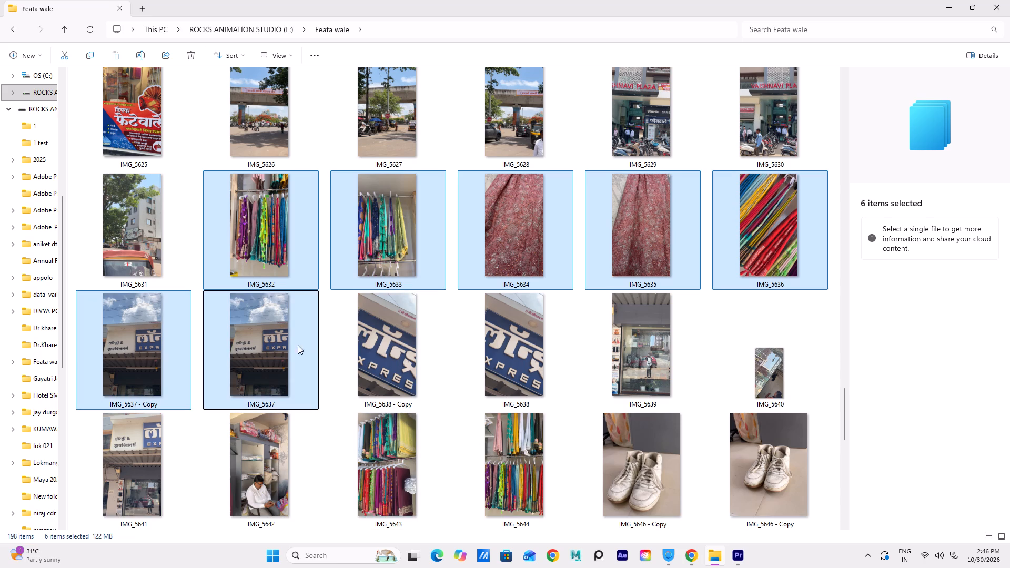
ctrl+click(405, 345)
ctrl+click(478, 345)
ctrl+click(641, 359)
ctrl+click(782, 360)
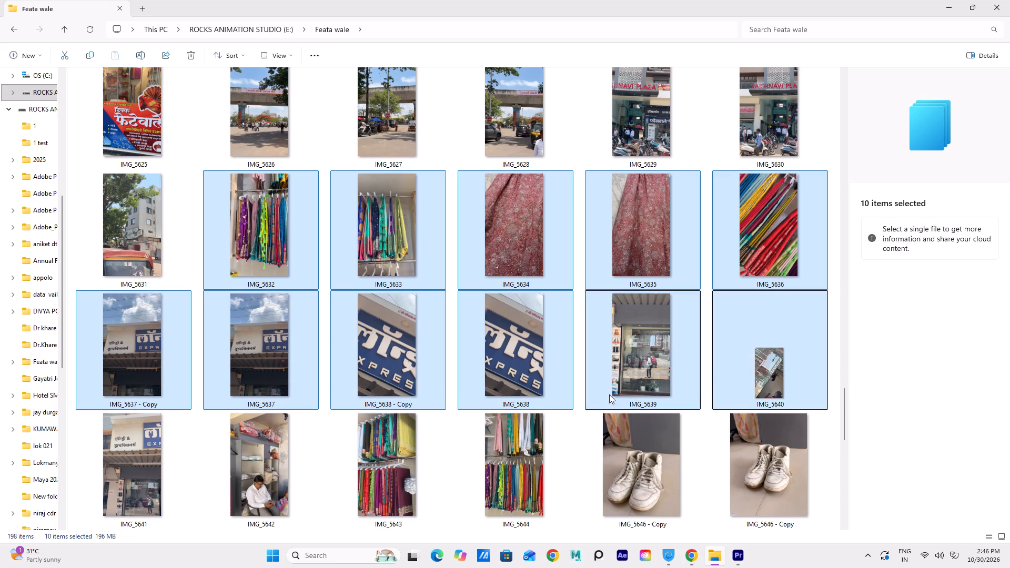
ctrl+click(745, 369)
Add IMG_5641 to IMG_5644, plus the first IMG_5646 - Copy and first IMG_5646 shots of white shoes, to the selection.
scroll(238, 451, down, 1)
ctrl+click(122, 327)
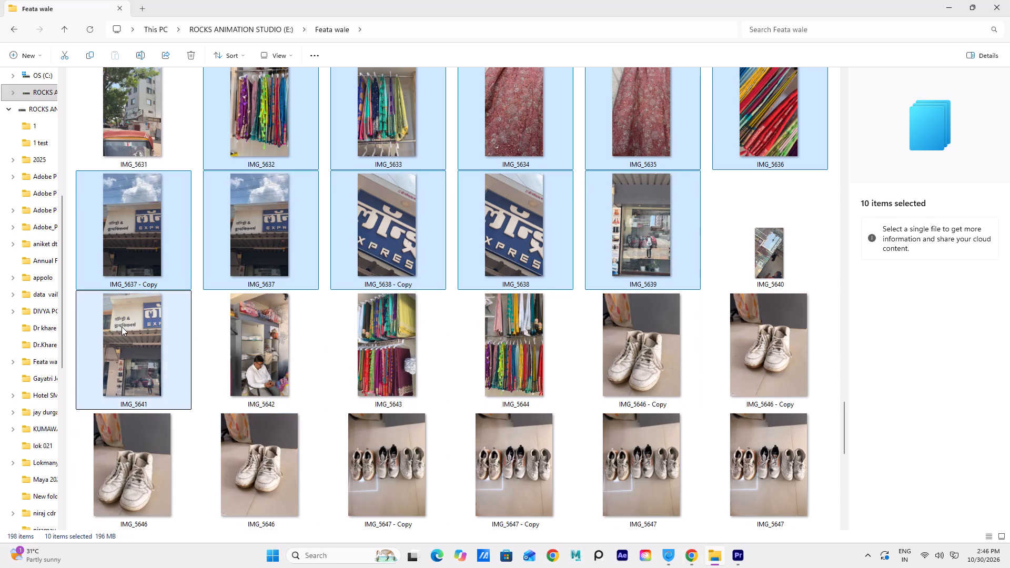
ctrl+click(254, 334)
ctrl+click(397, 356)
ctrl+click(524, 352)
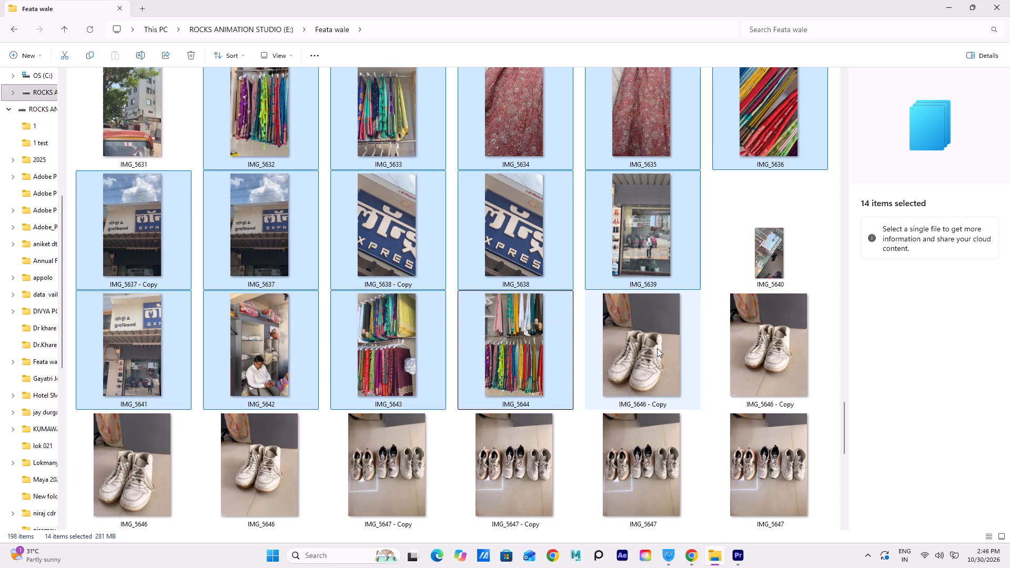
ctrl+click(657, 348)
ctrl+click(109, 468)
Add the suit jacket clips IMG_5669 and IMG_5667, folded clothes IMG_5664 and carry bag IMG_5654 to the selection.
scroll(614, 413, down, 2)
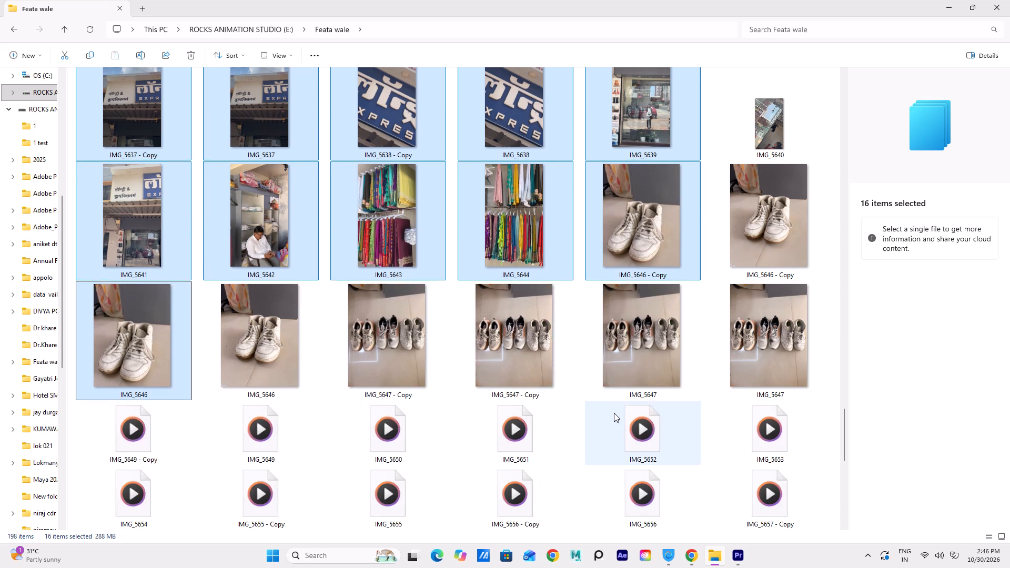
scroll(614, 413, down, 2)
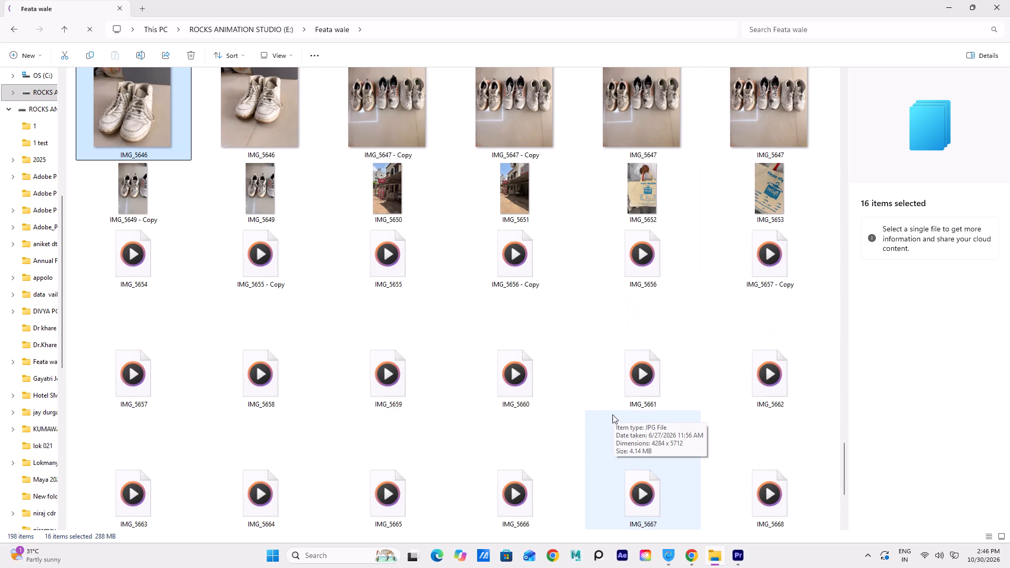
scroll(536, 422, up, 1)
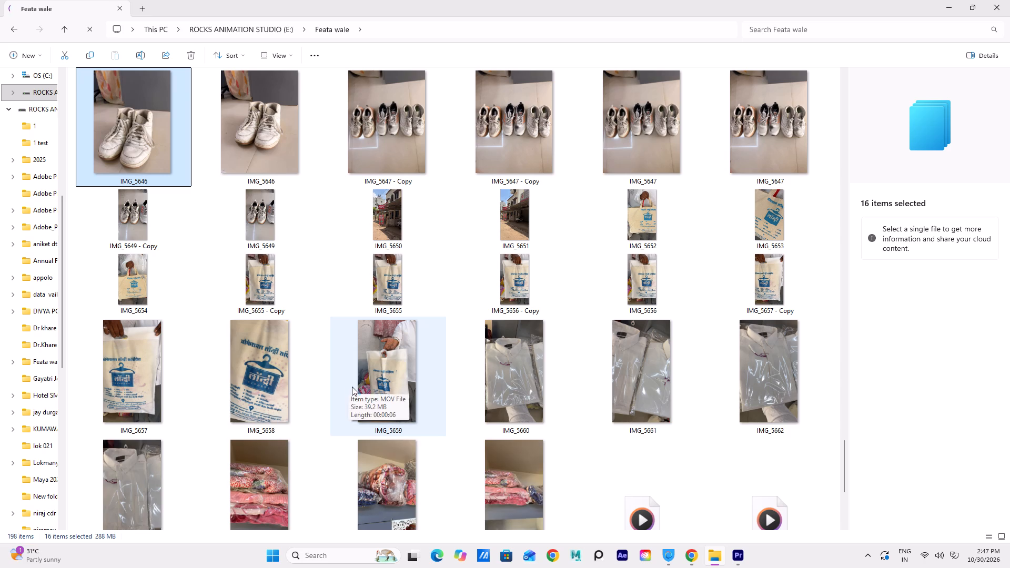
scroll(312, 456, down, 3)
scroll(428, 448, down, 4)
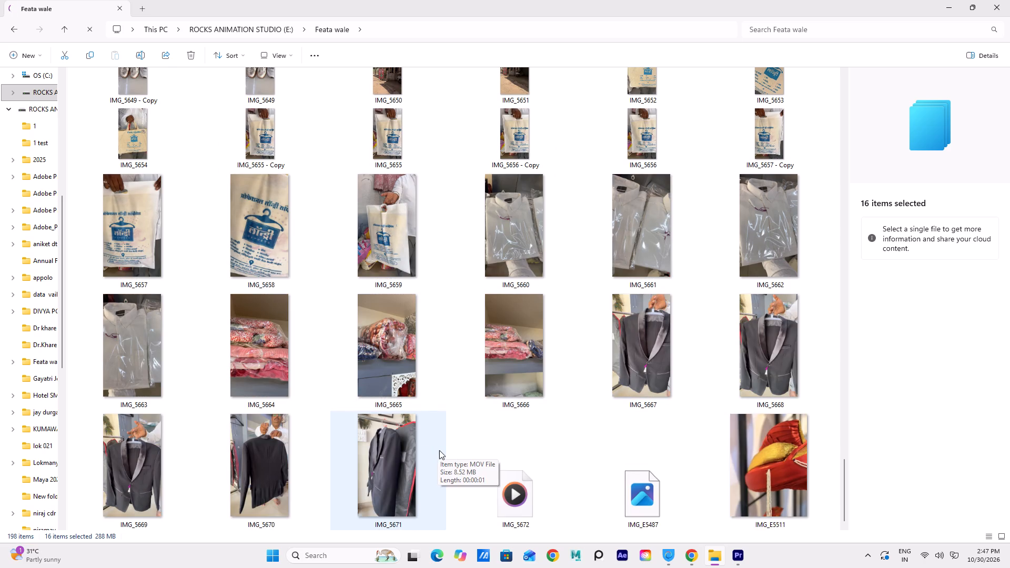
scroll(439, 450, down, 3)
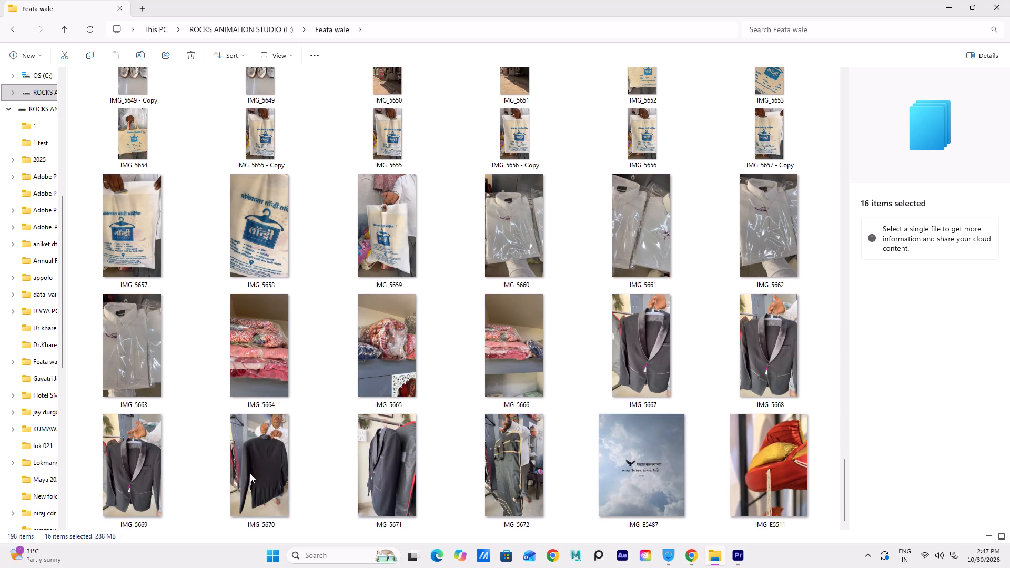
ctrl+click(137, 471)
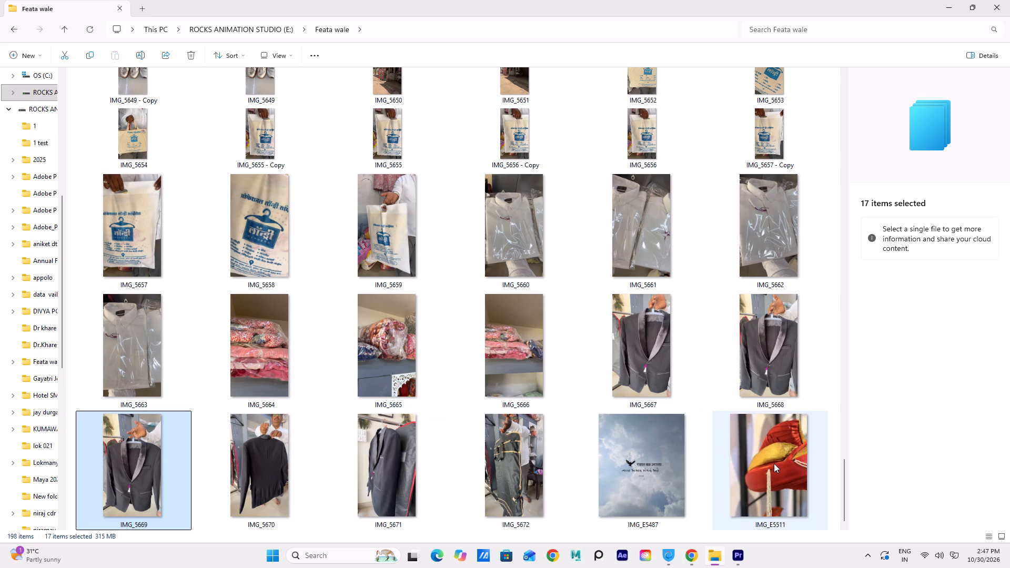
ctrl+click(668, 354)
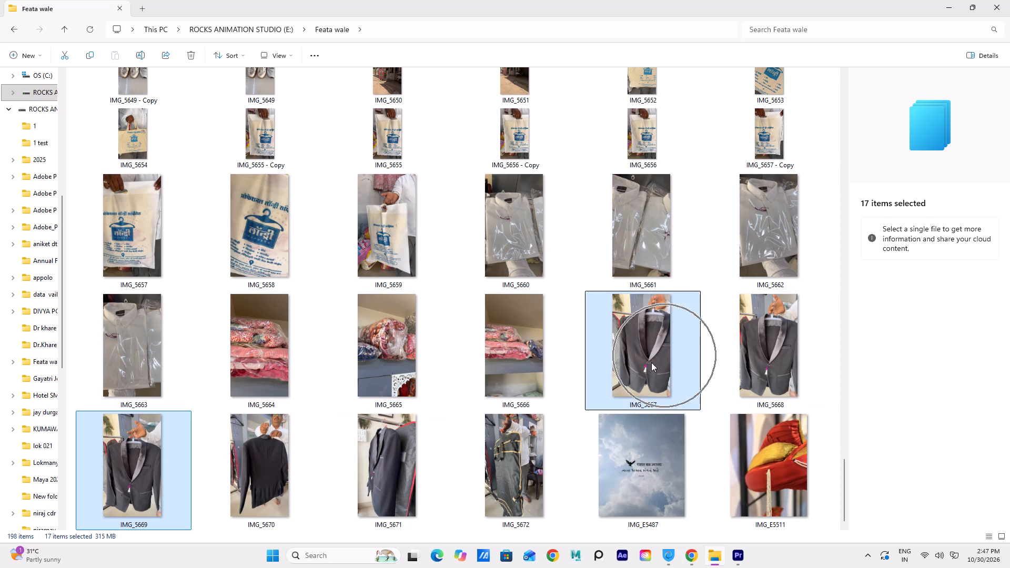
ctrl+click(229, 334)
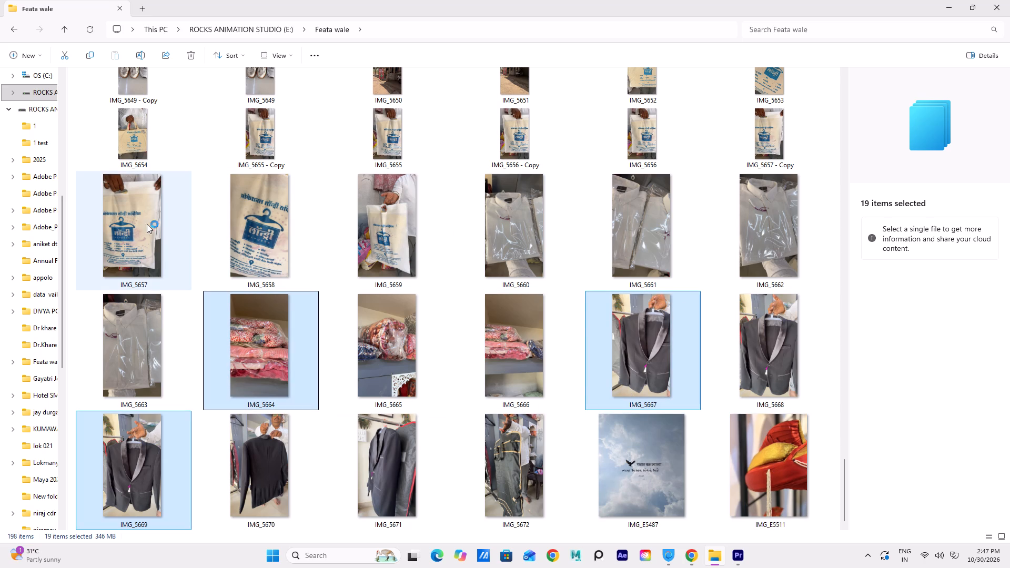
ctrl+click(130, 130)
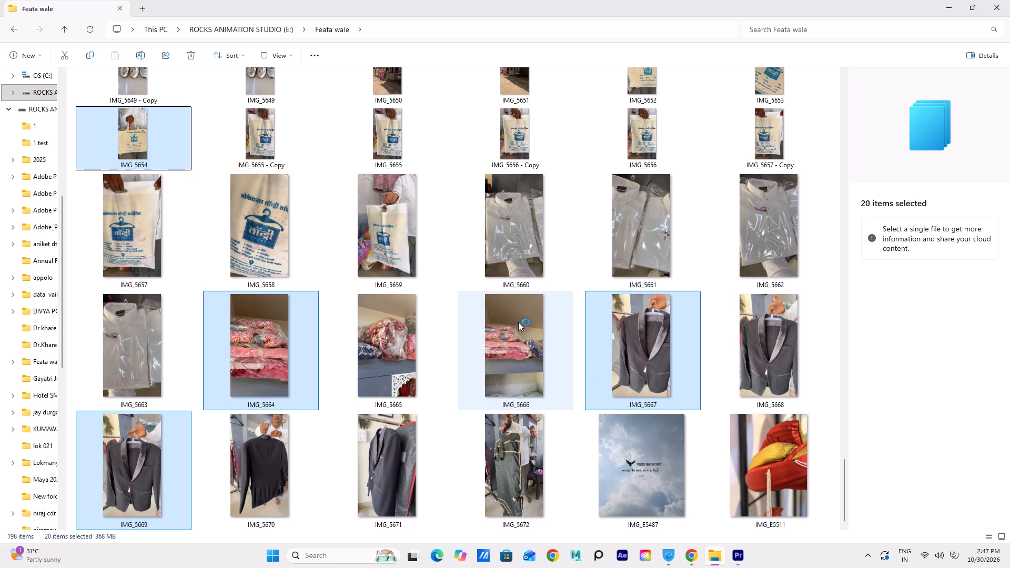
Add the first IMG_5647 - Copy shot of the row of shoes to the selection.
scroll(671, 229, up, 2)
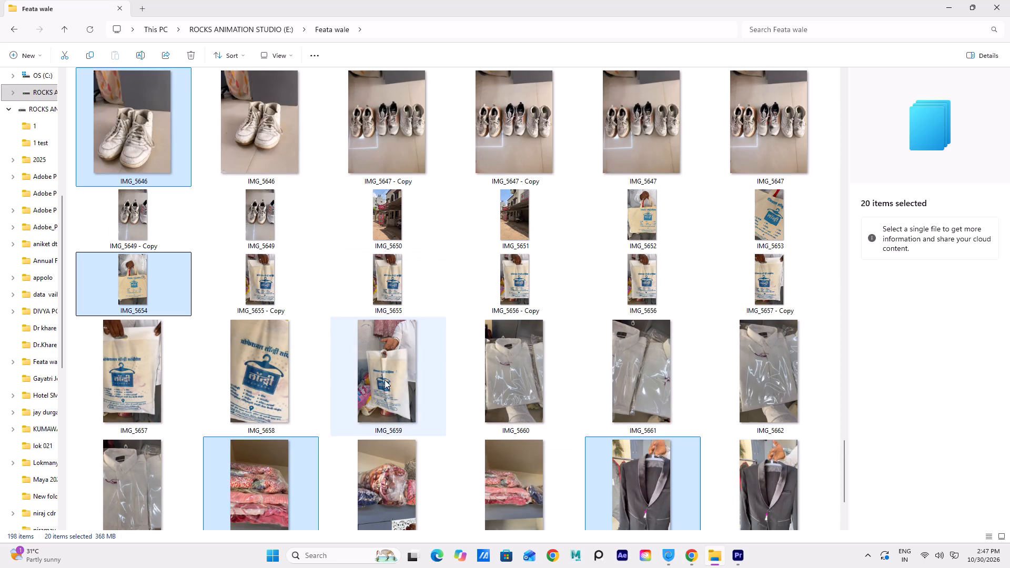
scroll(289, 324, up, 1)
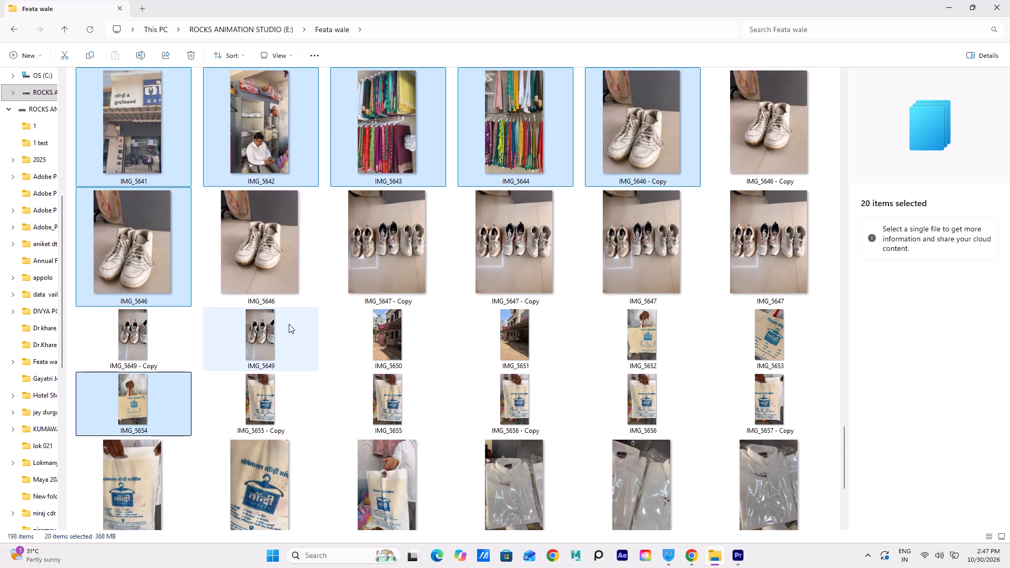
scroll(289, 324, up, 1)
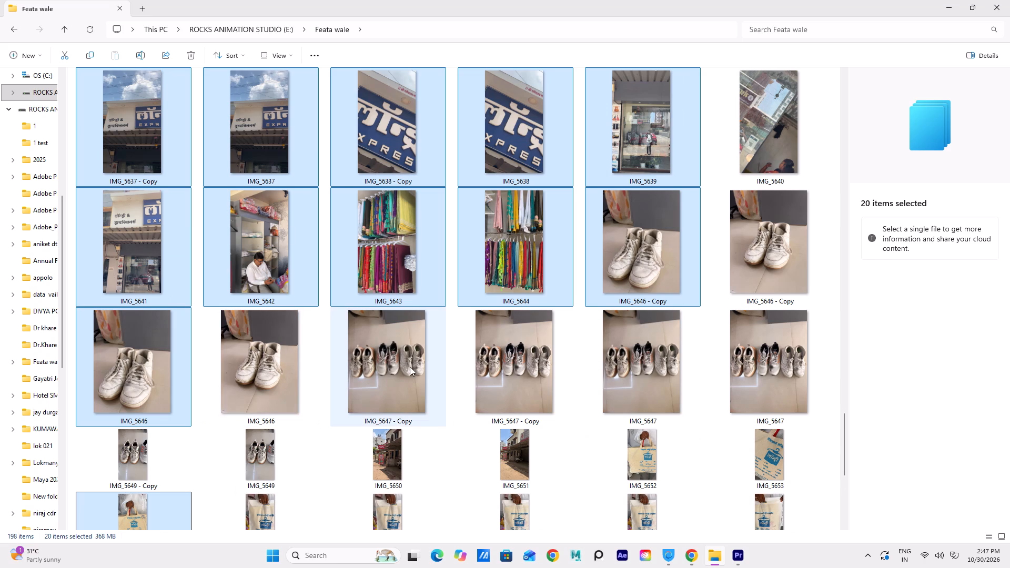
ctrl+click(410, 367)
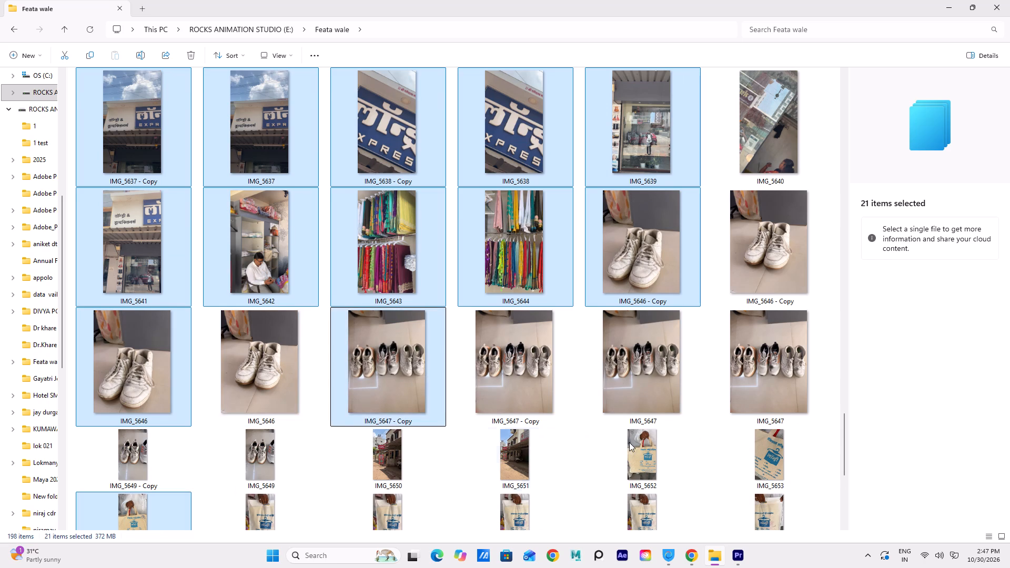
Recheck the folder's footage and add the packed white shirt clips IMG_5660, IMG_5662 and IMG_5663 to the selection.
scroll(644, 439, down, 4)
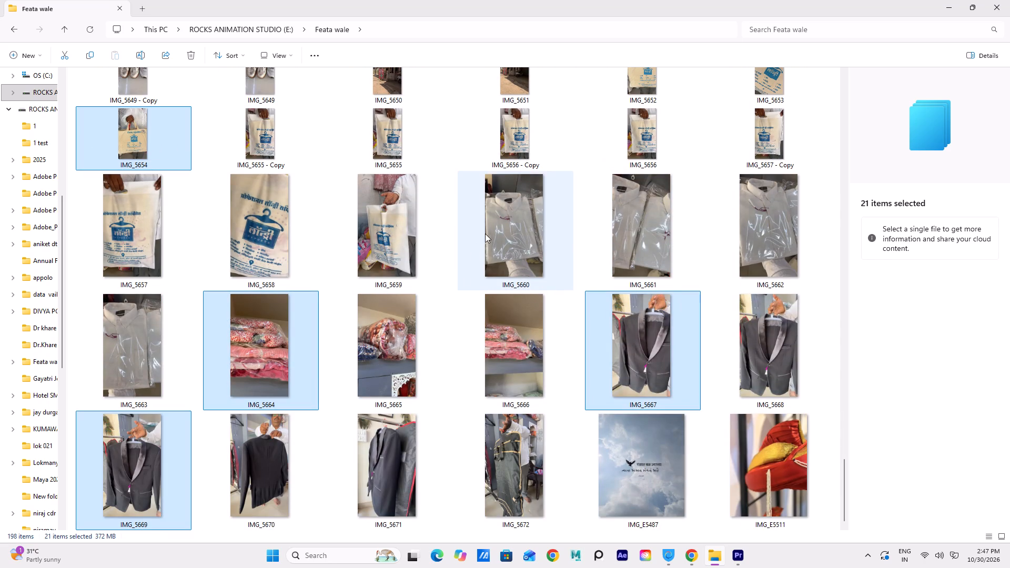
scroll(486, 237, up, 4)
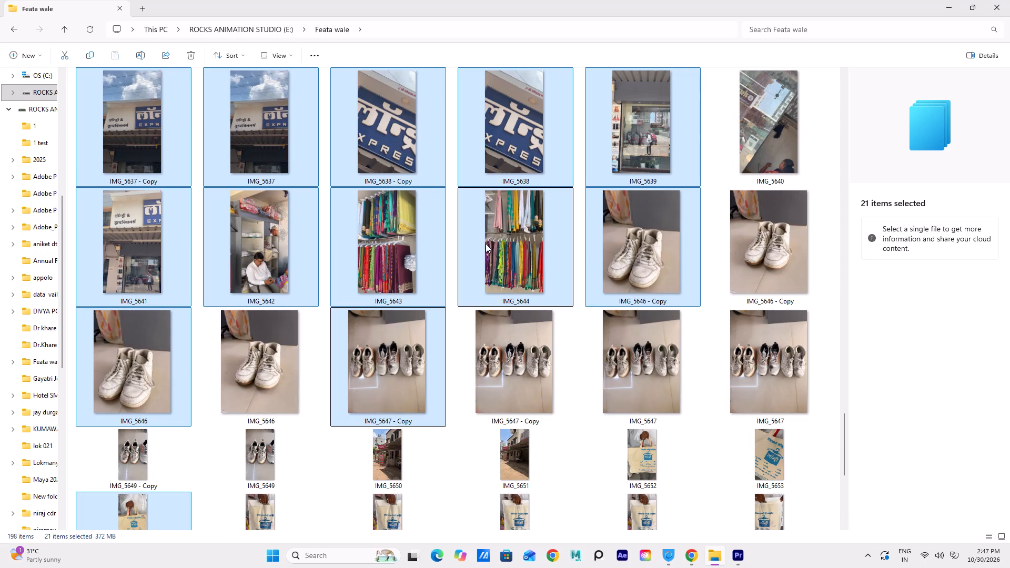
scroll(486, 244, up, 7)
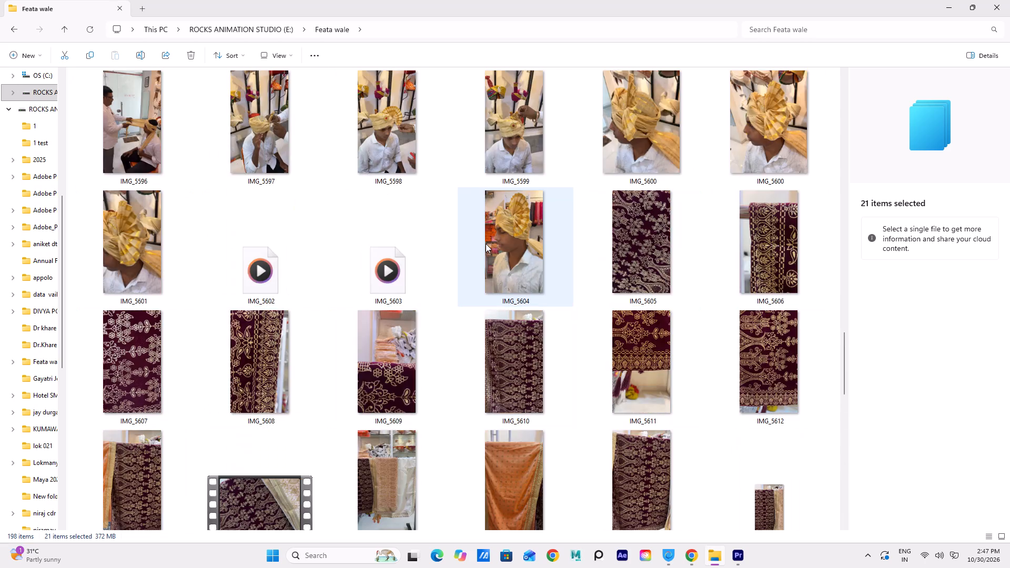
scroll(486, 244, up, 10)
scroll(486, 244, down, 15)
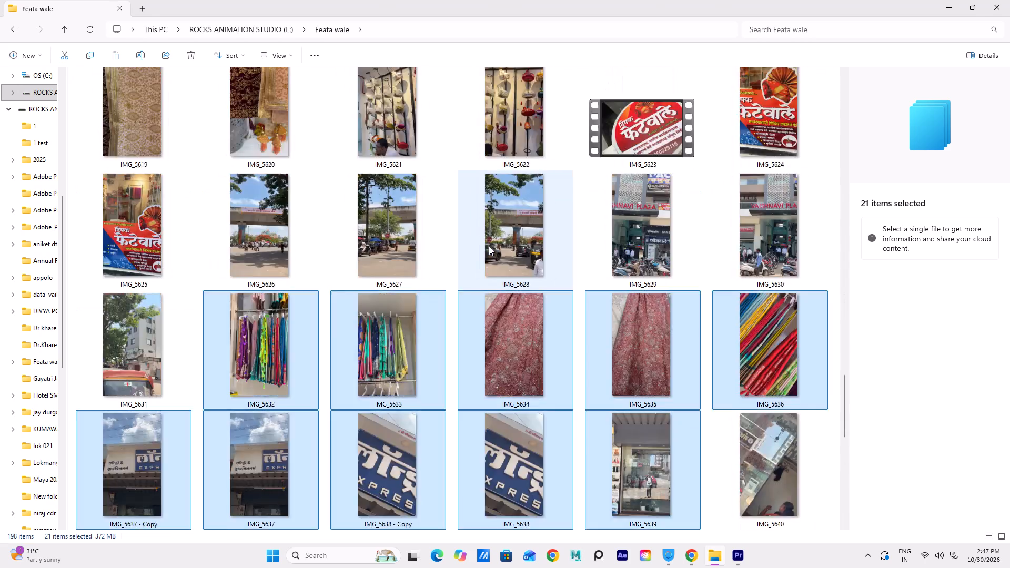
scroll(489, 246, down, 12)
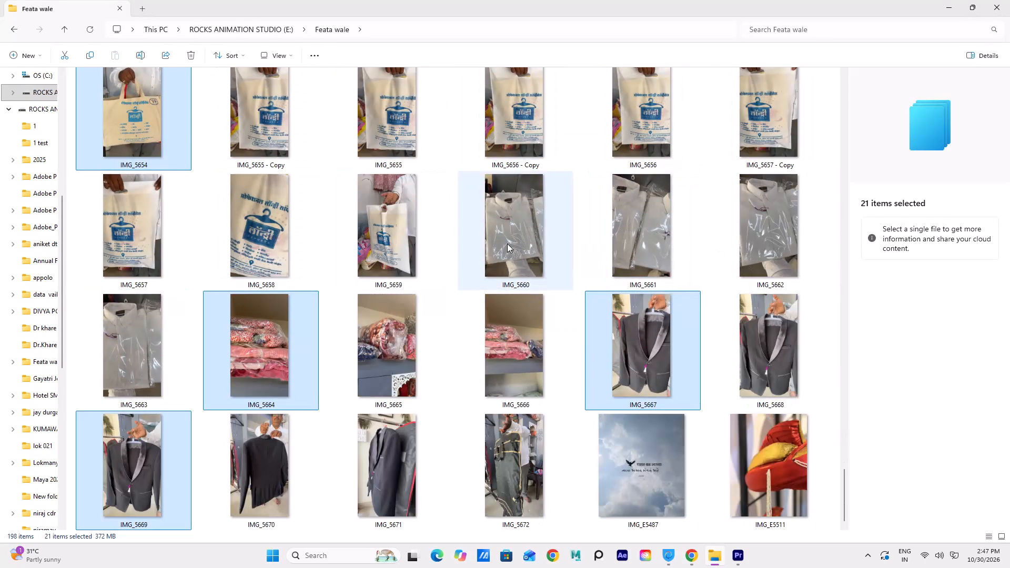
ctrl+click(508, 244)
ctrl+click(780, 246)
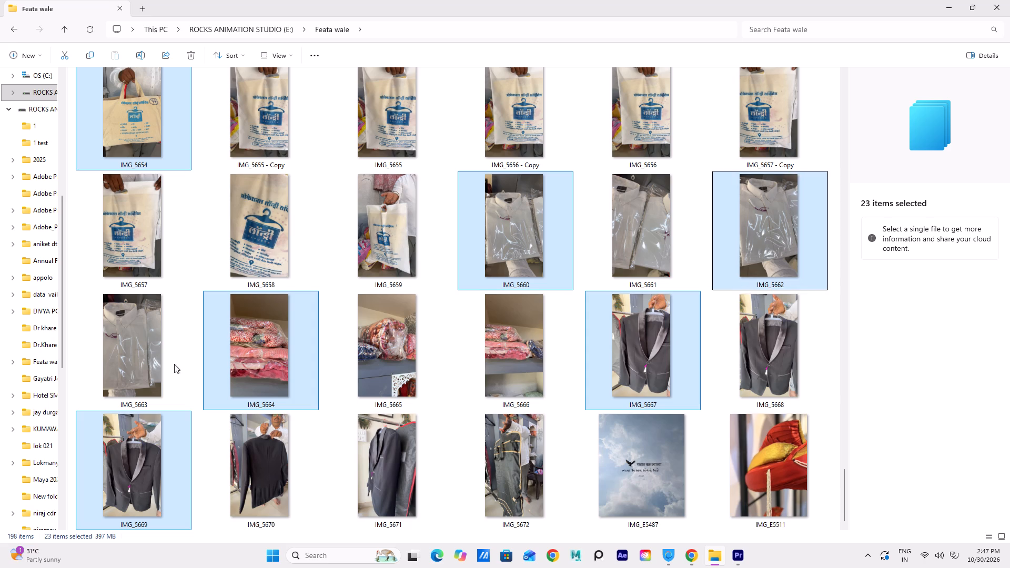
ctrl+click(149, 359)
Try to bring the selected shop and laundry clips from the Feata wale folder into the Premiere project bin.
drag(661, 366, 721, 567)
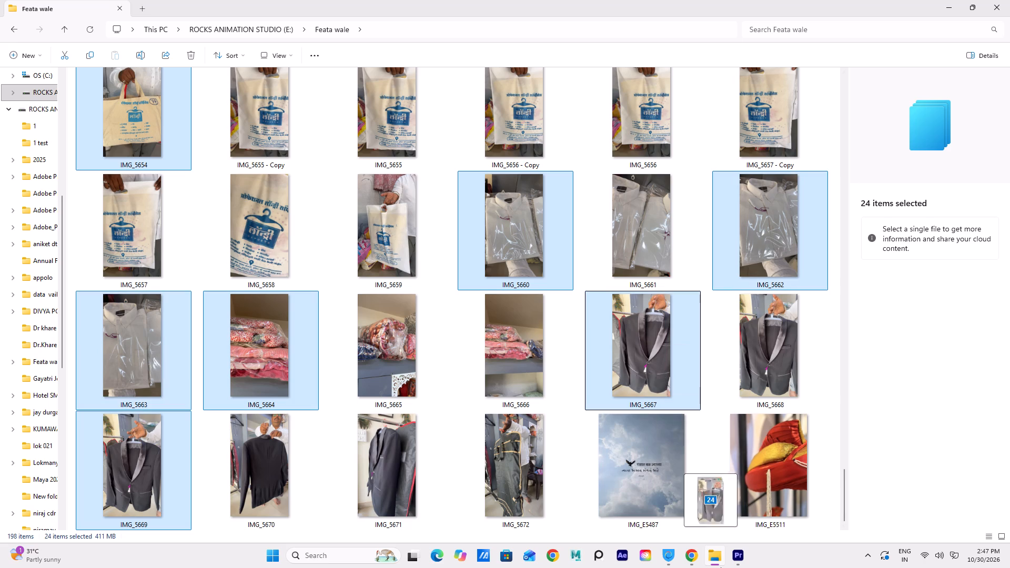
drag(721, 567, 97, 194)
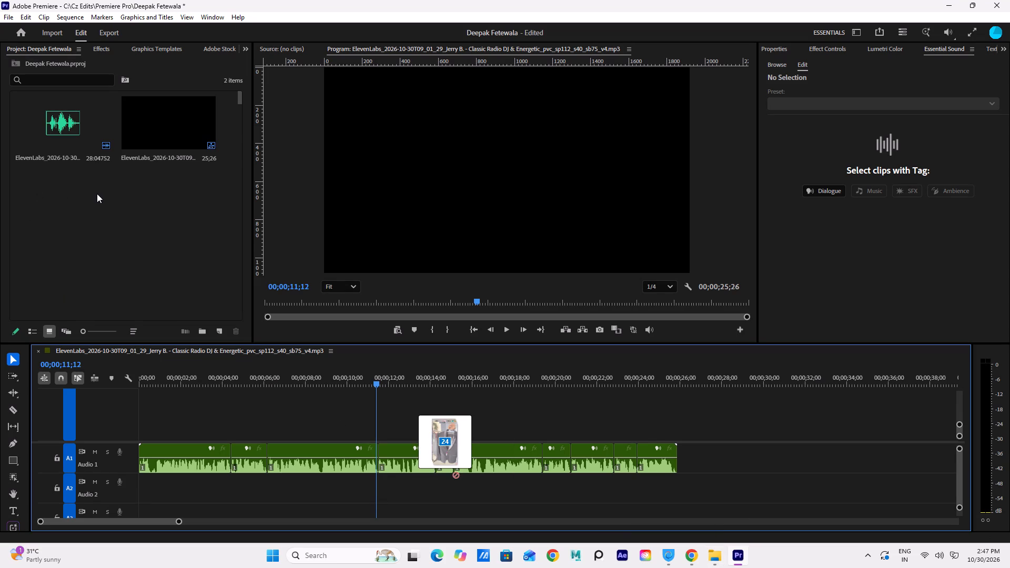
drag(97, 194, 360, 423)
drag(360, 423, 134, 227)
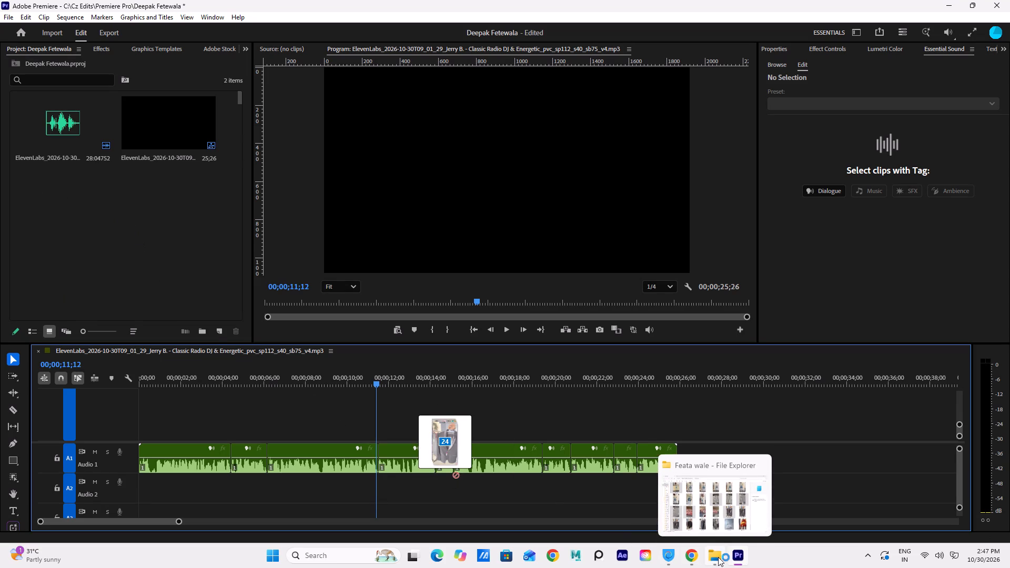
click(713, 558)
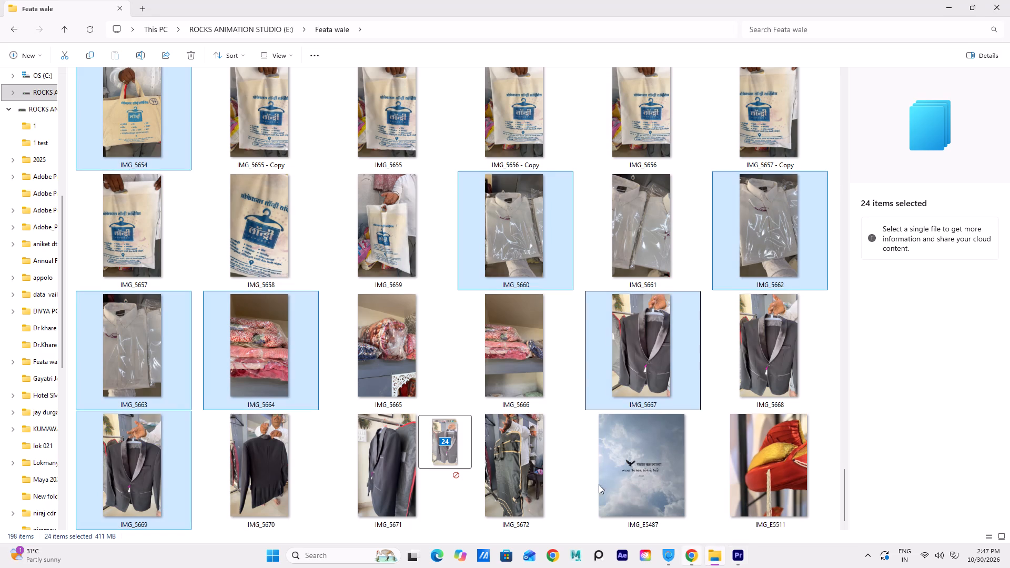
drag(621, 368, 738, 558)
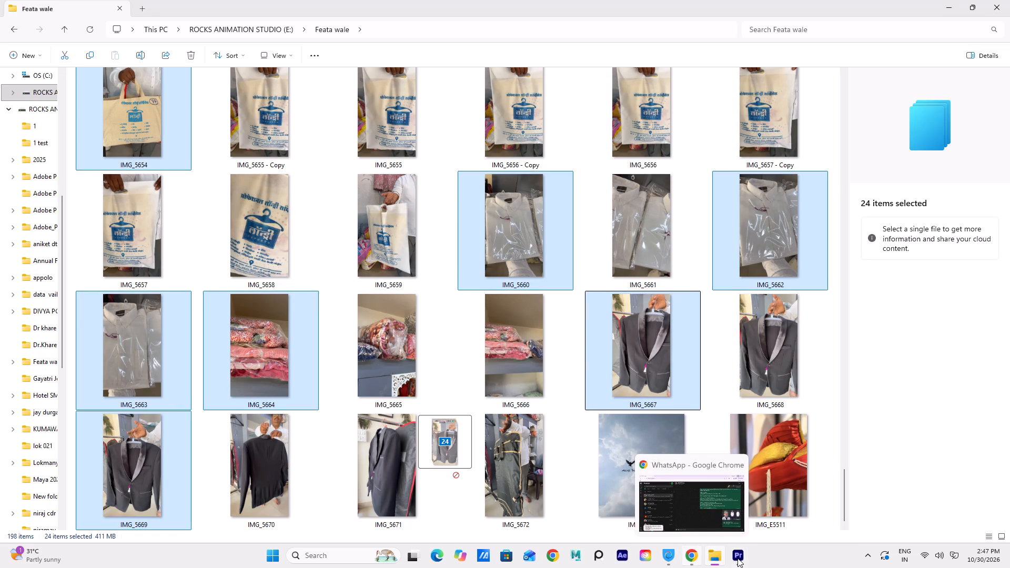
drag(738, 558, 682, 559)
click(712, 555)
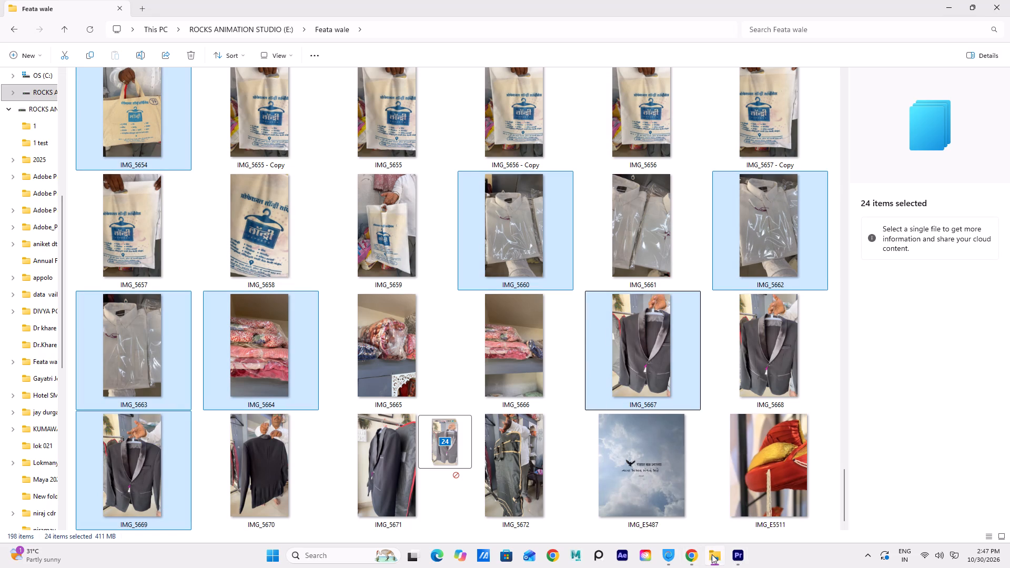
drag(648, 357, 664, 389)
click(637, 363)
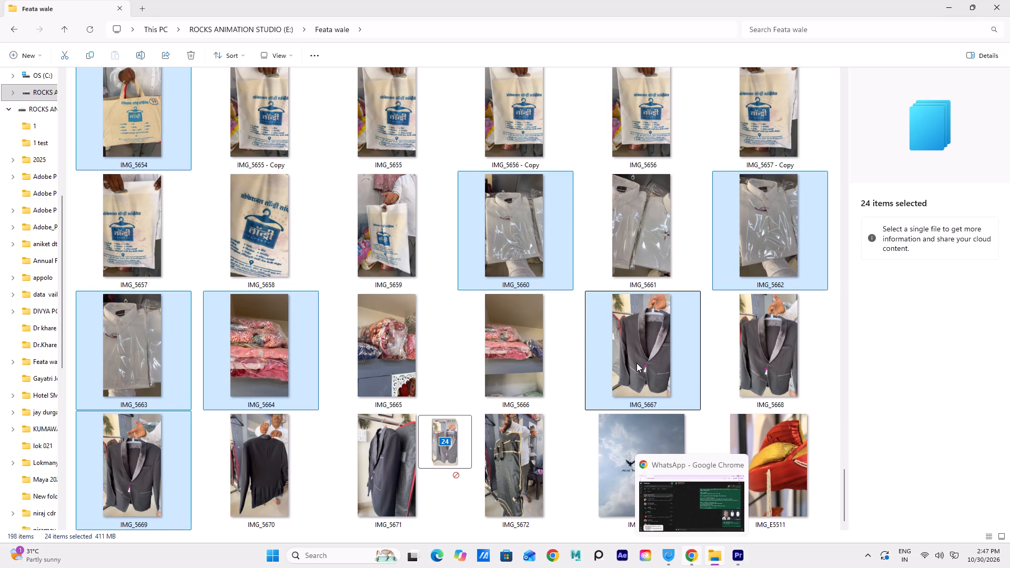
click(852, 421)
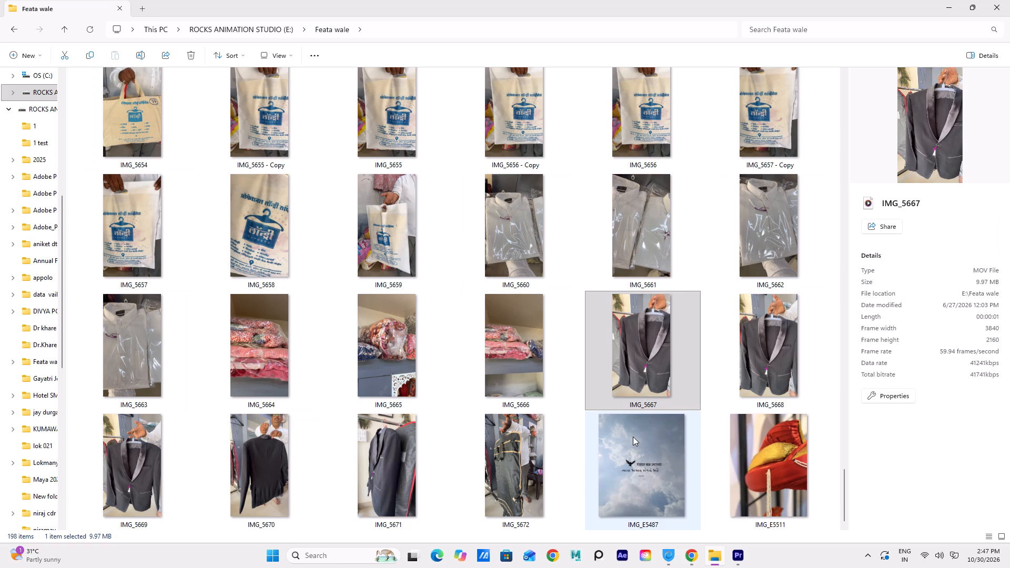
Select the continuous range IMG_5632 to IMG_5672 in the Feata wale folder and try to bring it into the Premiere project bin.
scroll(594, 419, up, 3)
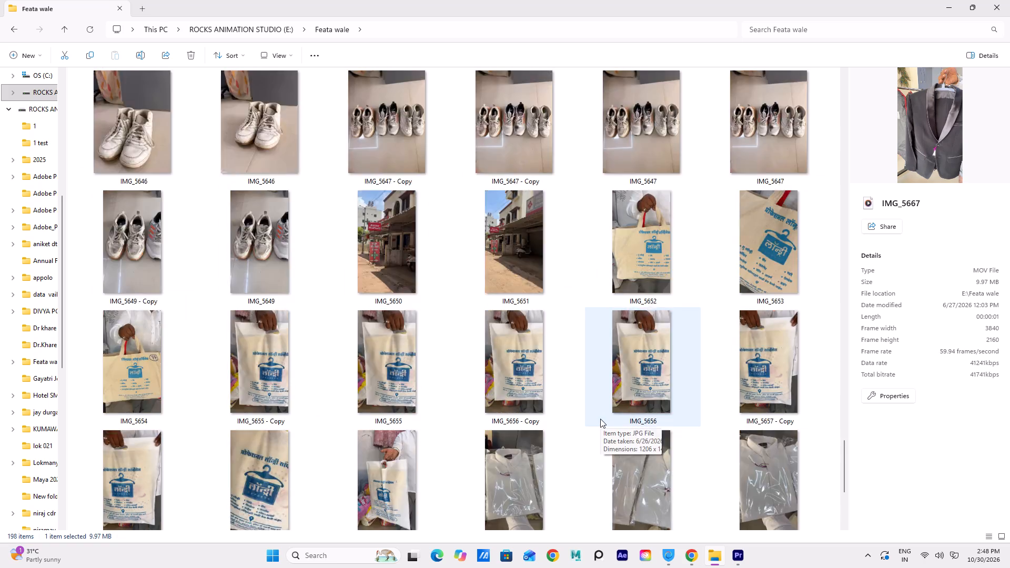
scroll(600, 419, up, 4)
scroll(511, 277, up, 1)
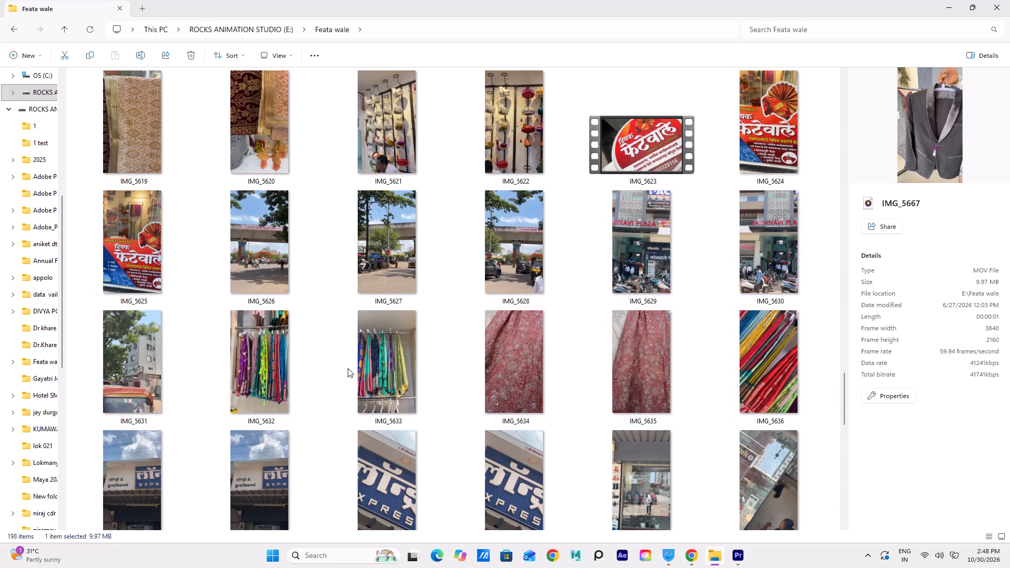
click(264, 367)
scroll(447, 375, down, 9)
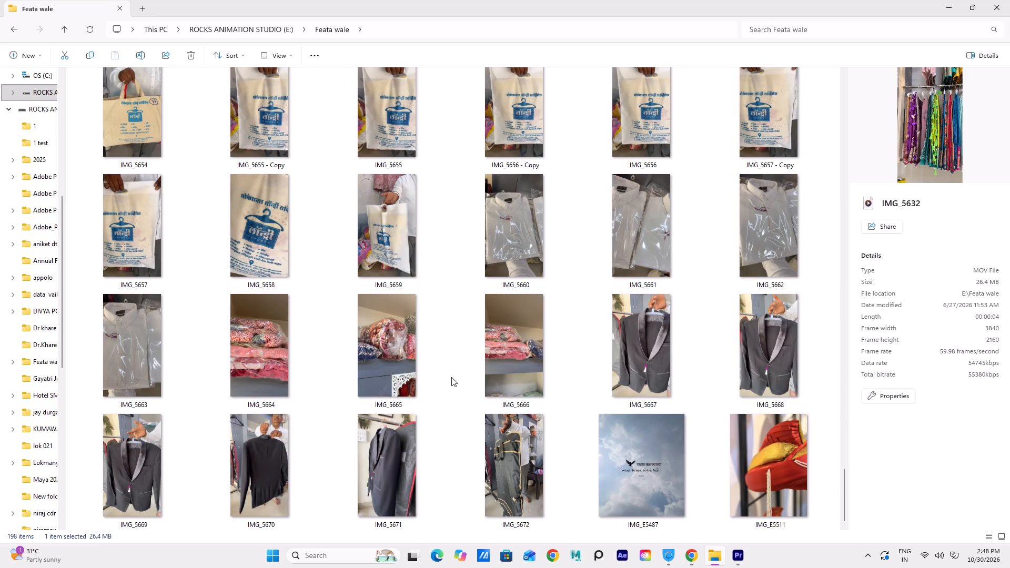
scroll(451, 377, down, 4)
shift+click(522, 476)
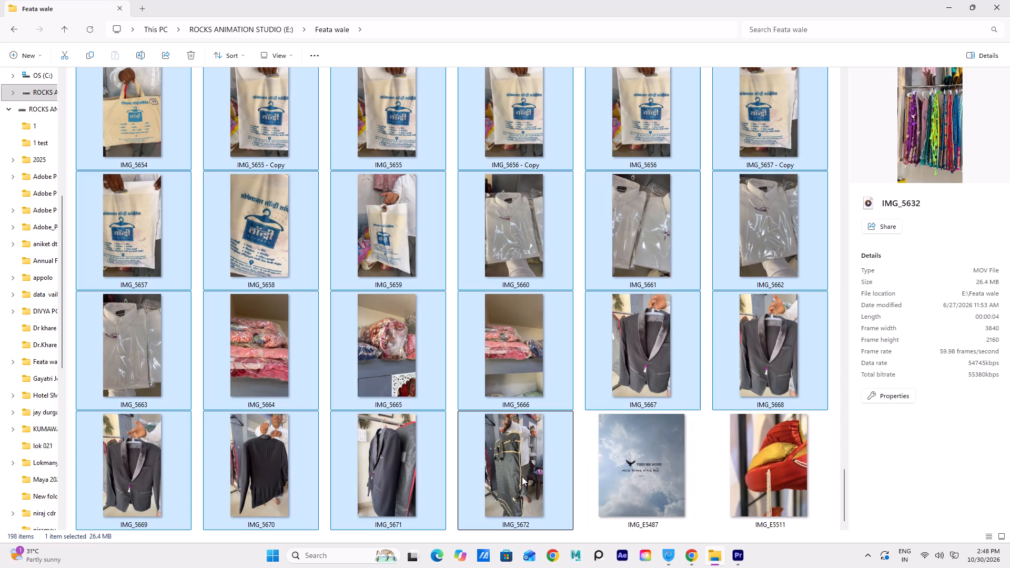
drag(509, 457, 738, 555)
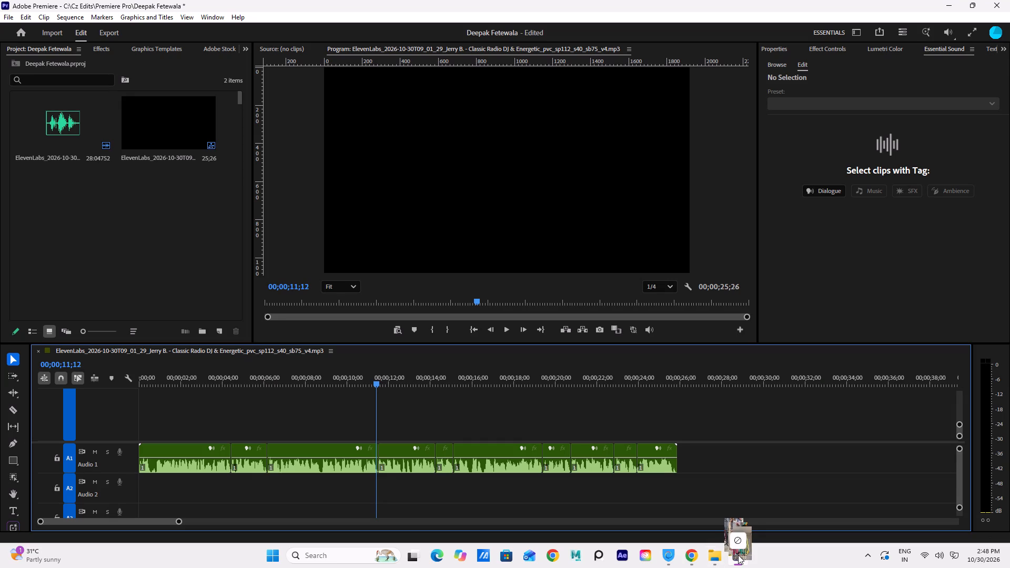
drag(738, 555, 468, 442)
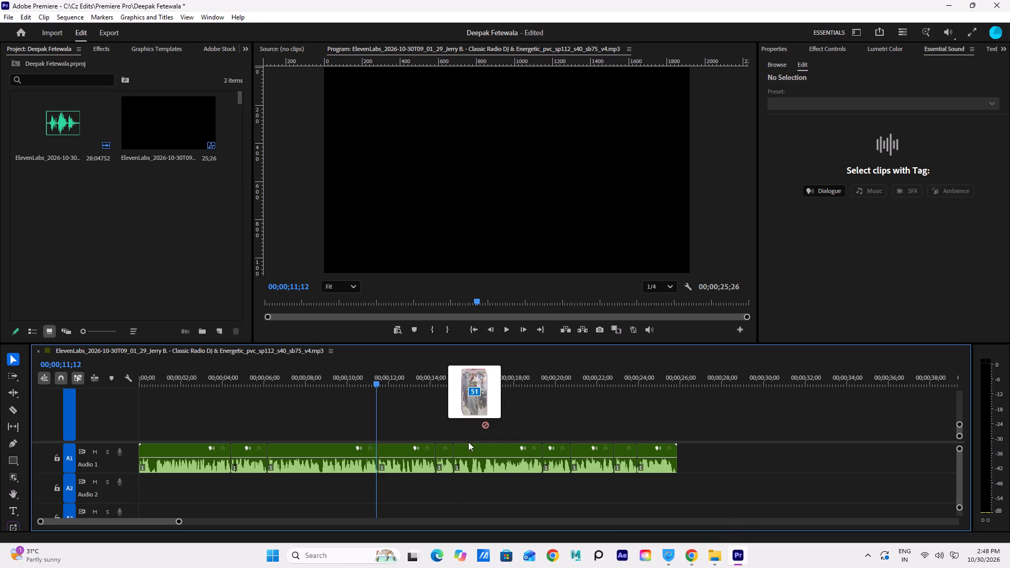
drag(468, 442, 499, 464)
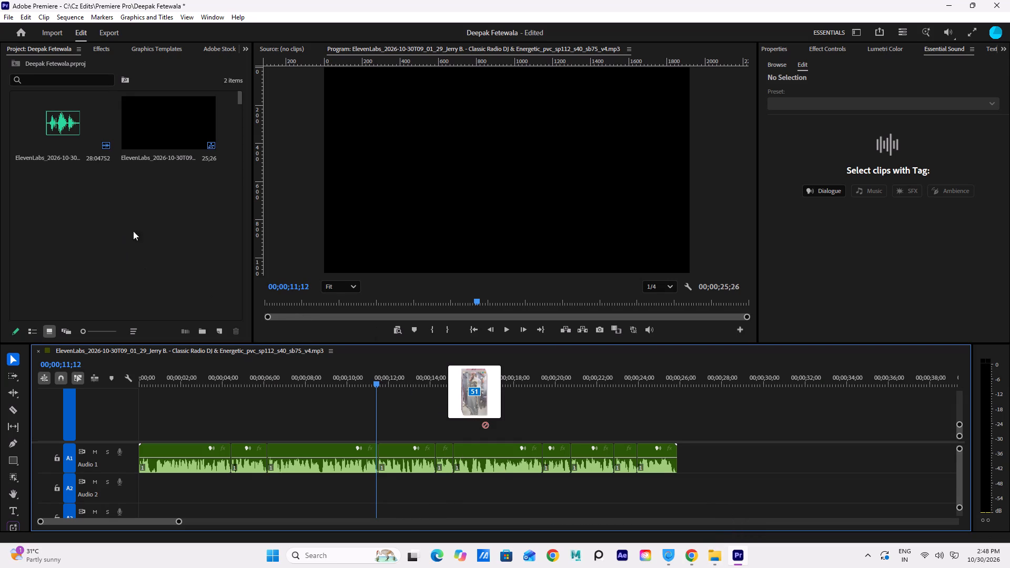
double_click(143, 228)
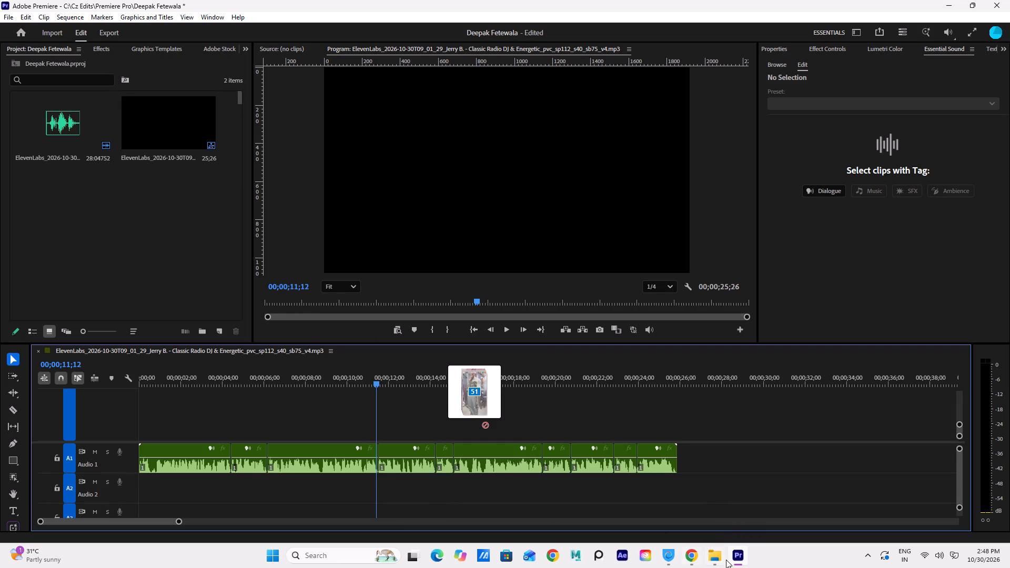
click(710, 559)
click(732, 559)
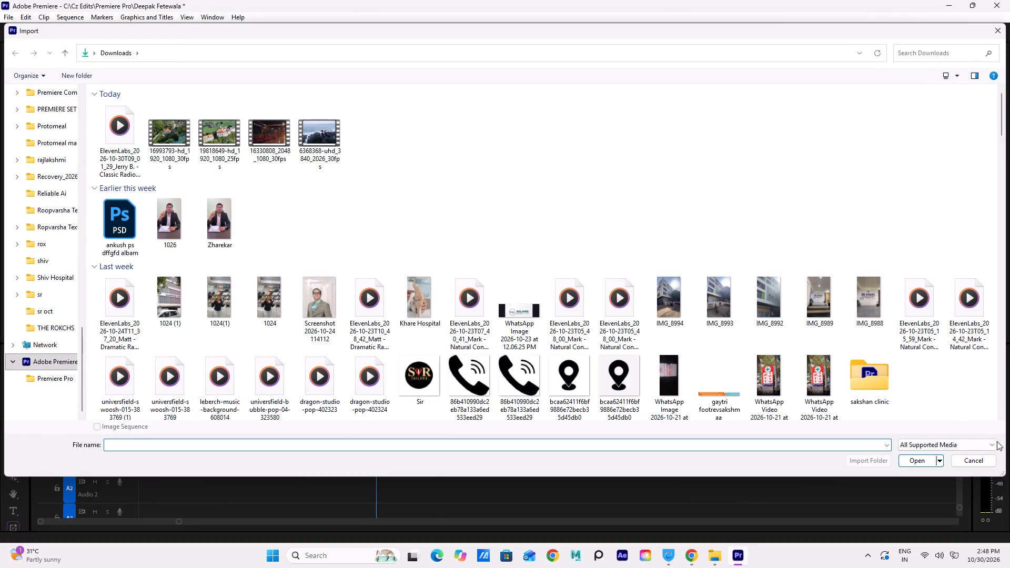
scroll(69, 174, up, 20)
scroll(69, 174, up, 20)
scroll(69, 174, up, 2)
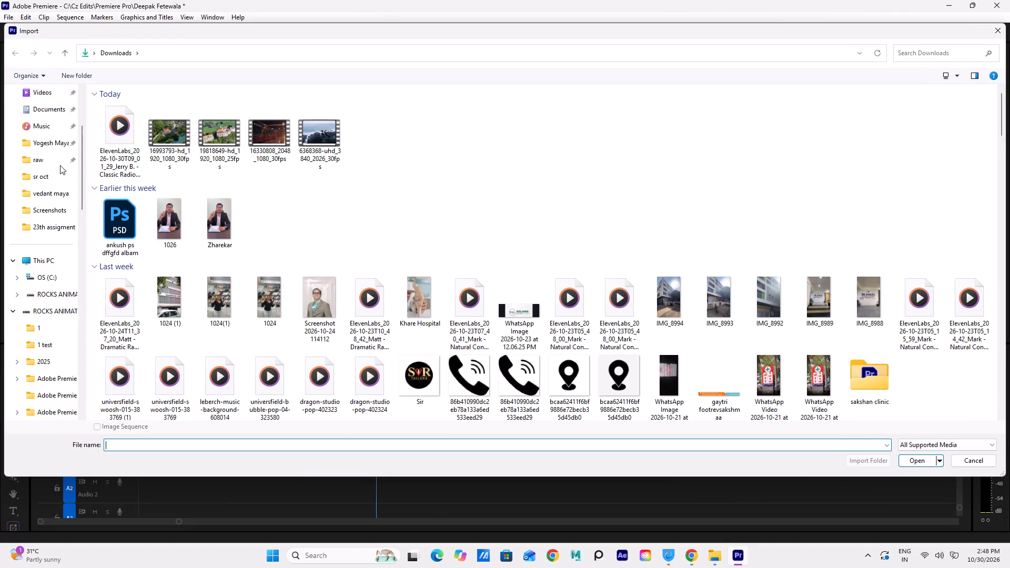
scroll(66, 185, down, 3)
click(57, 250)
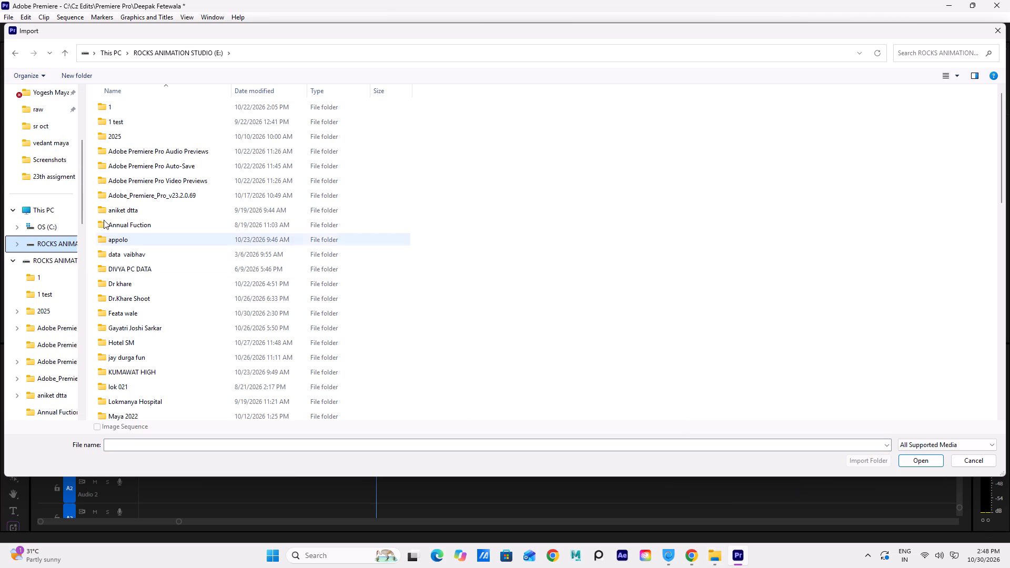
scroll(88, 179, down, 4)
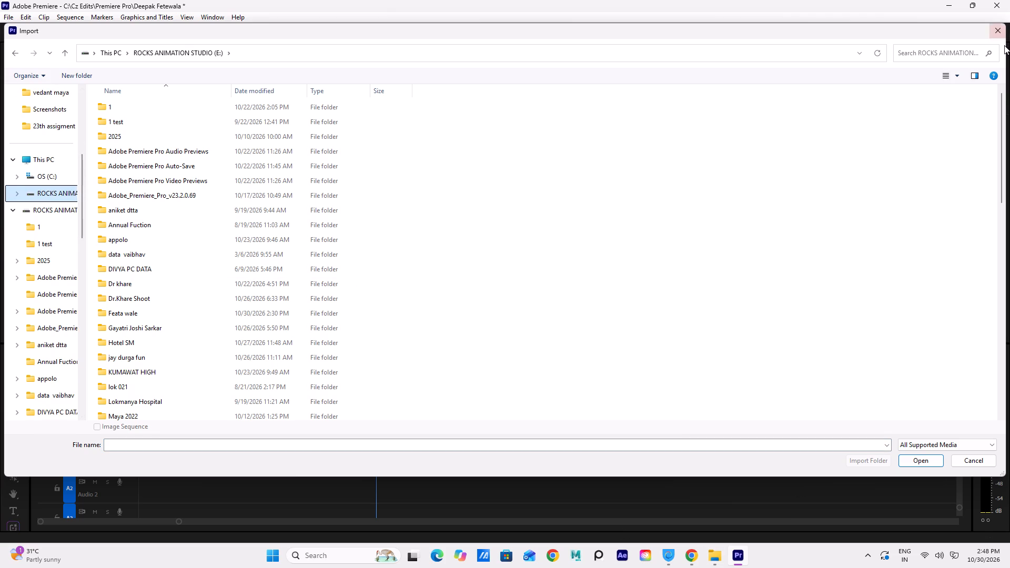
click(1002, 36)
Start a media import in Premiere and open the Feata wale folder on drive E, with the files shown as large icons.
double_click(120, 180)
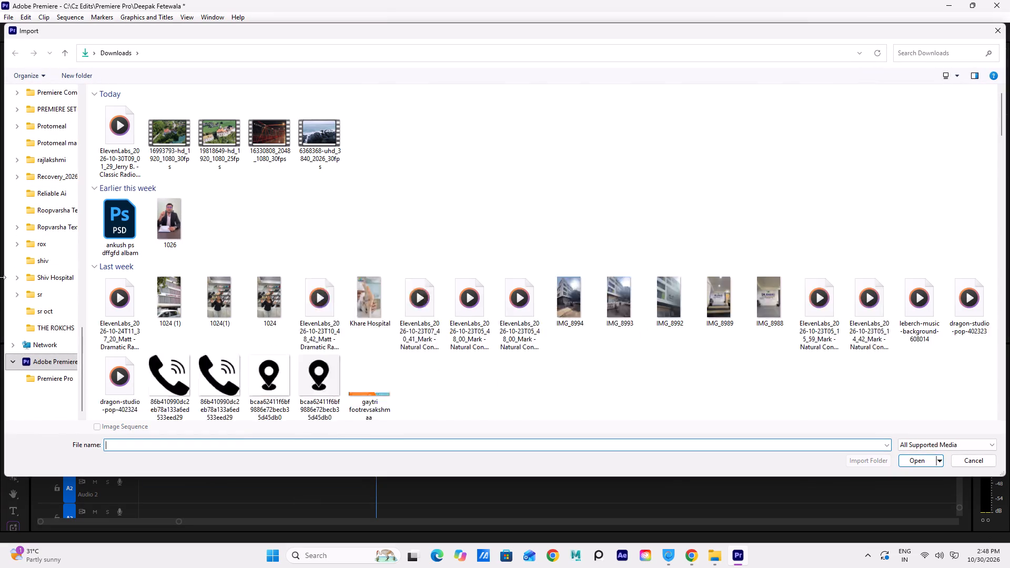
scroll(82, 181, up, 18)
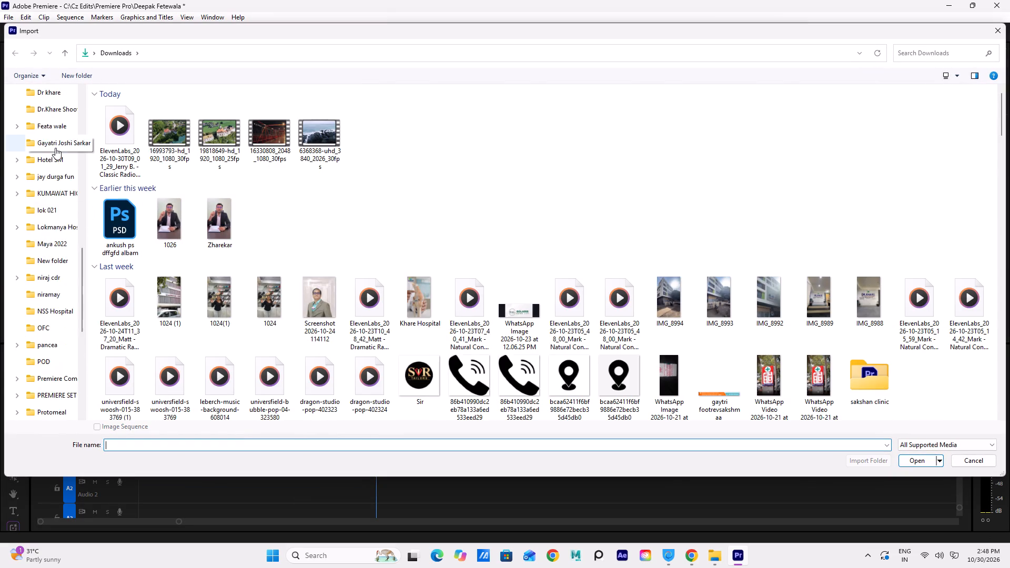
scroll(55, 148, up, 20)
click(42, 221)
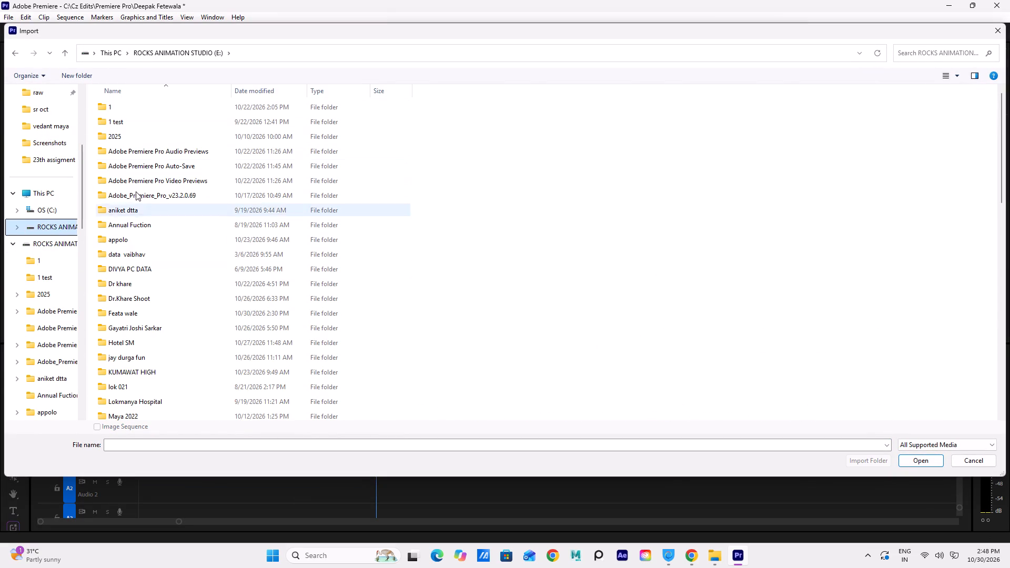
click(957, 76)
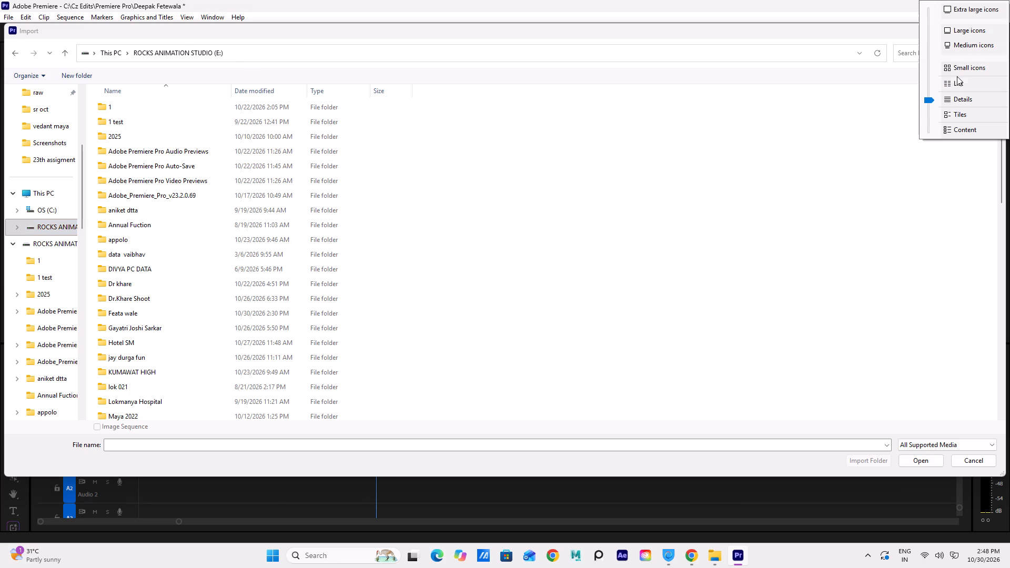
click(950, 68)
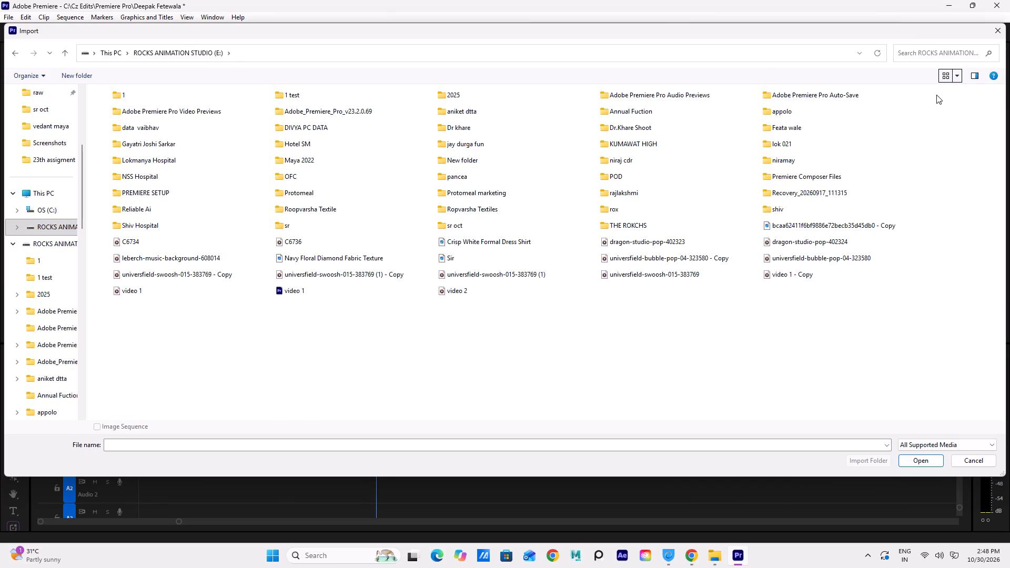
click(958, 79)
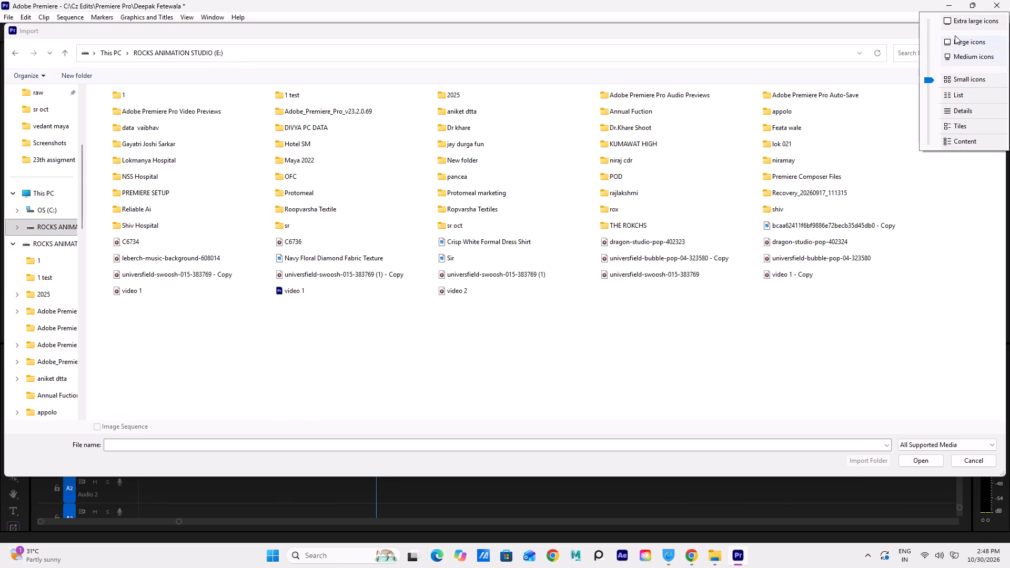
click(953, 44)
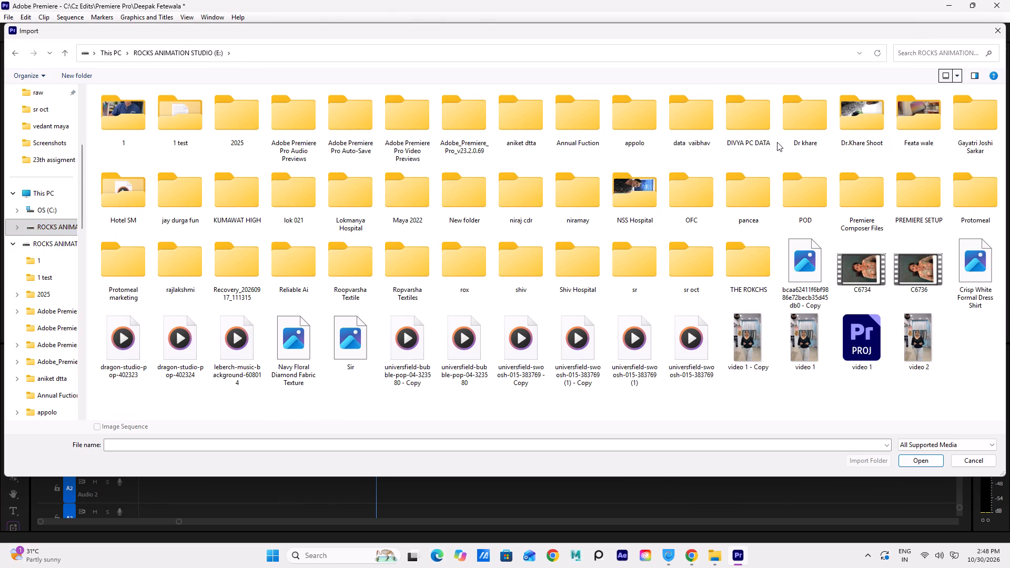
double_click(913, 129)
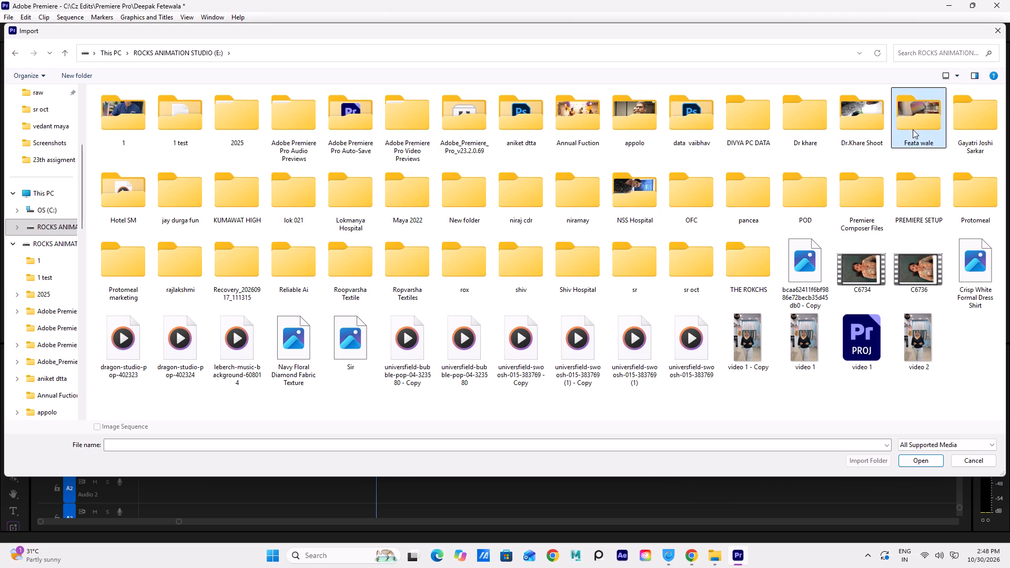
Import the continuous range of files IMG_5632 to IMG_5672 from the Feata wale folder into the project.
scroll(247, 245, down, 13)
scroll(338, 229, down, 6)
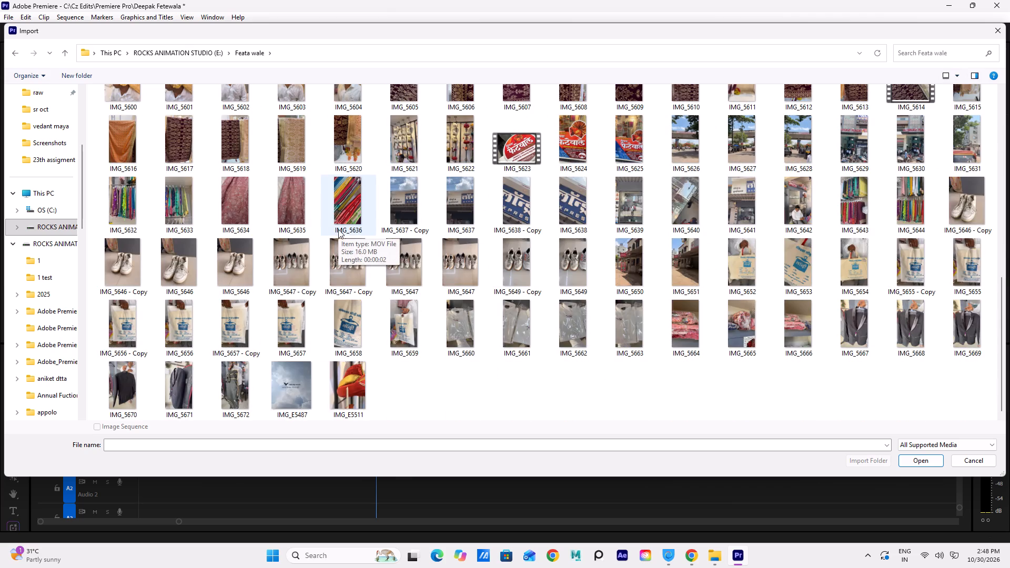
scroll(341, 229, up, 19)
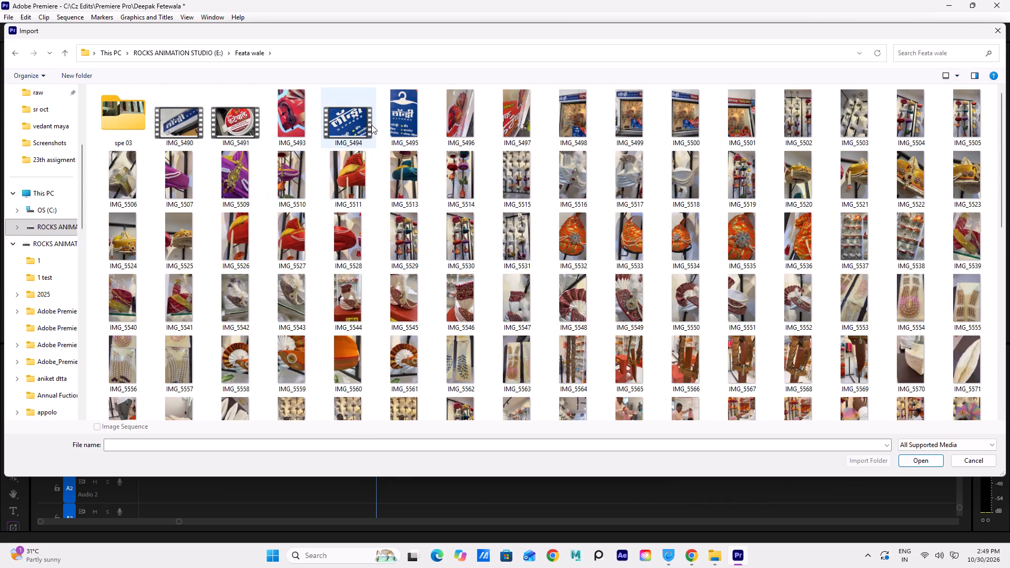
scroll(379, 155, down, 18)
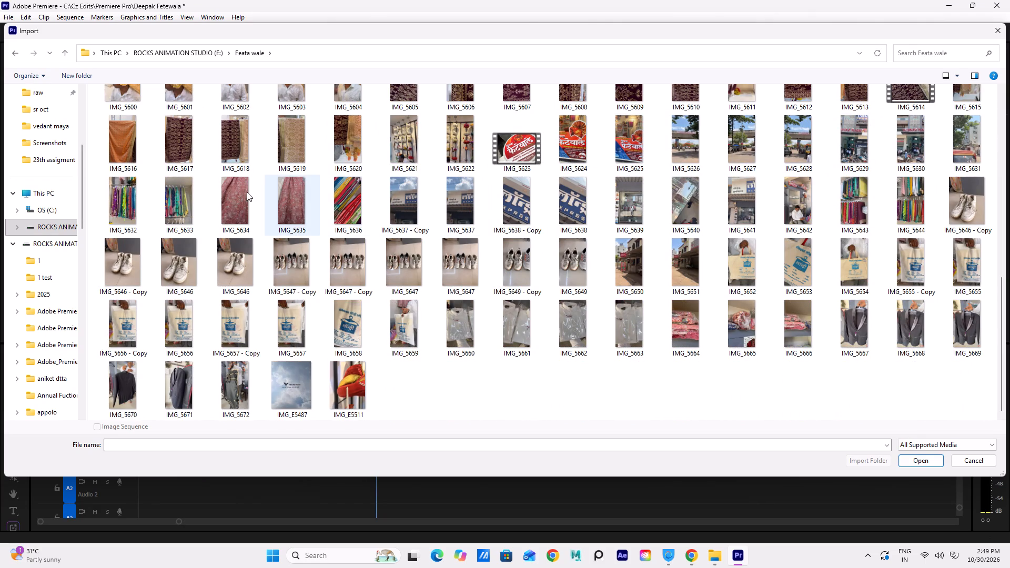
click(120, 195)
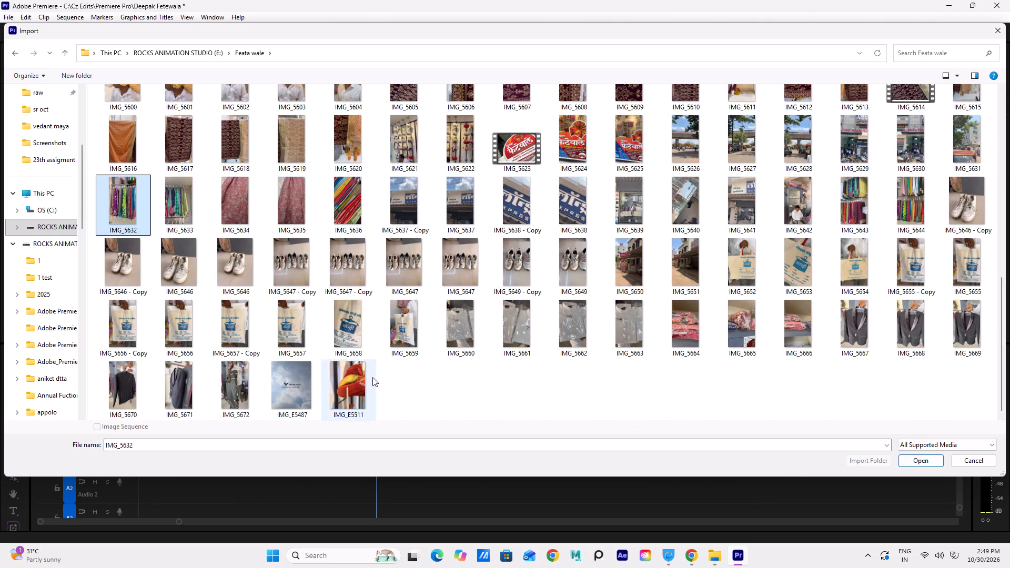
shift+click(233, 389)
scroll(446, 323, up, 5)
scroll(446, 323, down, 5)
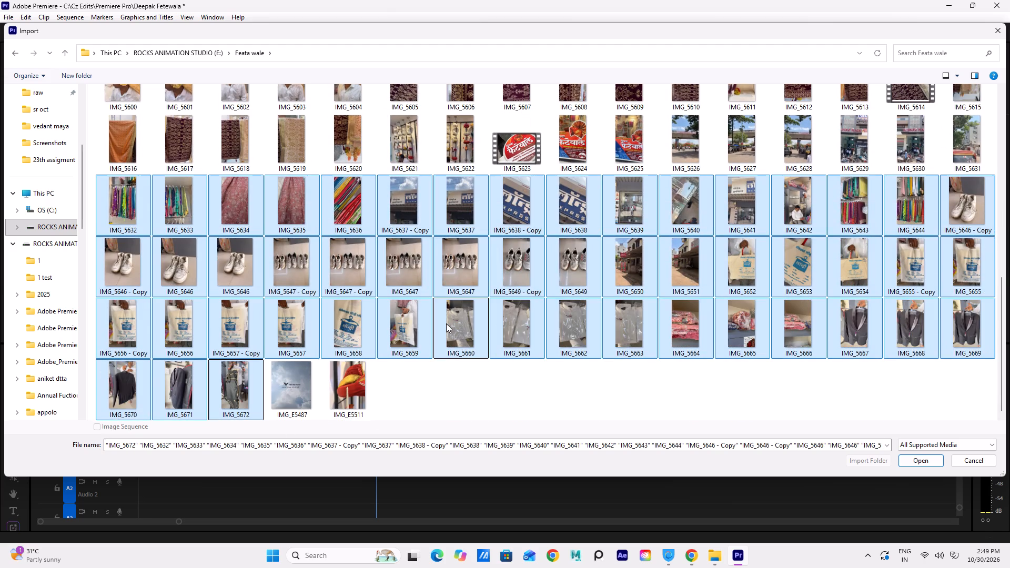
scroll(446, 323, down, 6)
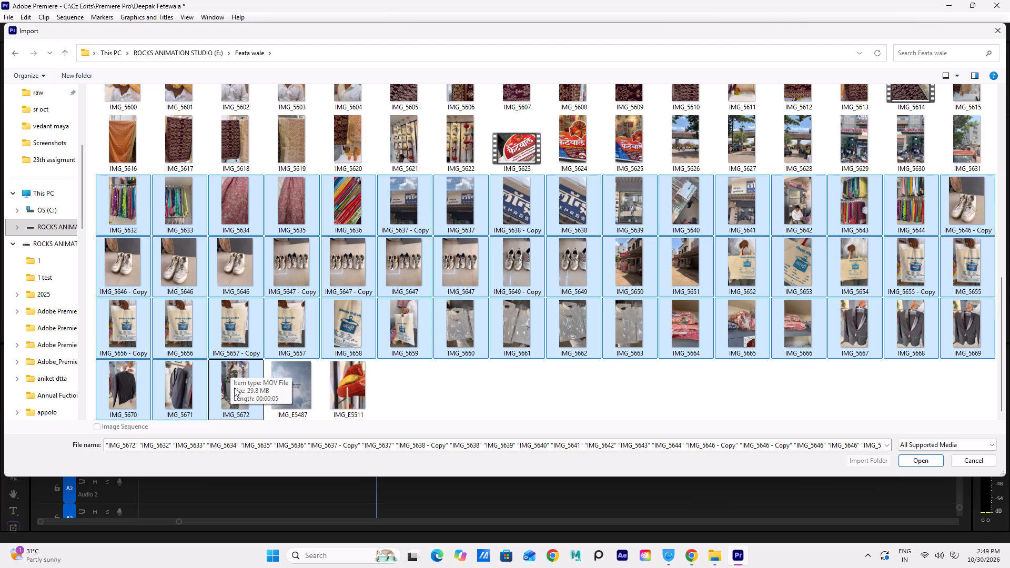
click(905, 461)
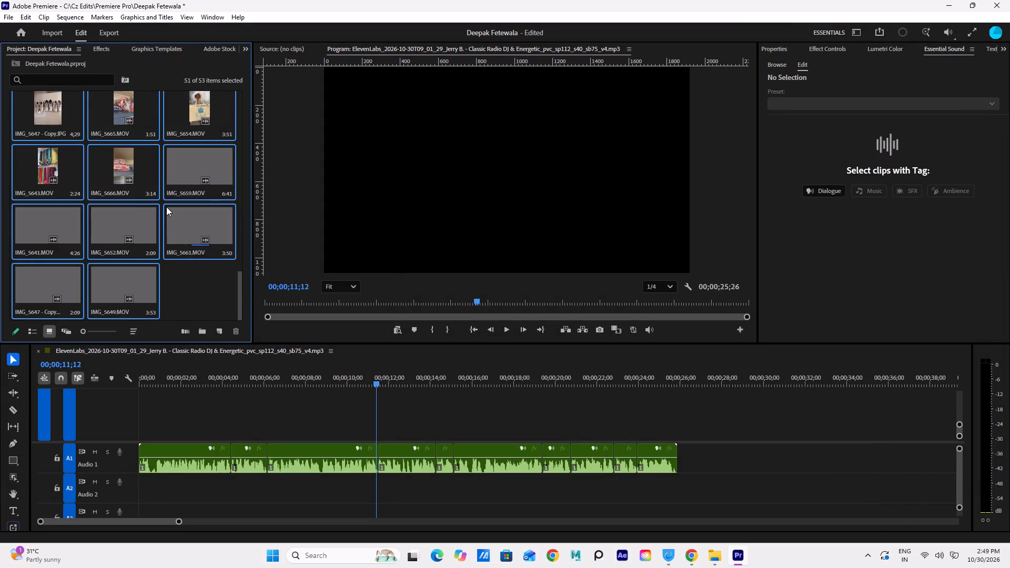
Move the playhead to the start of the voice-over sequence at 00;00;00;00.
scroll(166, 207, up, 20)
scroll(166, 207, up, 3)
scroll(176, 226, down, 5)
scroll(176, 226, up, 13)
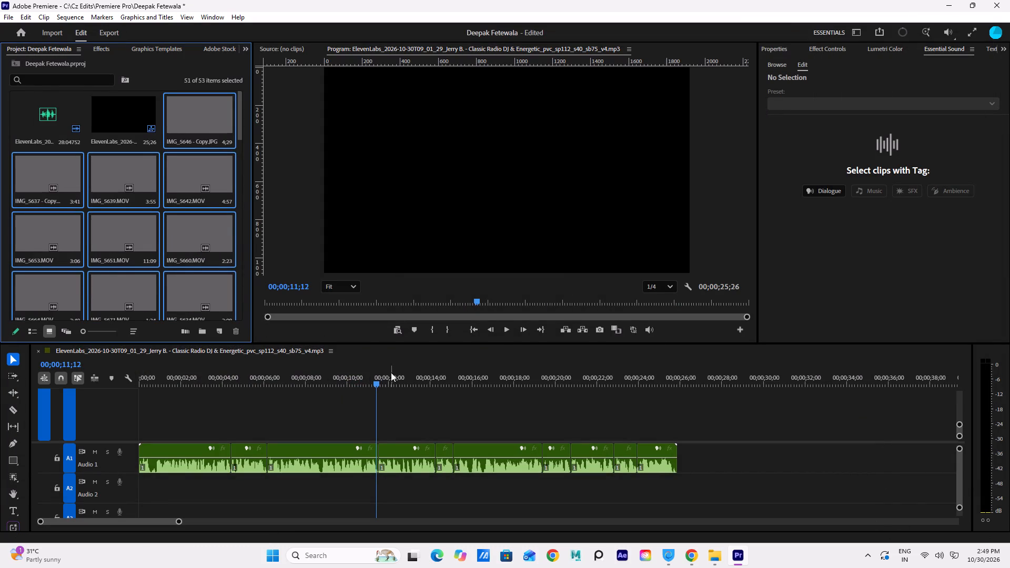
drag(374, 382, 105, 430)
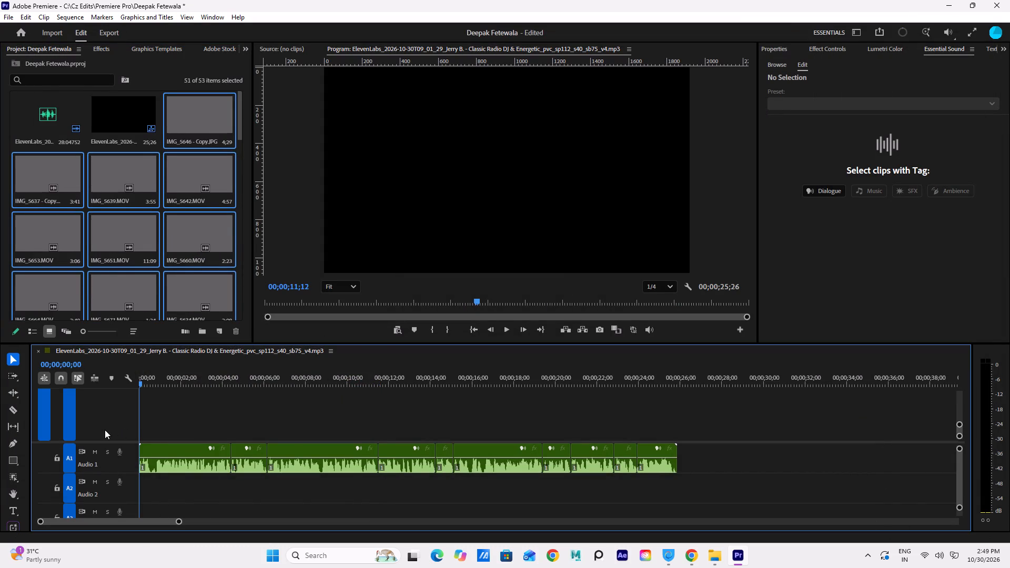
drag(105, 430, 104, 430)
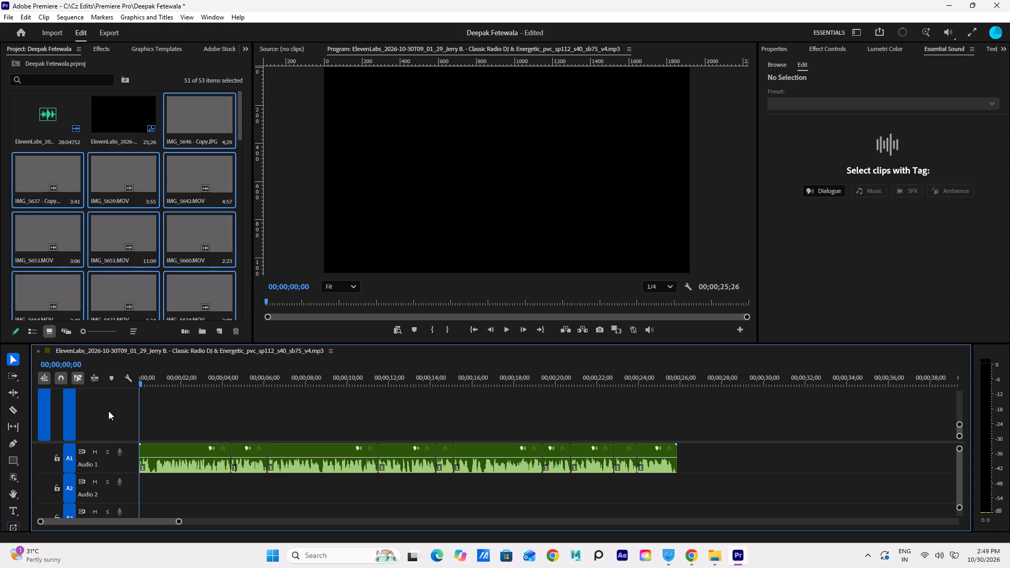
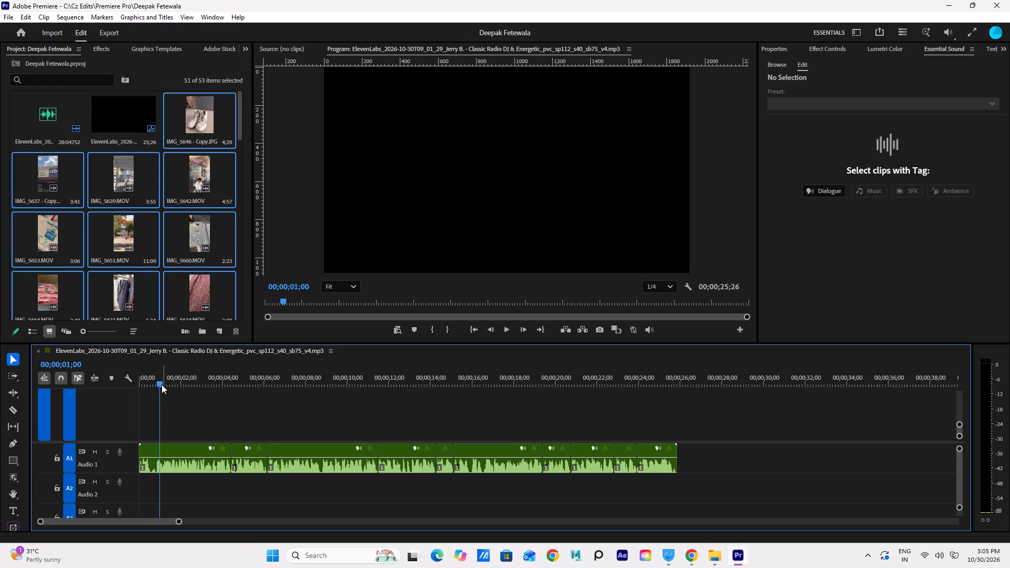
drag(161, 383, 259, 412)
key(space)
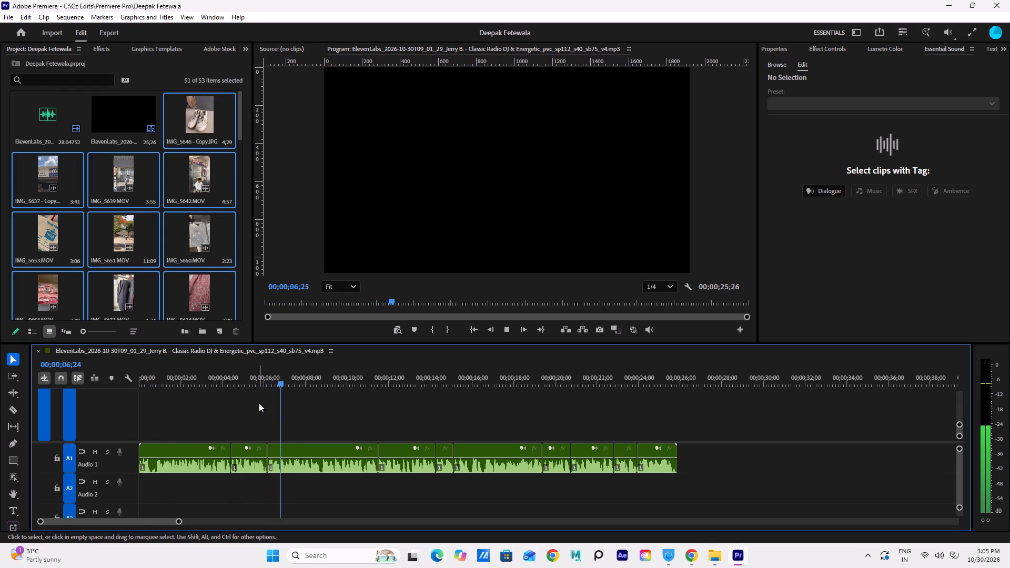
click(255, 383)
key(space)
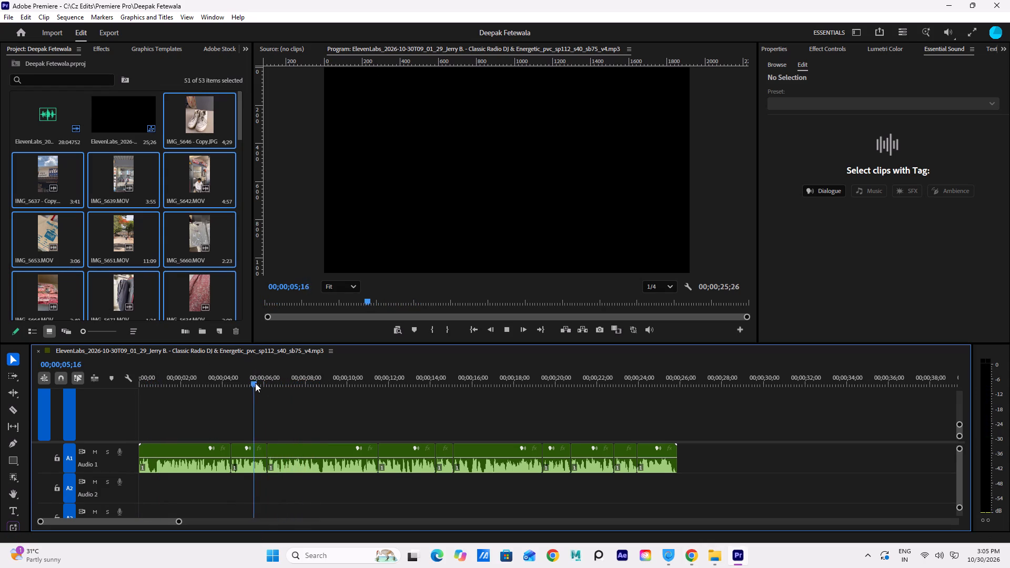
click(234, 383)
key(space)
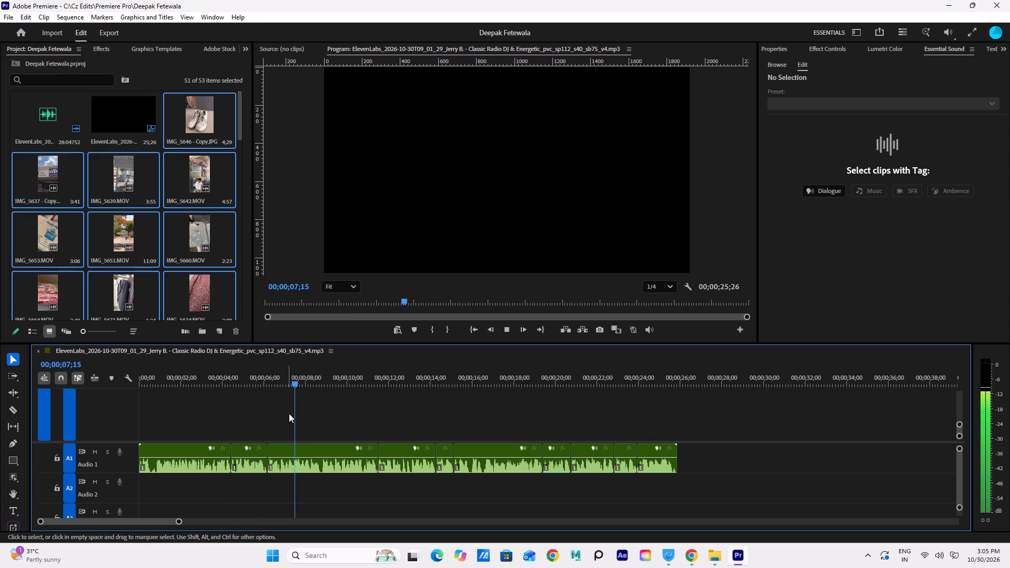
key(space)
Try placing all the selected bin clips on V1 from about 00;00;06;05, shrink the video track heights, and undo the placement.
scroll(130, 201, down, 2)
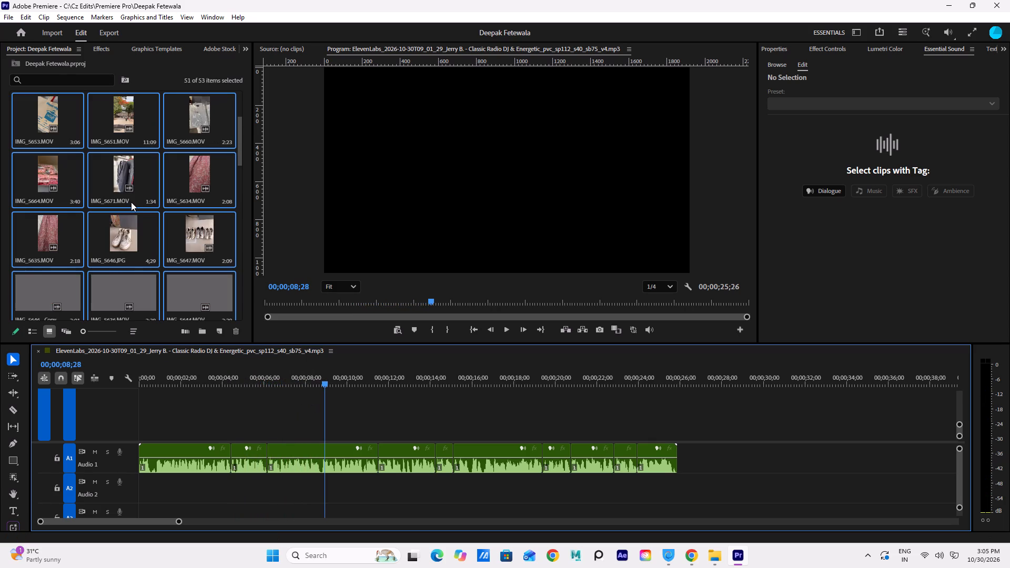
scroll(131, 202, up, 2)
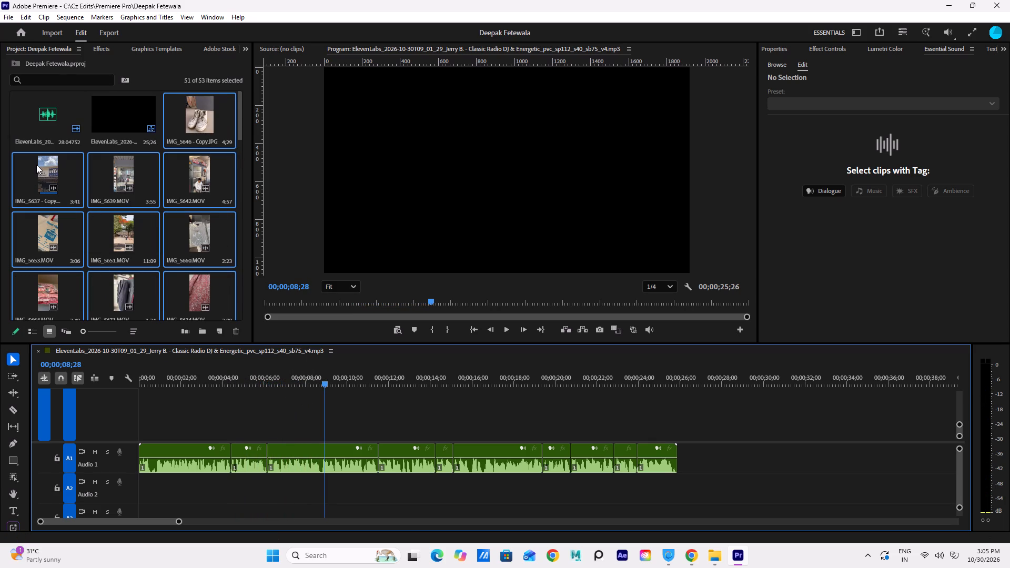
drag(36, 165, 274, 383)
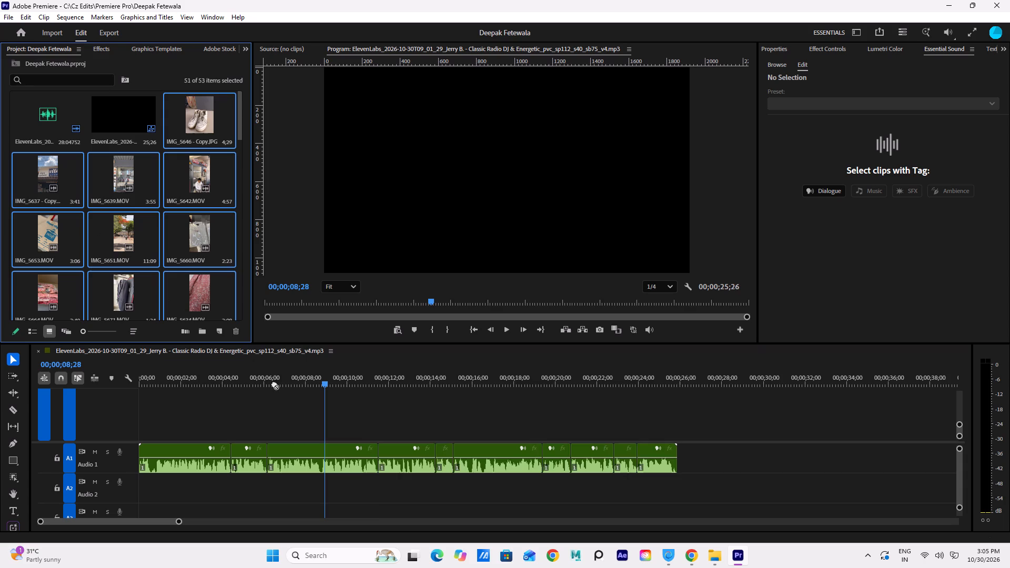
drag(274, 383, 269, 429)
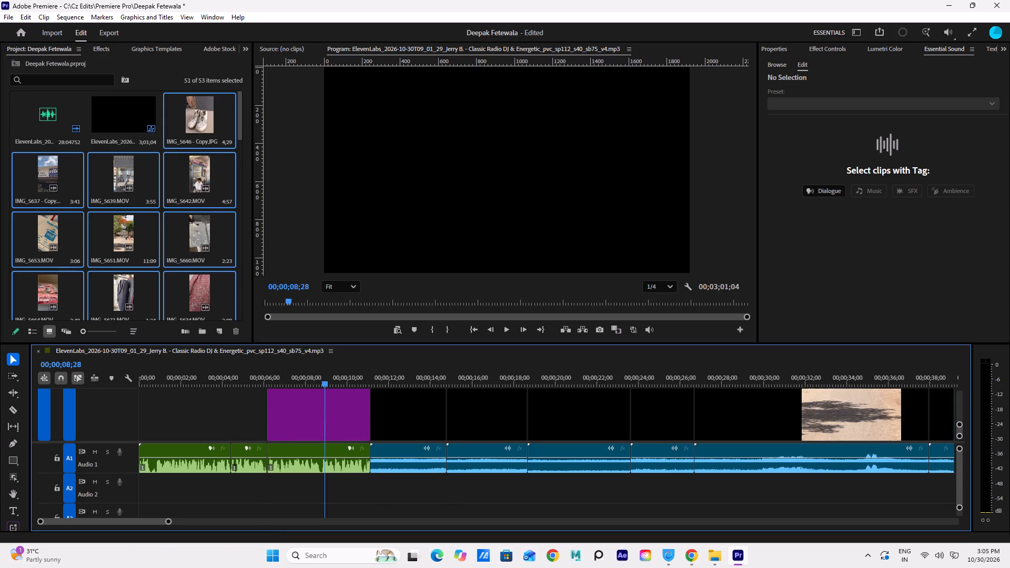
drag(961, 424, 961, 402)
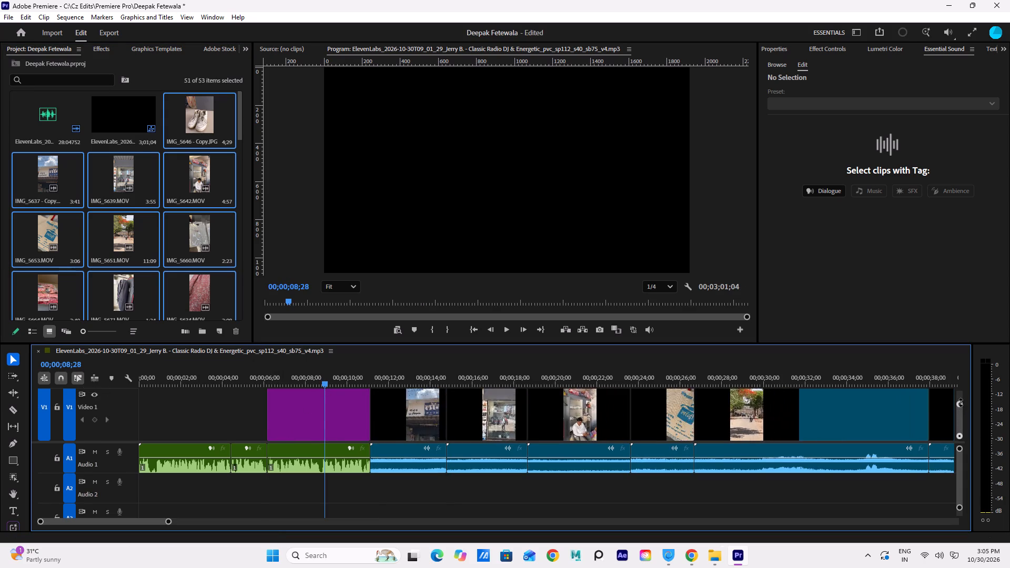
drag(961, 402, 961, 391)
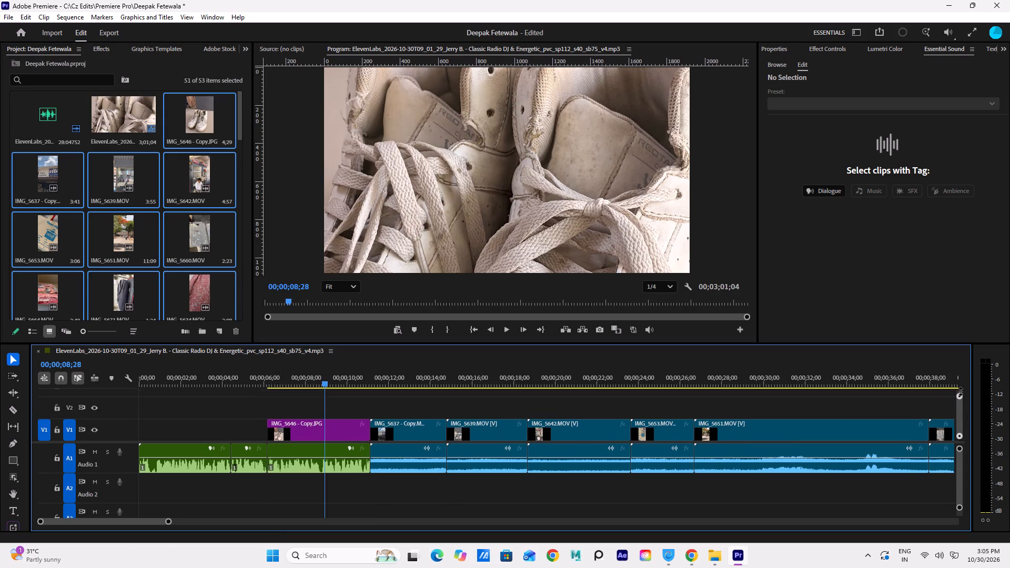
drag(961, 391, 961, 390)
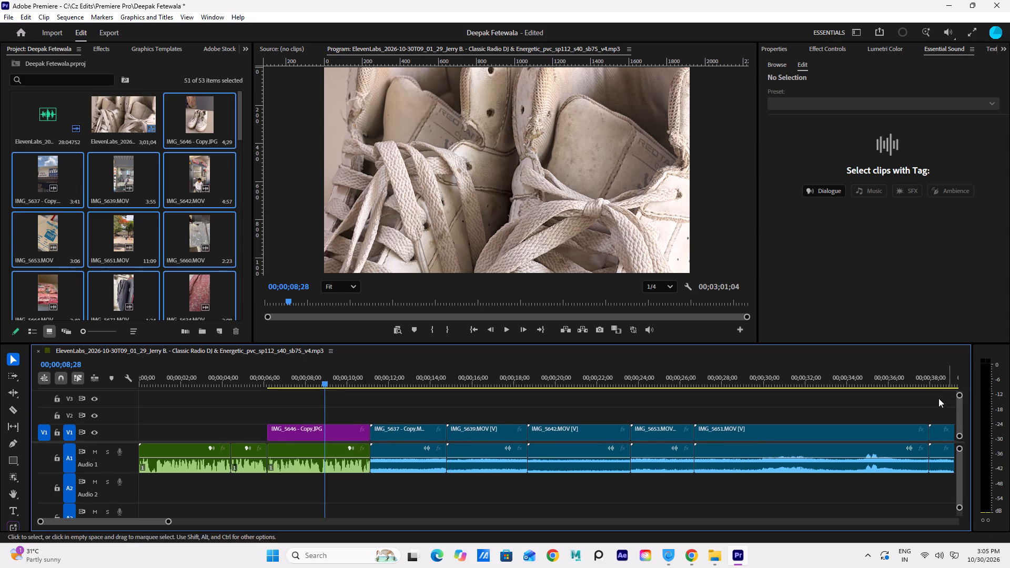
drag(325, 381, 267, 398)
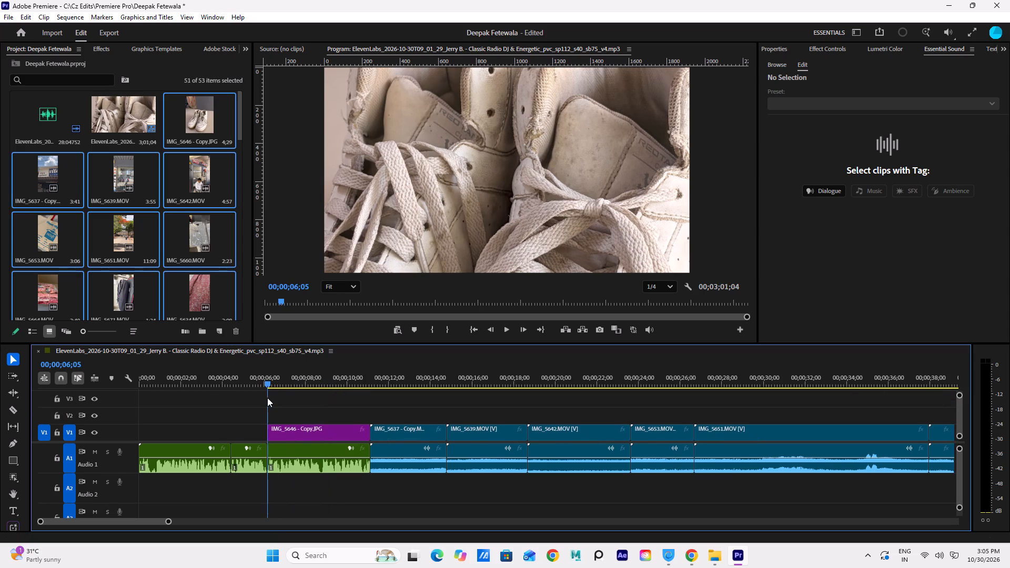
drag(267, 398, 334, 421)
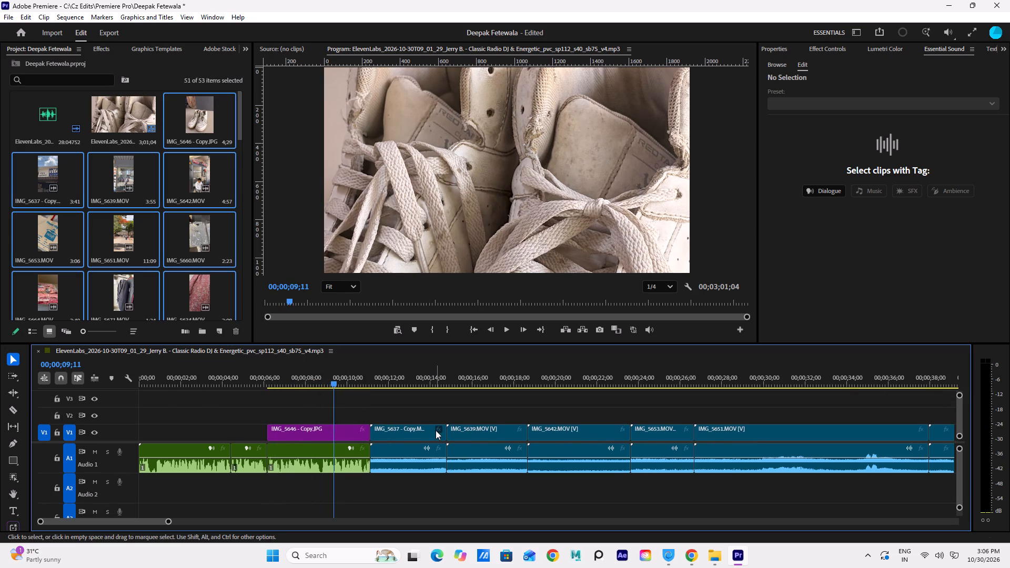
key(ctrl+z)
Place only the IMG_5637 - Copy shop sign clip on V1 at about 00;00;06;05 and play it back.
scroll(189, 169, down, 4)
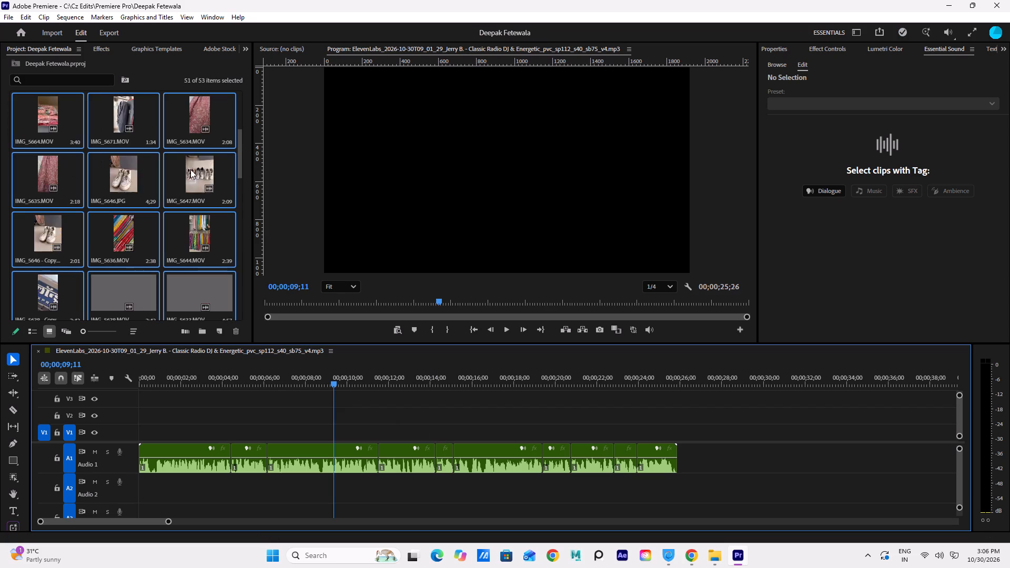
scroll(190, 169, up, 6)
click(190, 169)
click(105, 182)
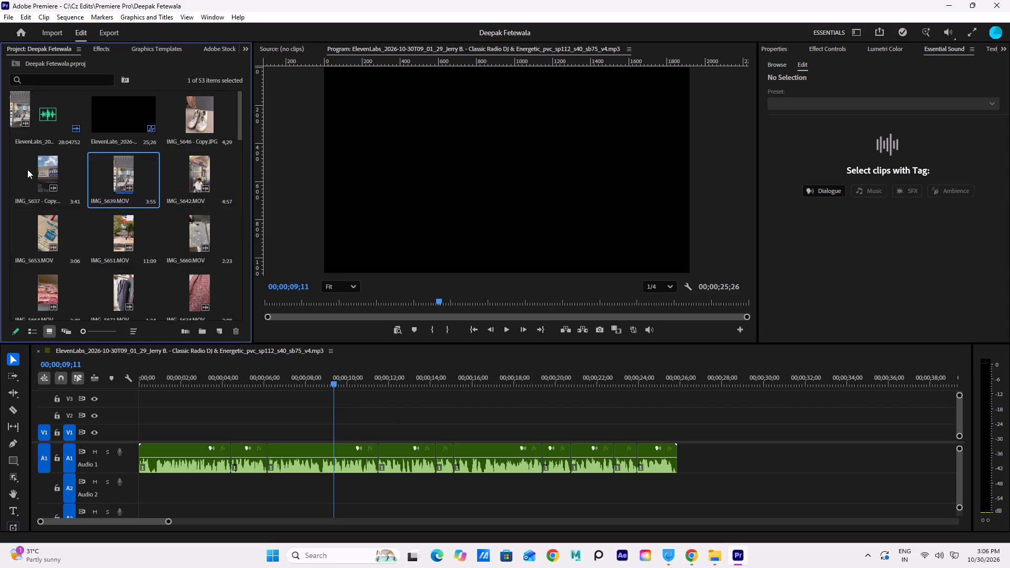
drag(38, 171, 270, 432)
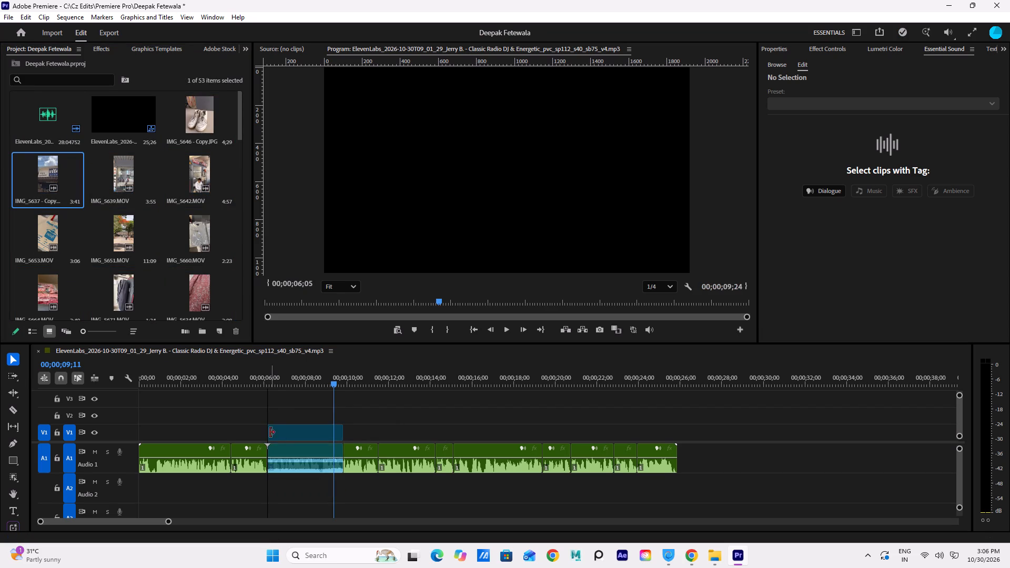
drag(334, 382, 265, 395)
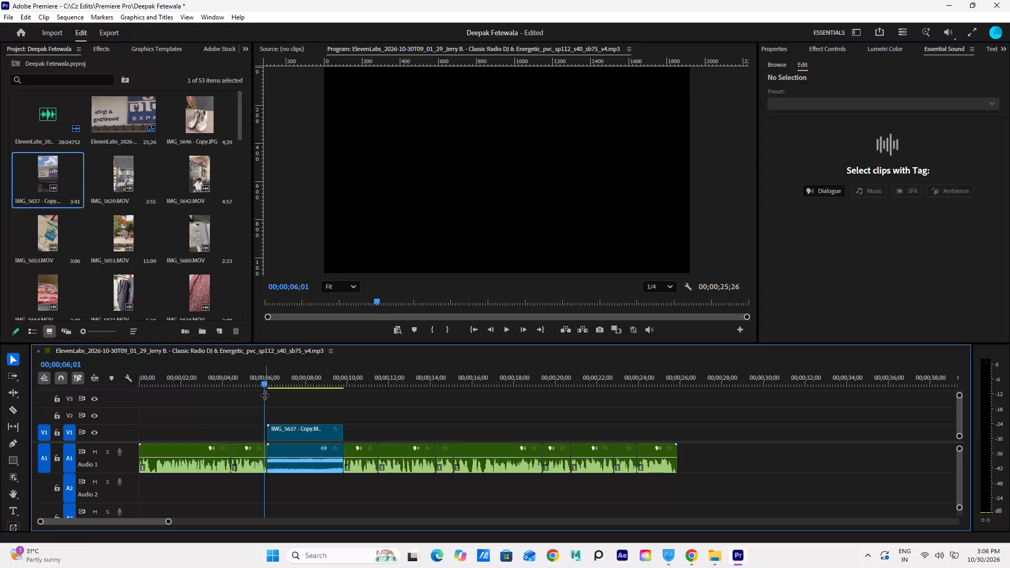
key(space)
key(space)
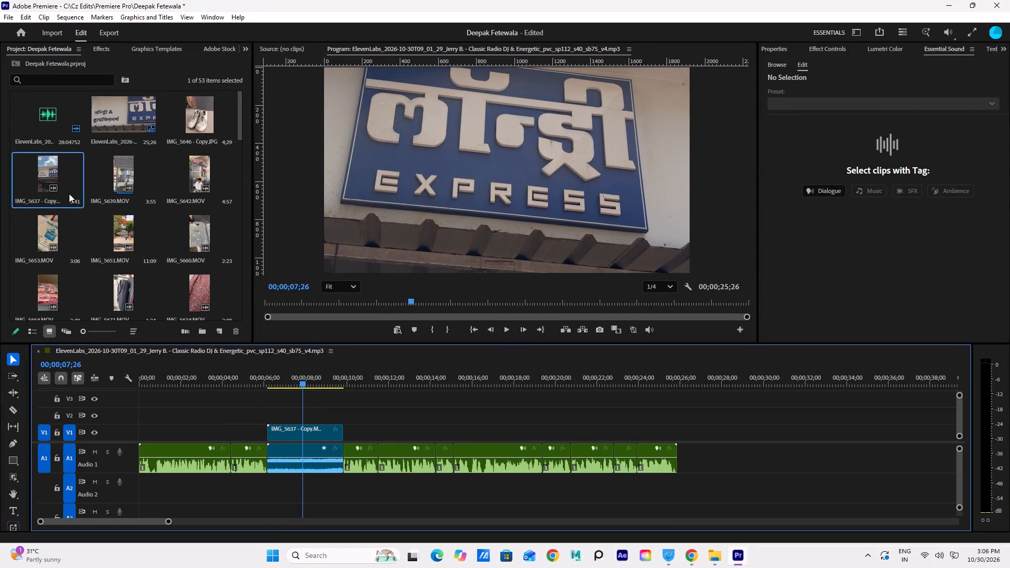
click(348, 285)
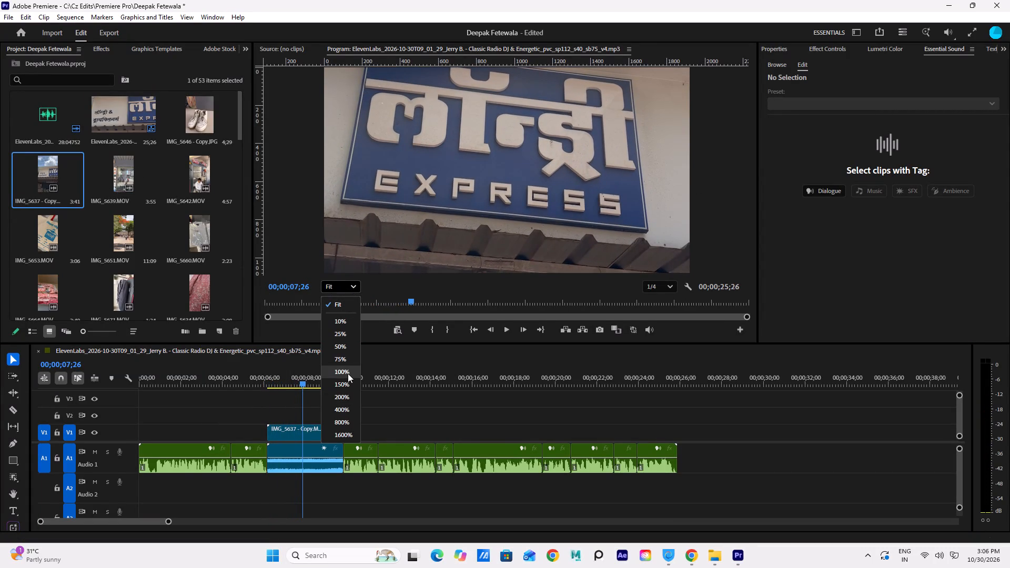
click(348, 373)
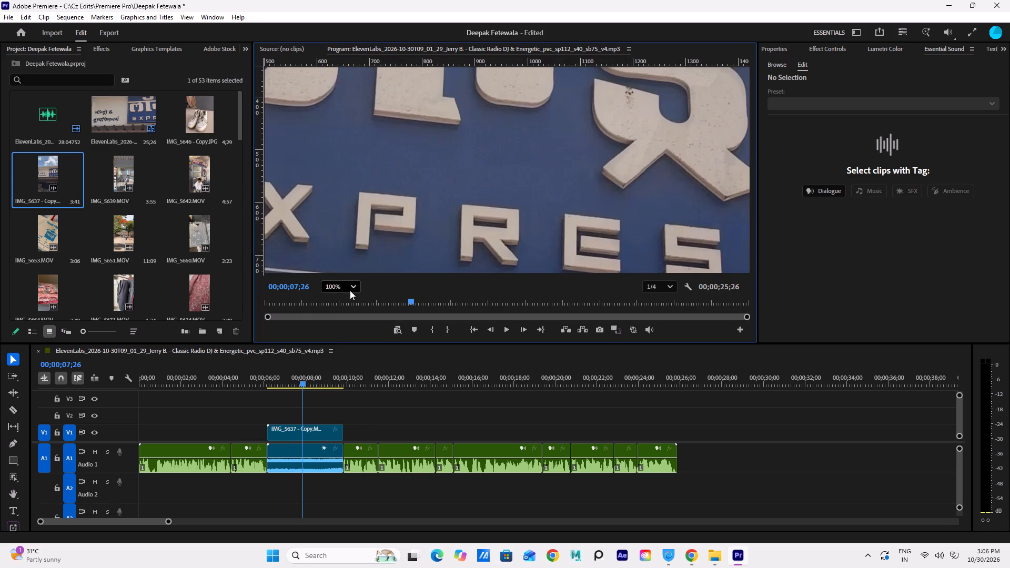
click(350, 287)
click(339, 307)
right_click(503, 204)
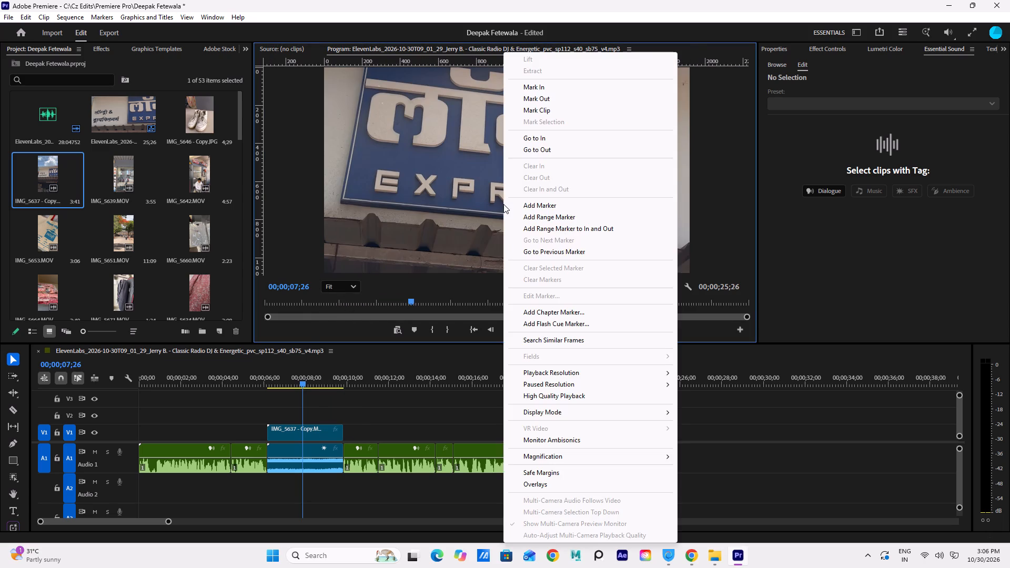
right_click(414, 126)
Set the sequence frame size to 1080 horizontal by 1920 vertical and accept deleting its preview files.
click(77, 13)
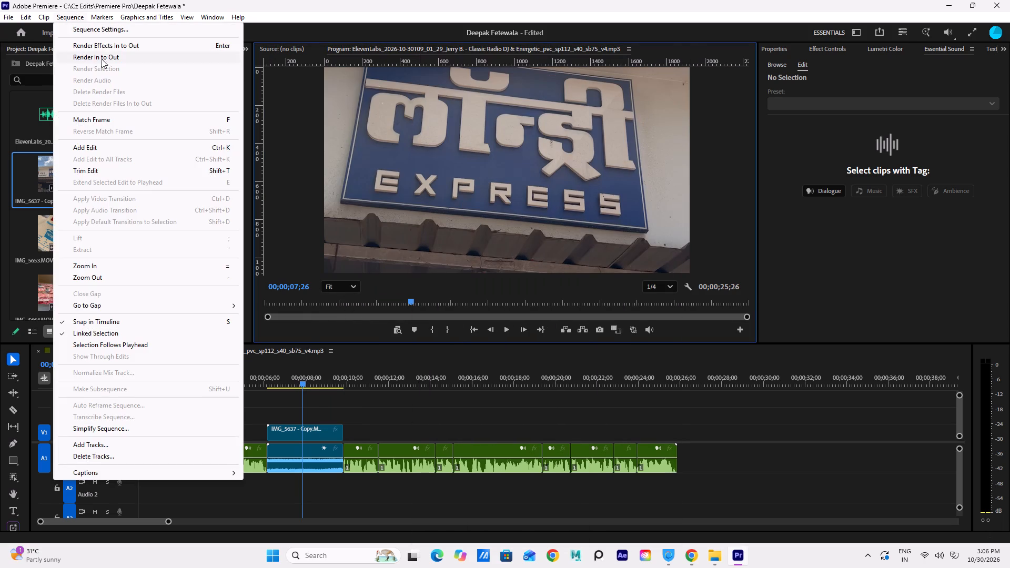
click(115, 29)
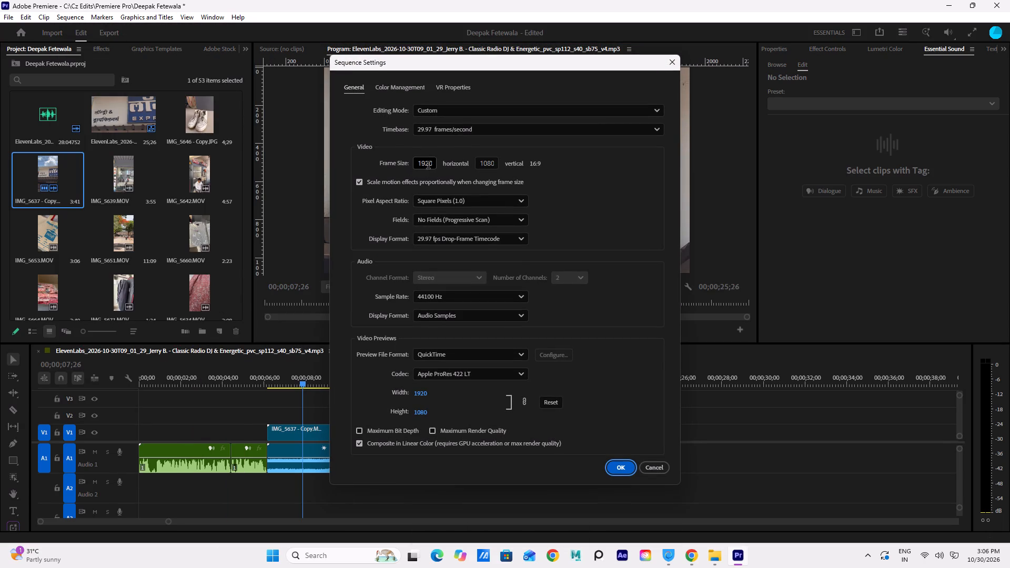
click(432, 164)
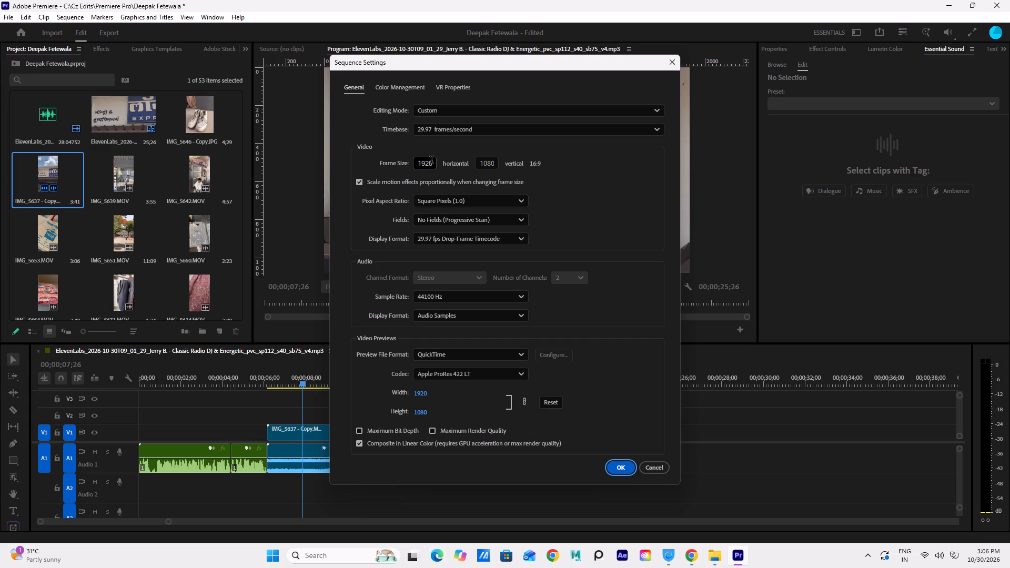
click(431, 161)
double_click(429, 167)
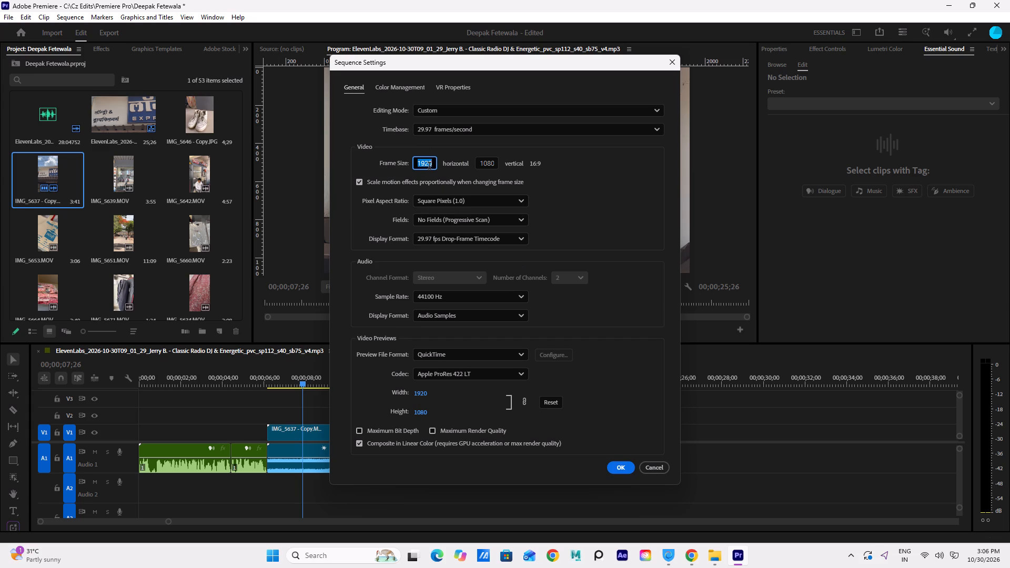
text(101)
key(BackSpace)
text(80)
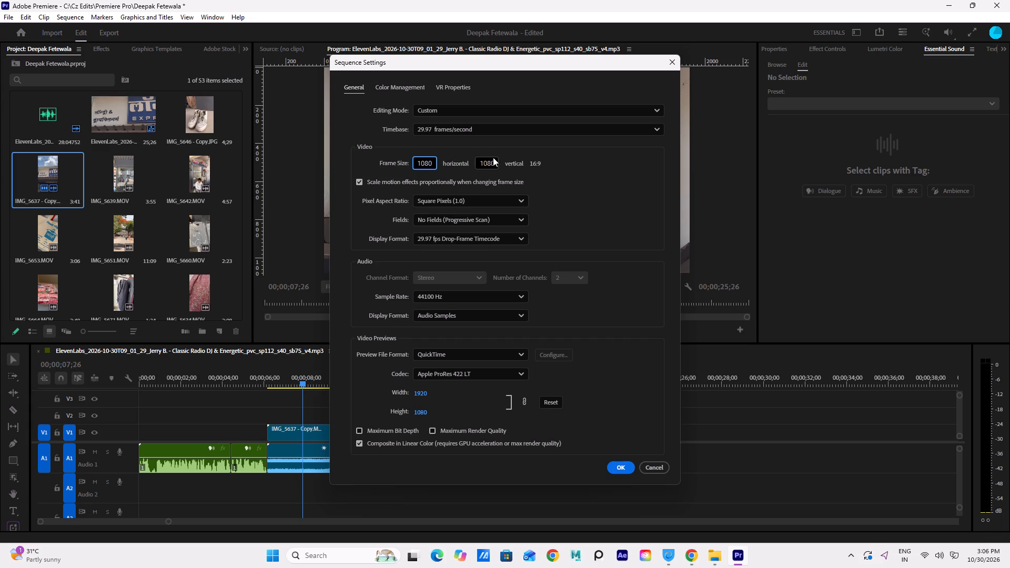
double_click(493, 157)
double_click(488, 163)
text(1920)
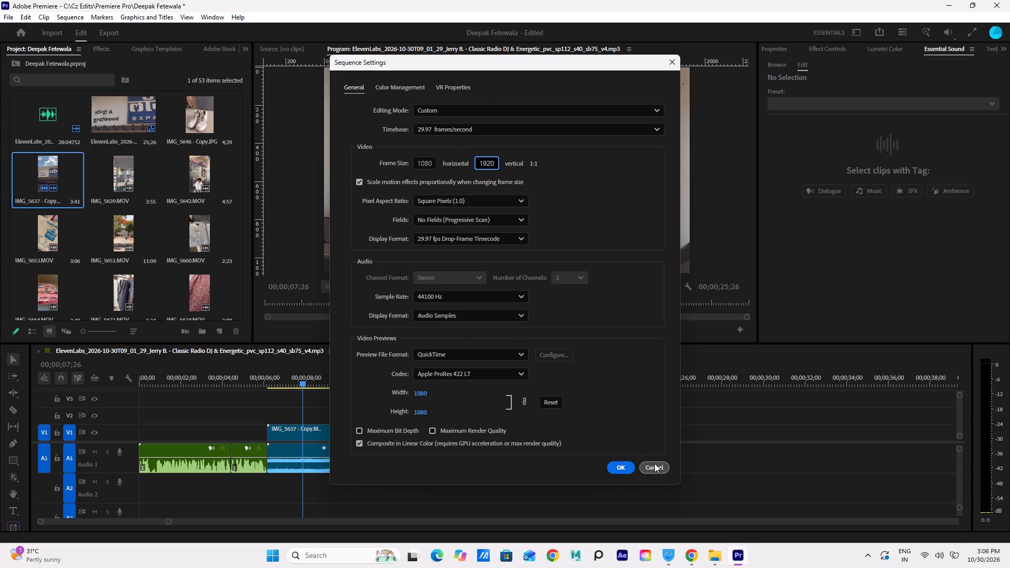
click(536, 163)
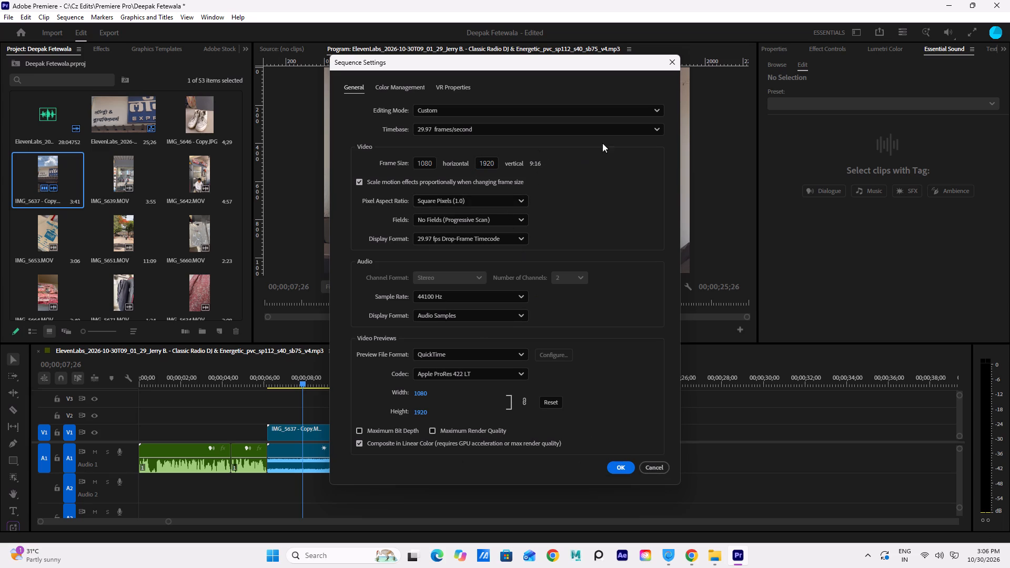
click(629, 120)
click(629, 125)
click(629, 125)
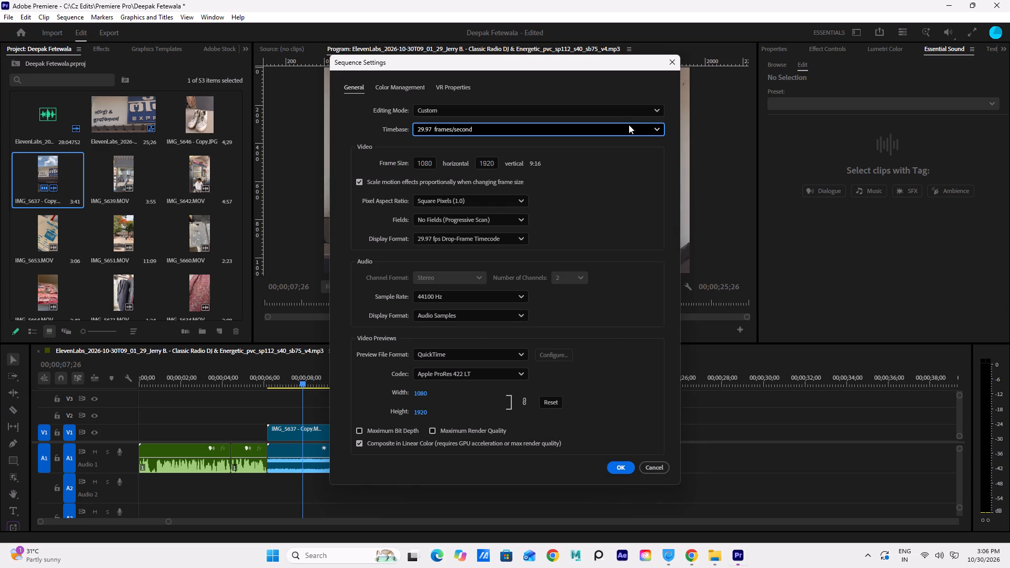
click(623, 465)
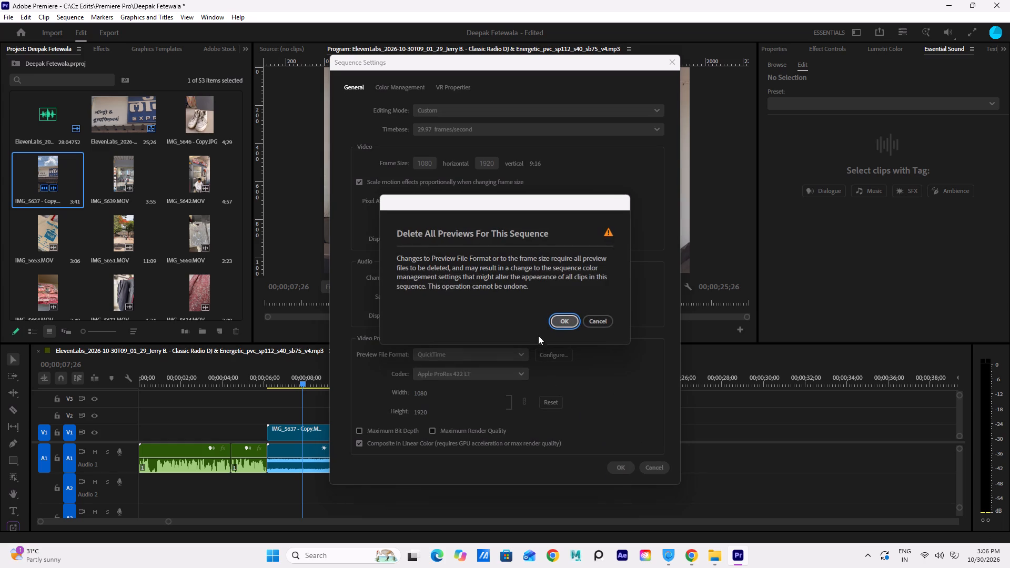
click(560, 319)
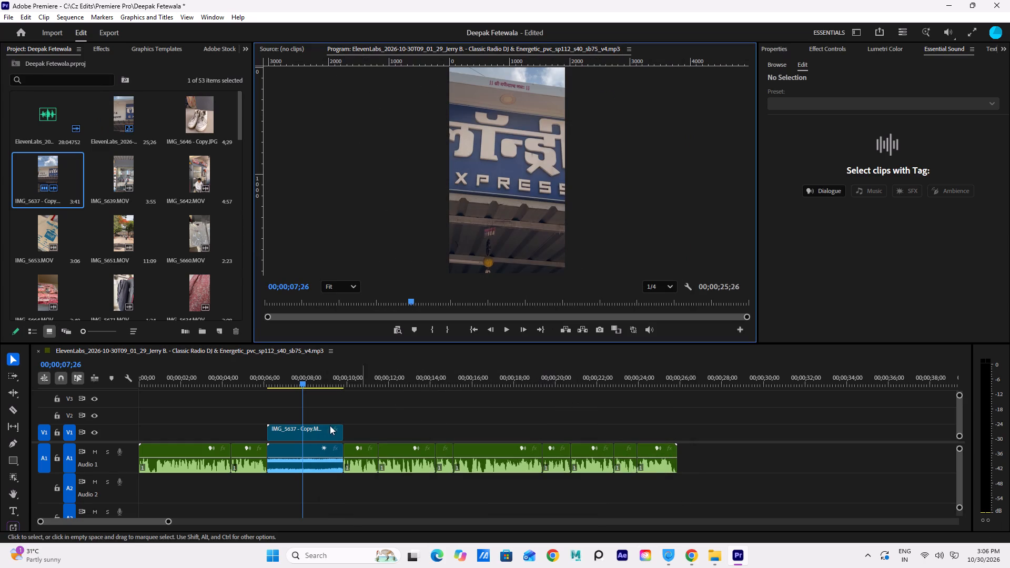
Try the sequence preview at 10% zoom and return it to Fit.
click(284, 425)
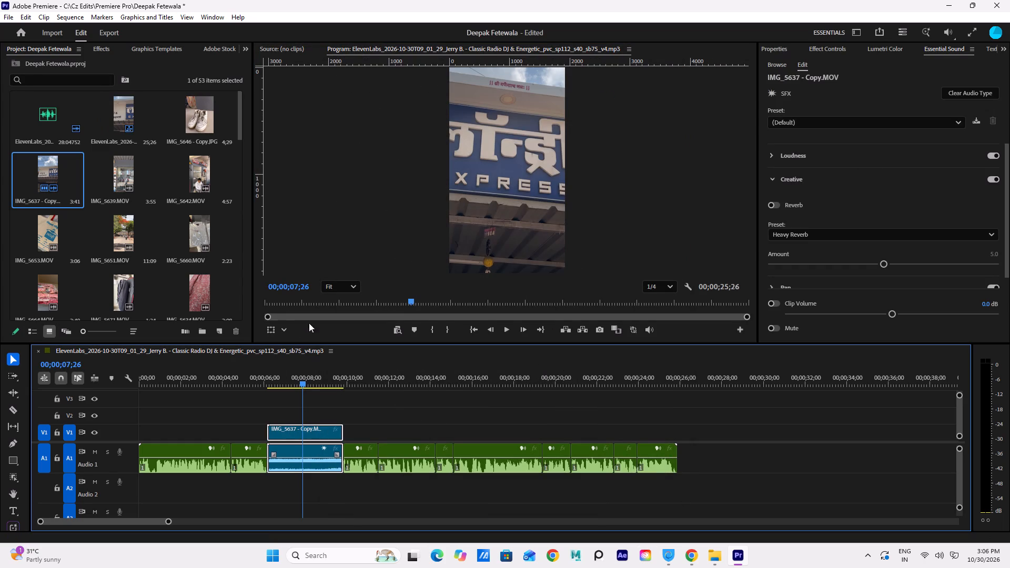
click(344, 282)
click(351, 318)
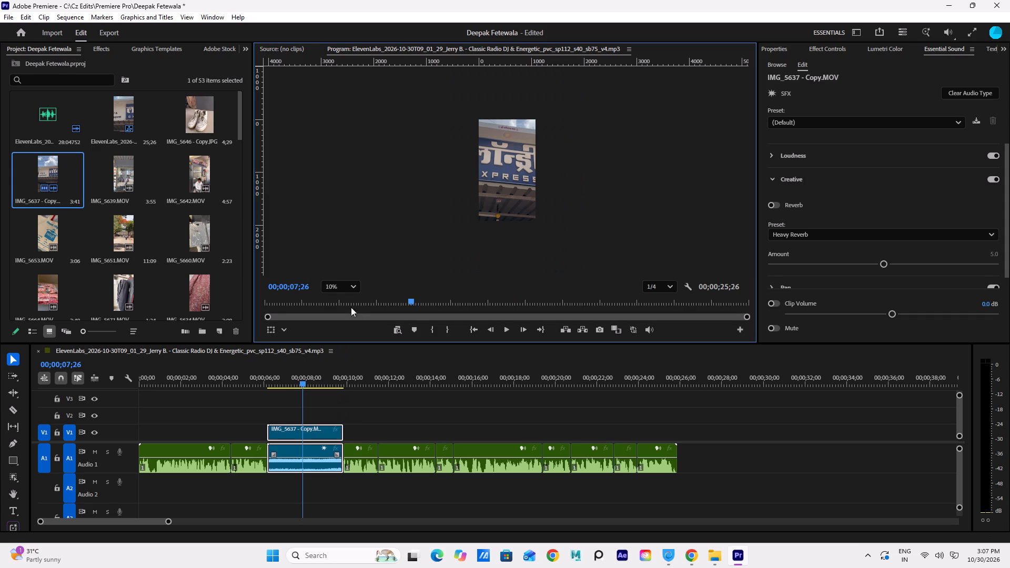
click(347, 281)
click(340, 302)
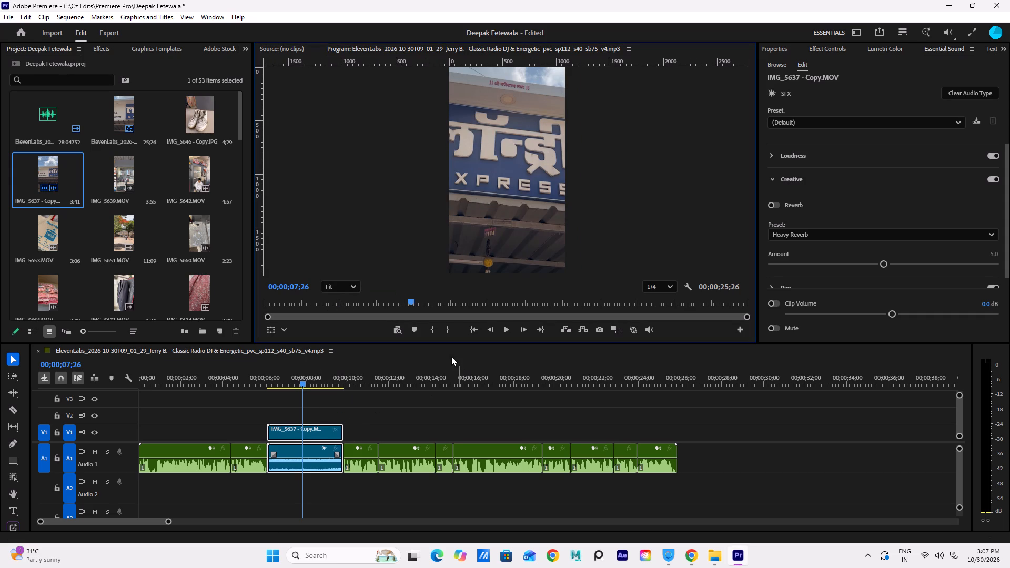
Play the shop sign section from about 00;00;04;27 and undo both the frame size change and the clip's placement.
drag(304, 387, 243, 399)
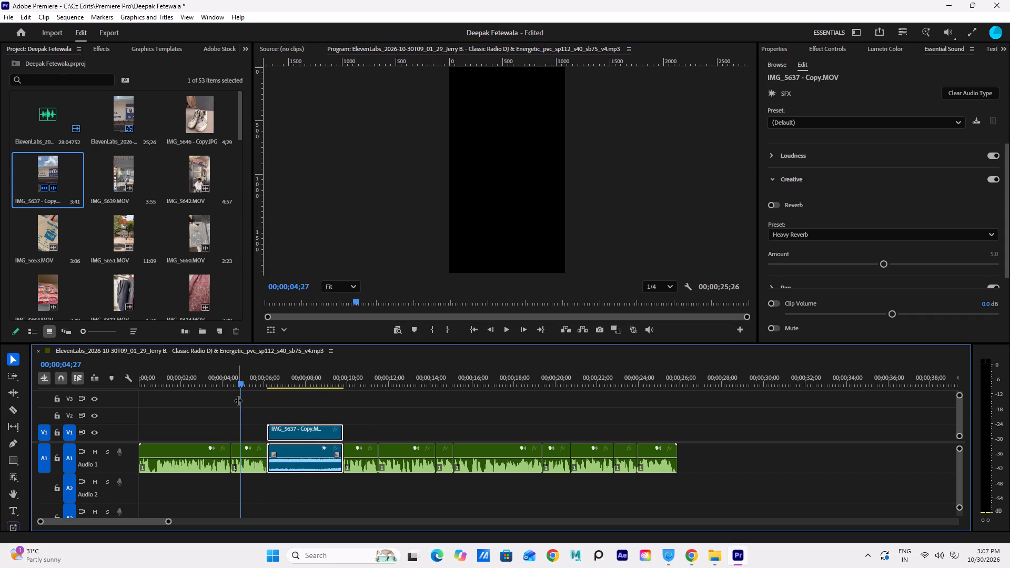
key(space)
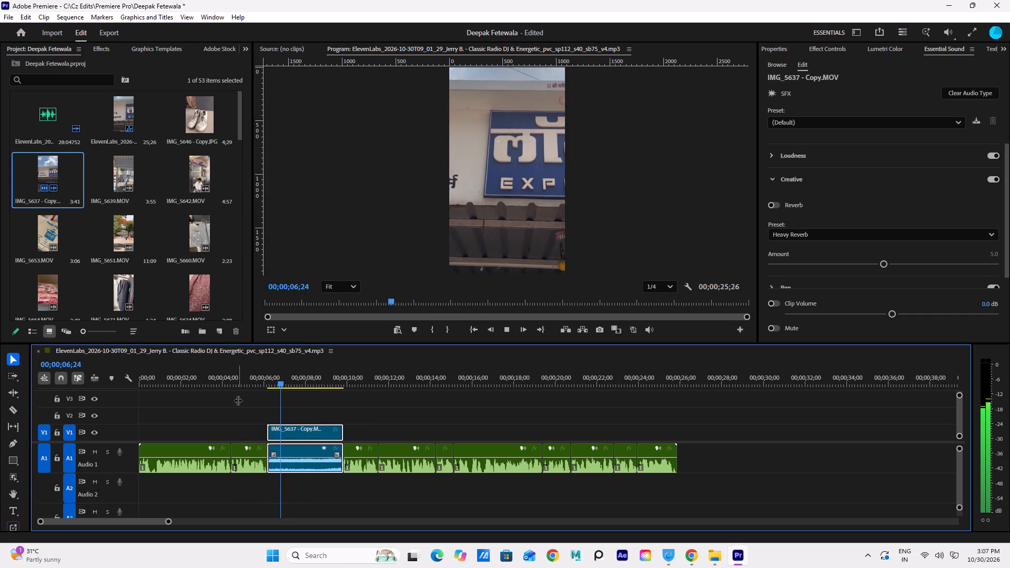
key(space)
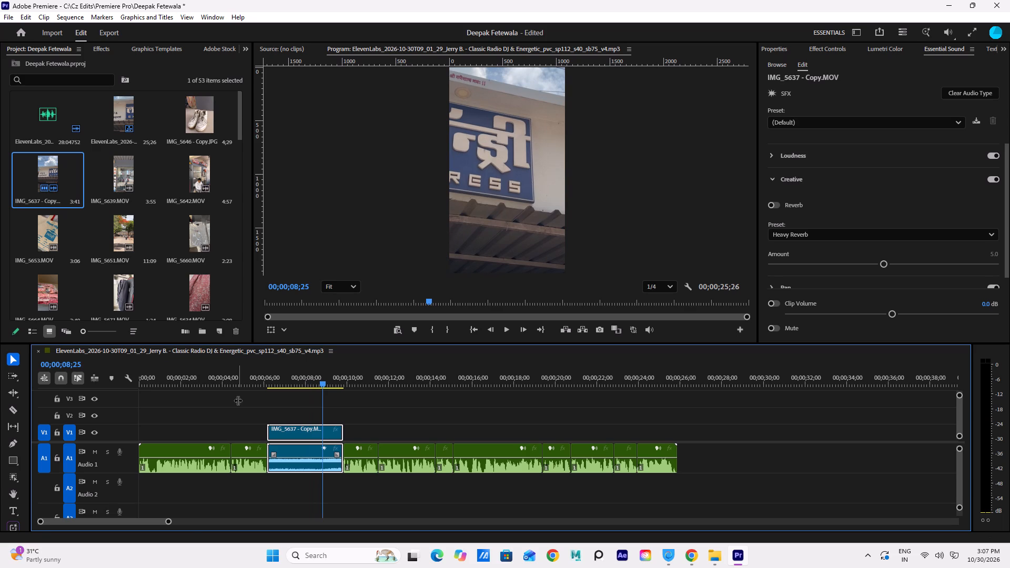
key(ctrl+z)
key(ctrl+z)
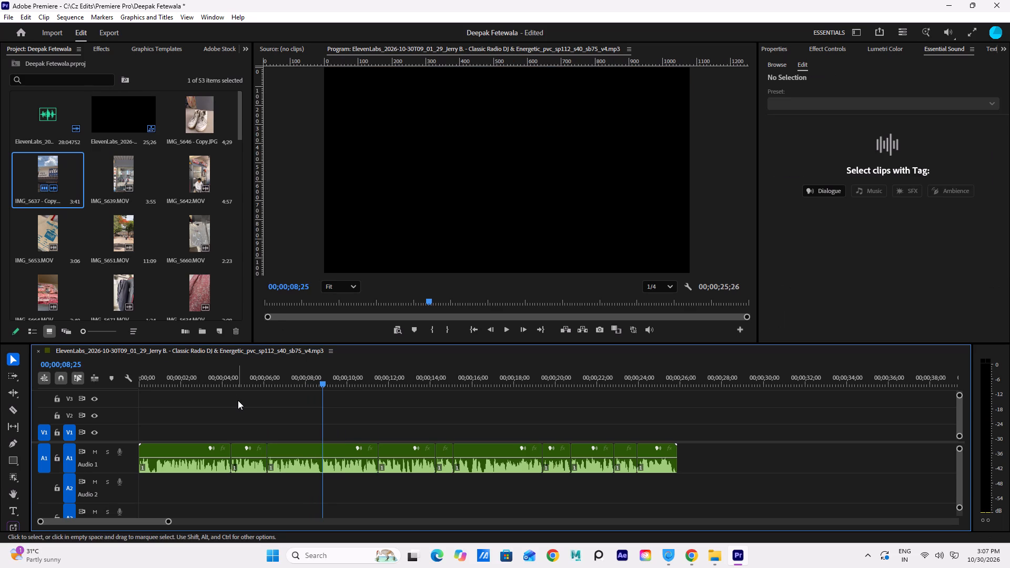
Open IMG_5637 - Copy as the source, place only its video on V1 at about 00;00;06;05, and play it back.
click(23, 170)
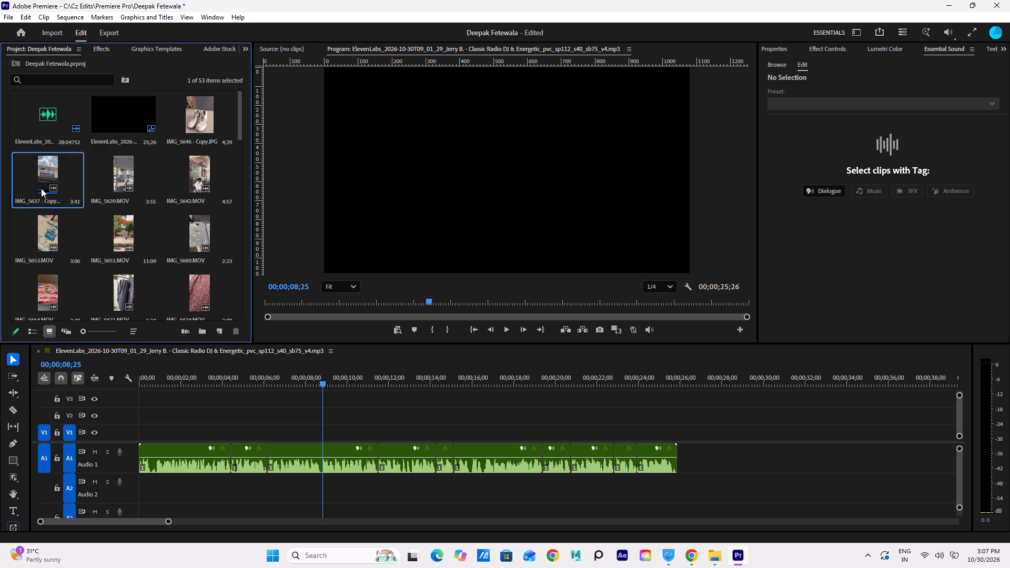
click(37, 188)
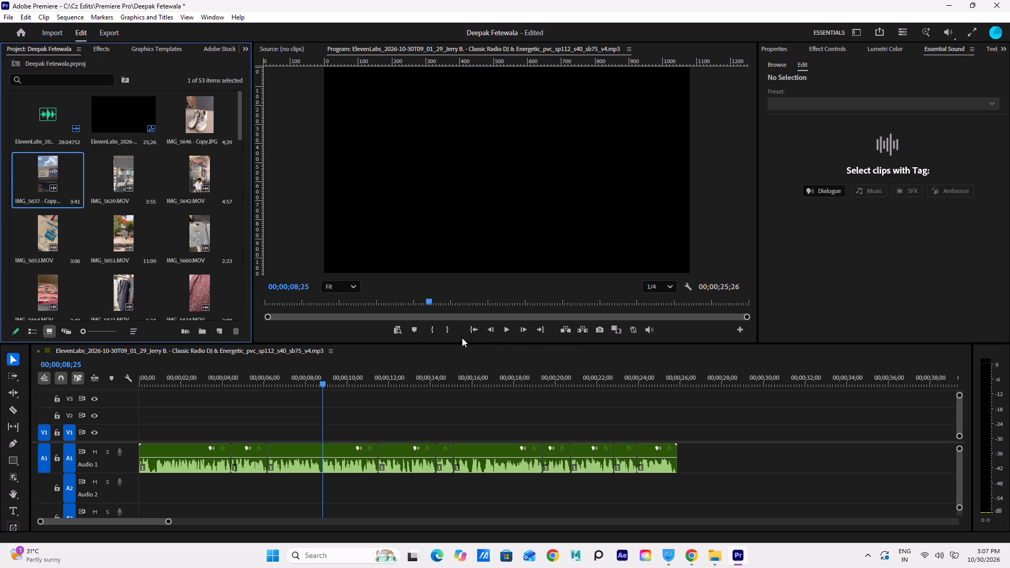
click(100, 170)
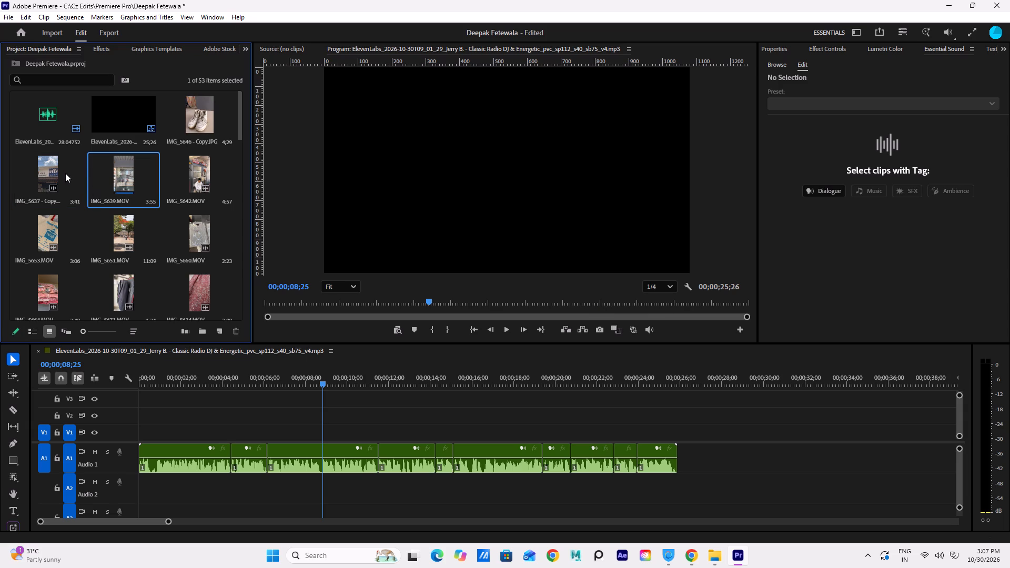
click(62, 171)
click(213, 97)
click(23, 173)
double_click(40, 170)
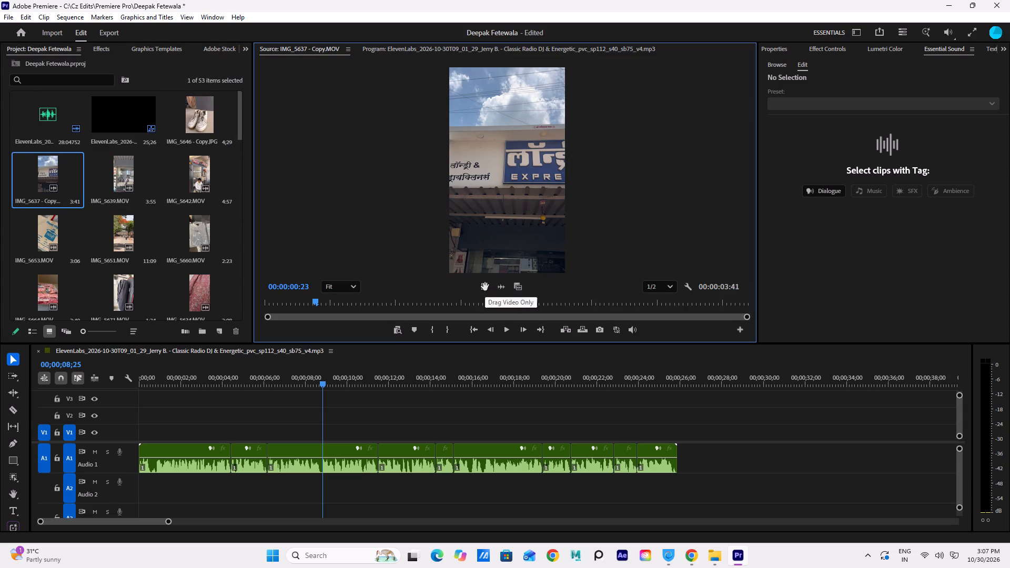
drag(485, 287, 270, 440)
click(263, 386)
key(space)
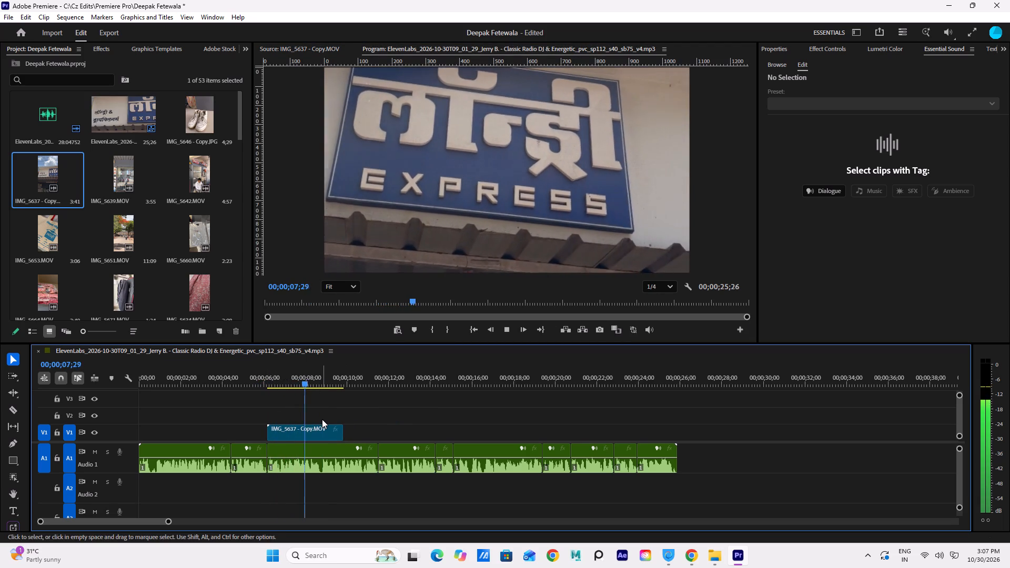
key(space)
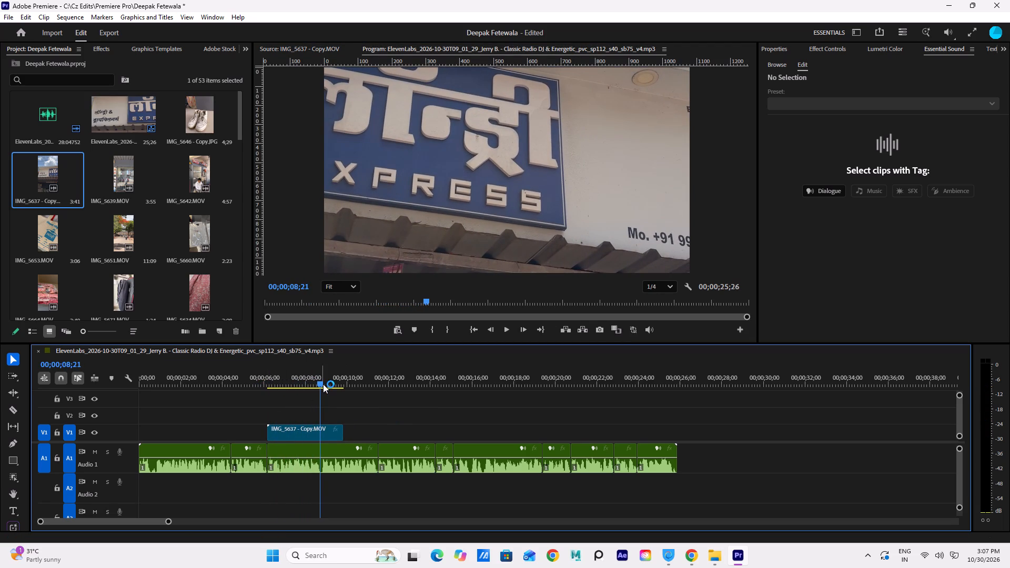
drag(318, 384, 269, 409)
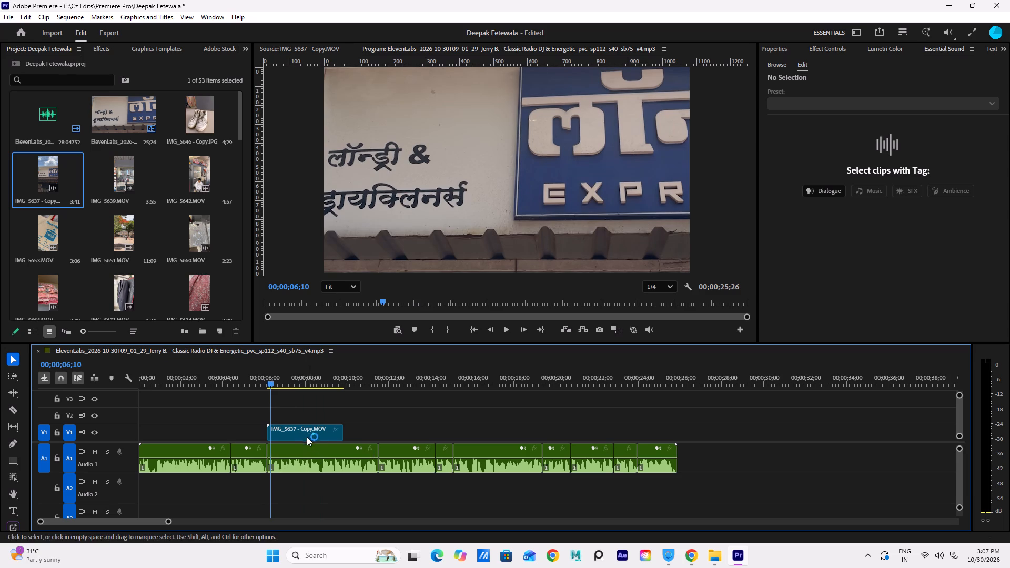
Set the sequence frame size to 1080 horizontal by 1920 vertical, accepting deletion of the sequence's previews.
click(305, 435)
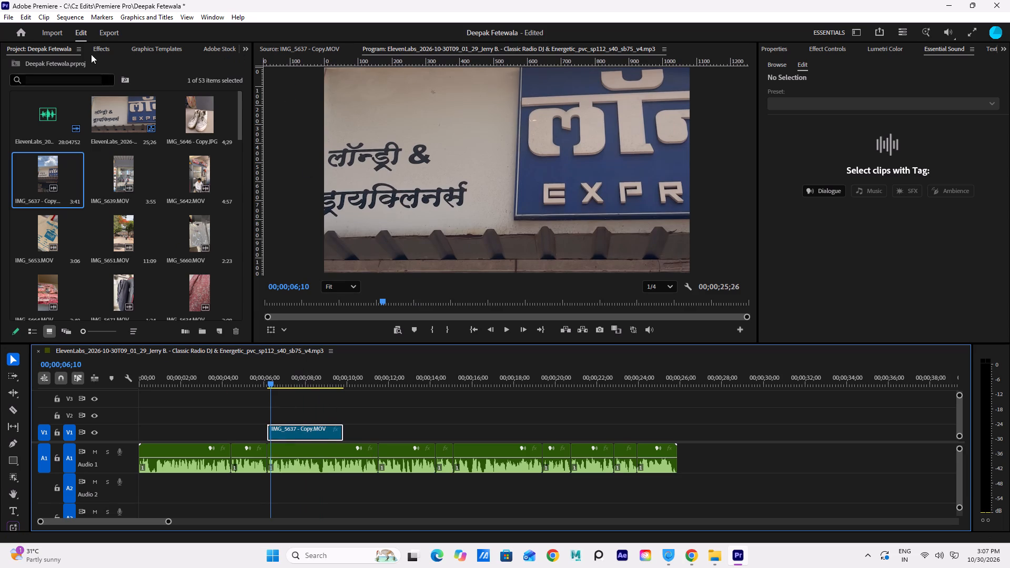
click(86, 32)
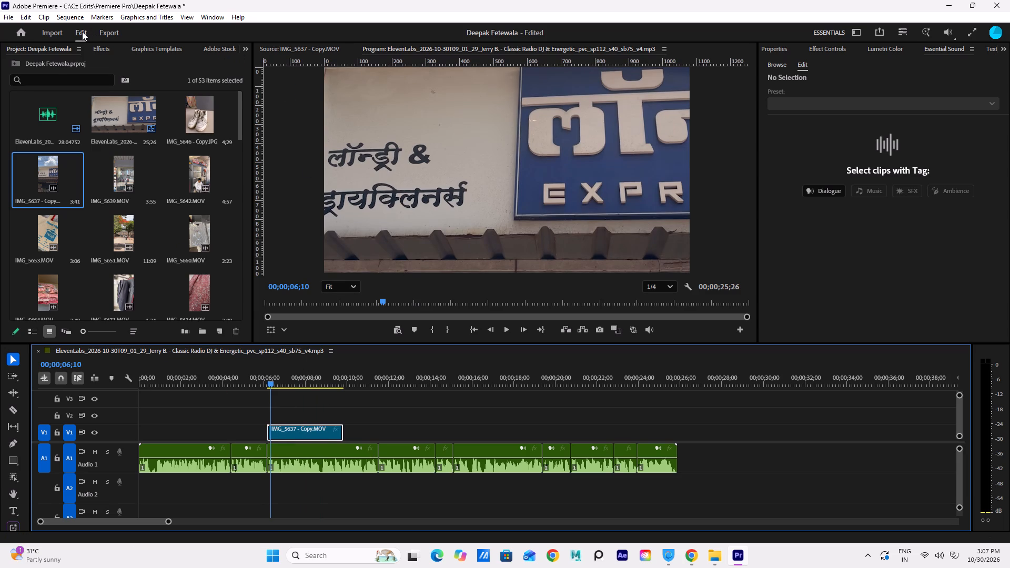
click(82, 32)
click(70, 14)
click(113, 34)
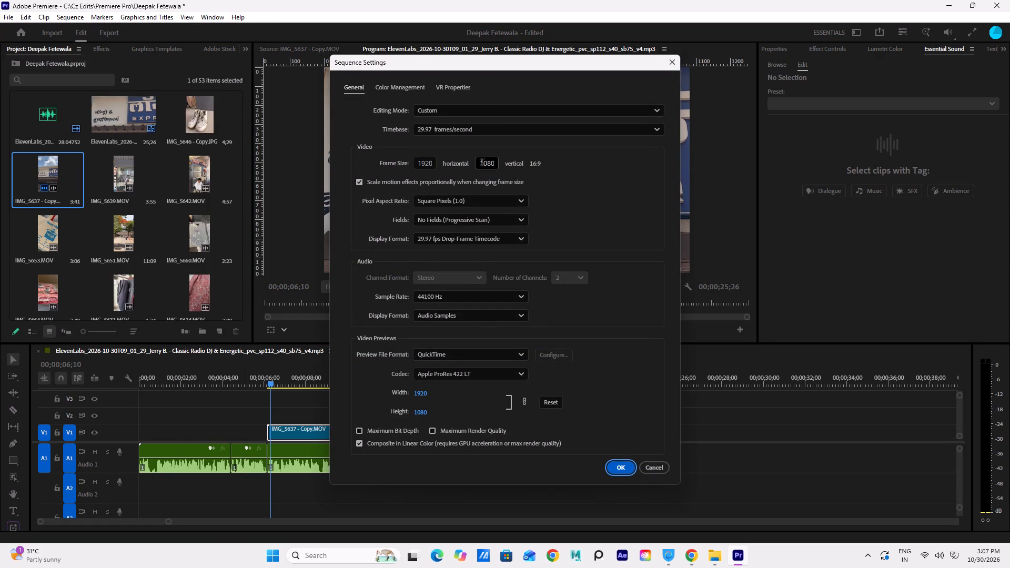
double_click(425, 163)
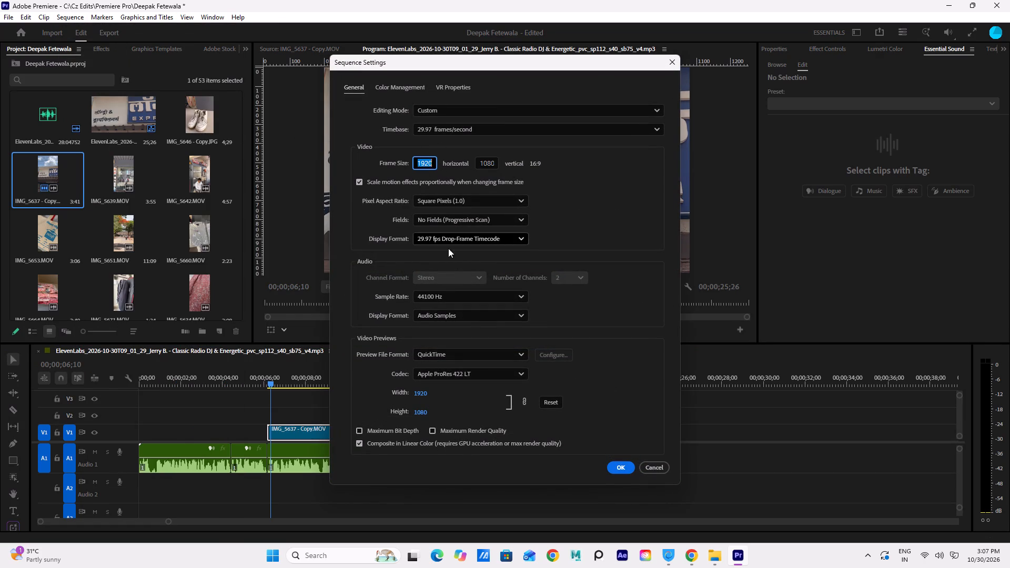
text(10)
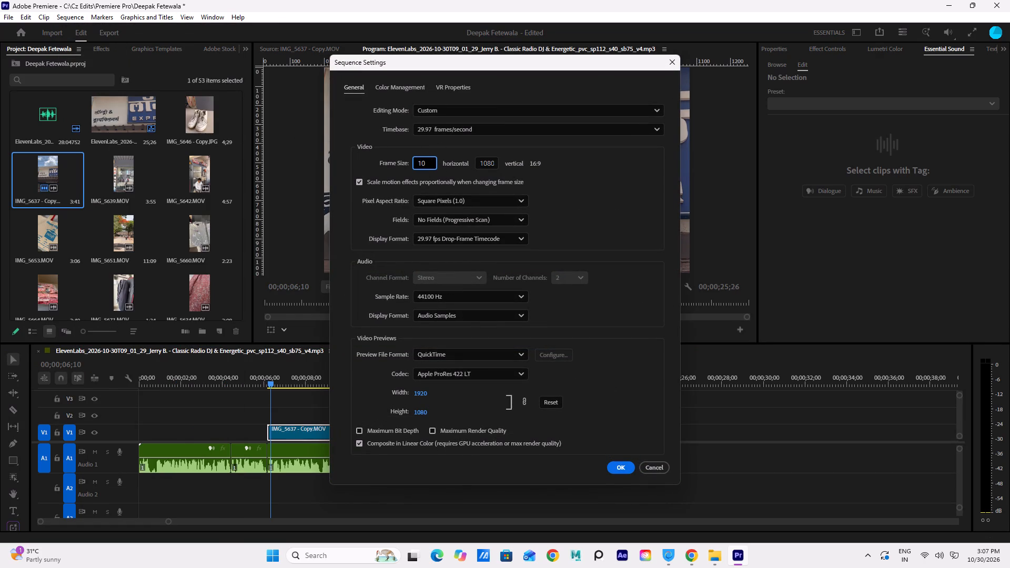
text(80)
click(487, 164)
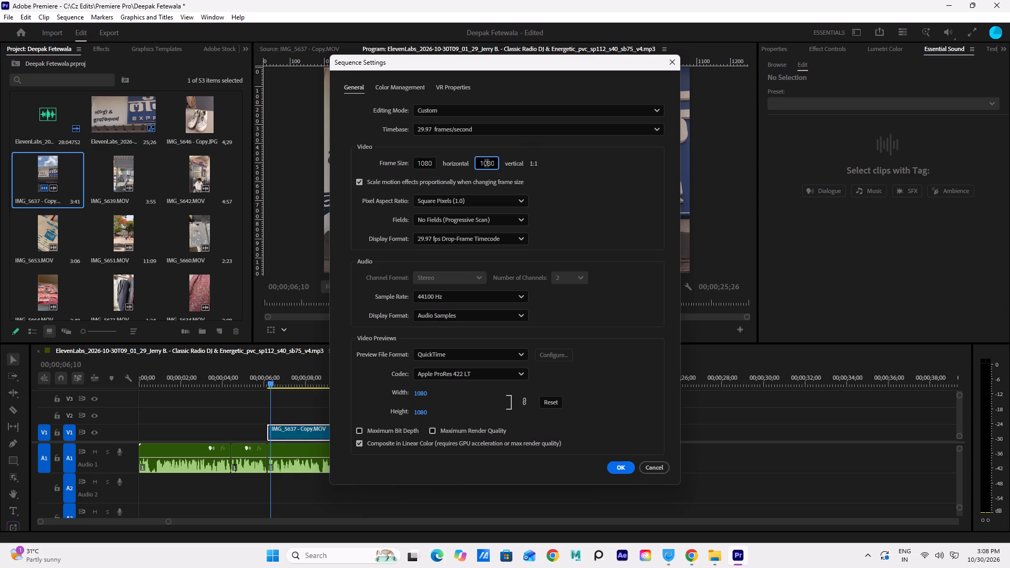
click(487, 164)
double_click(487, 164)
text(1920)
click(617, 468)
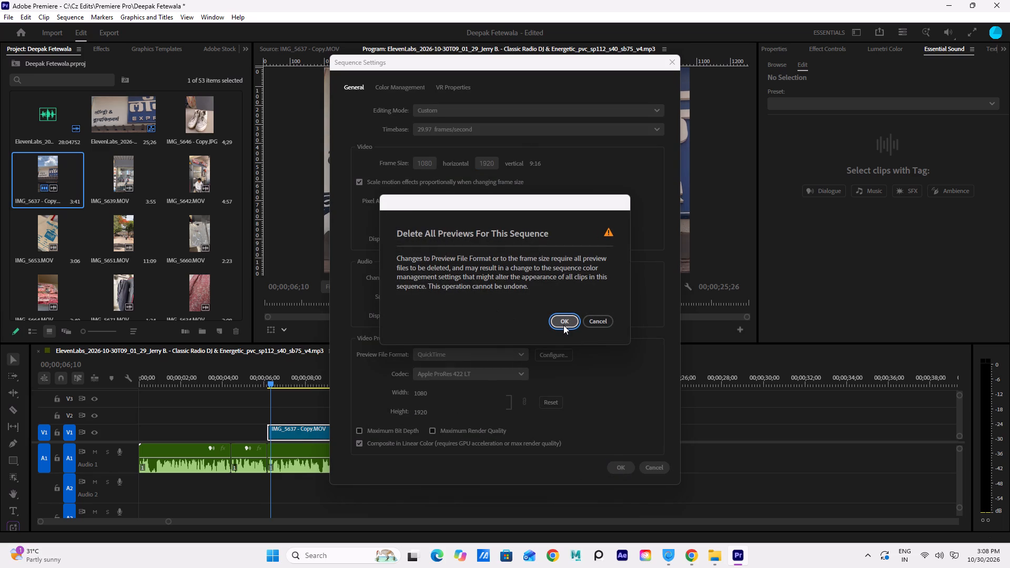
click(568, 319)
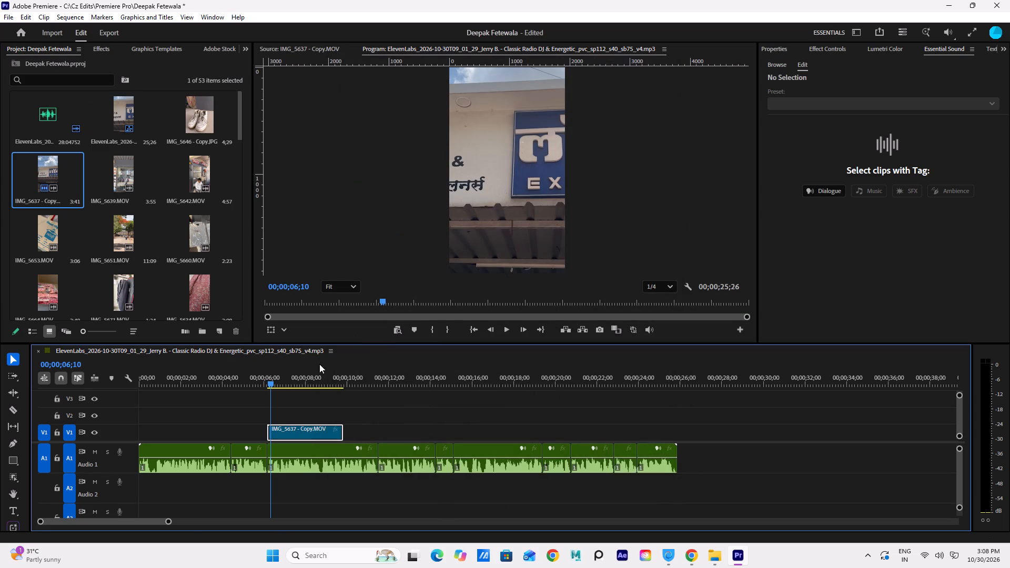
Play back the sequence from just before the shop sign clip to check it against the voiceover.
drag(268, 384, 223, 402)
key(space)
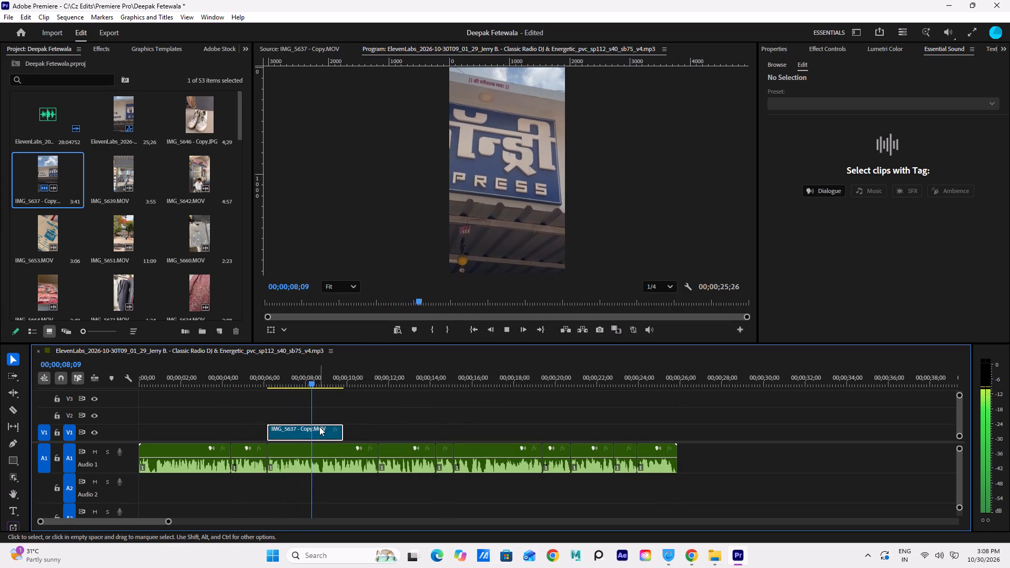
key(space)
key(space)
key(space)
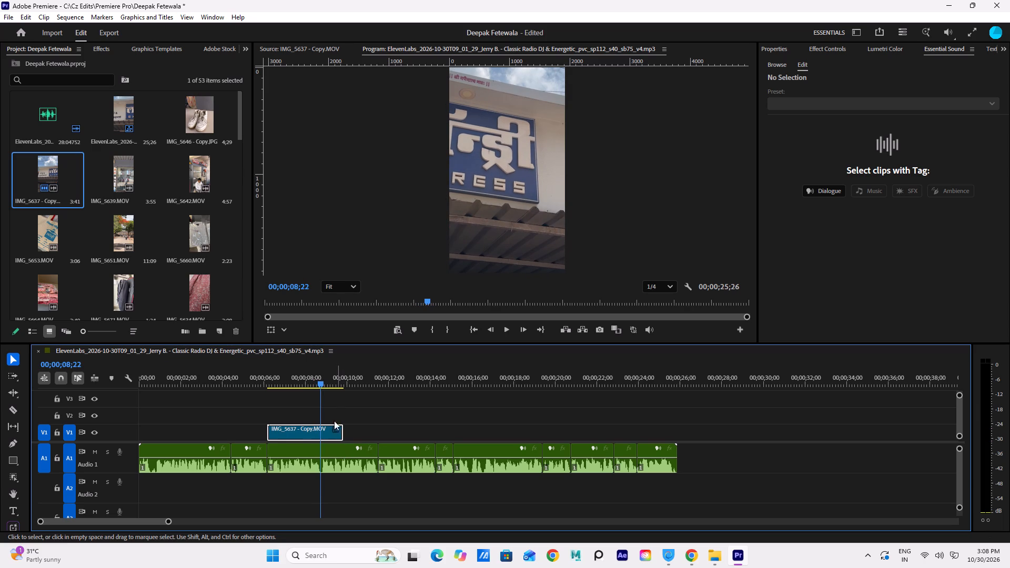
drag(319, 388, 280, 392)
Preview IMG_5639, IMG_5642 and IMG_5653 as source clips to find footage for the shop section.
click(109, 174)
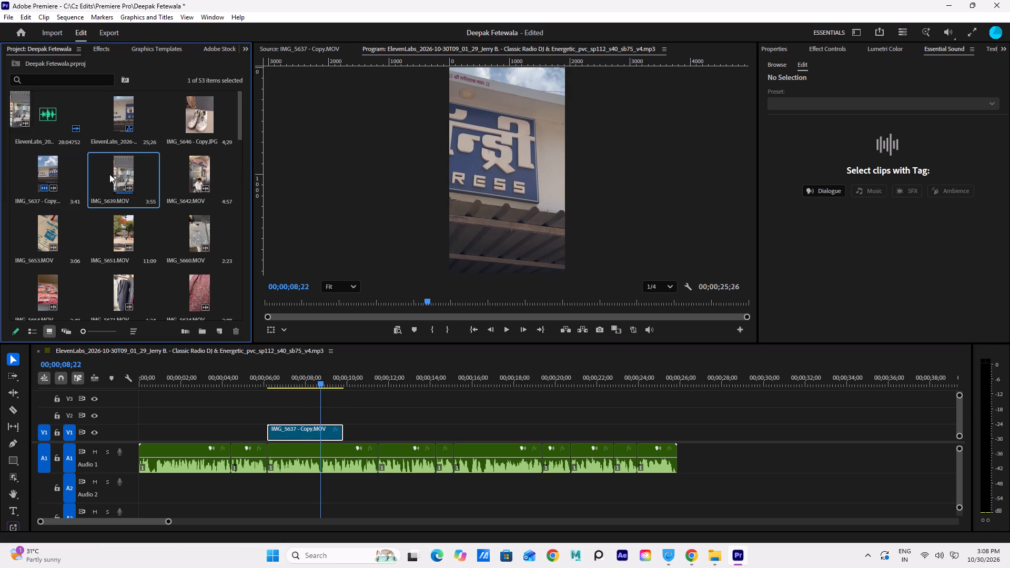
click(109, 174)
double_click(109, 174)
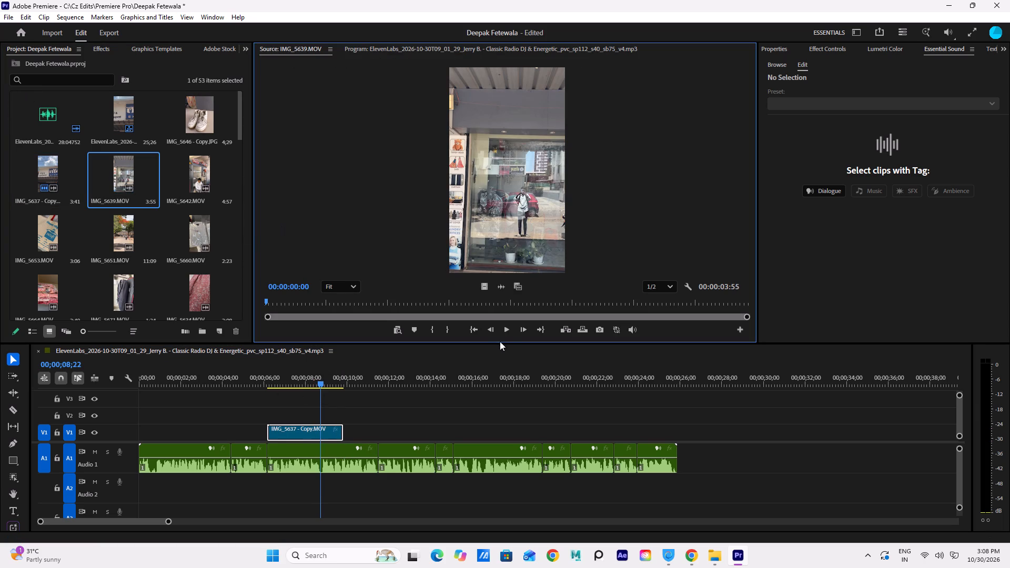
click(508, 330)
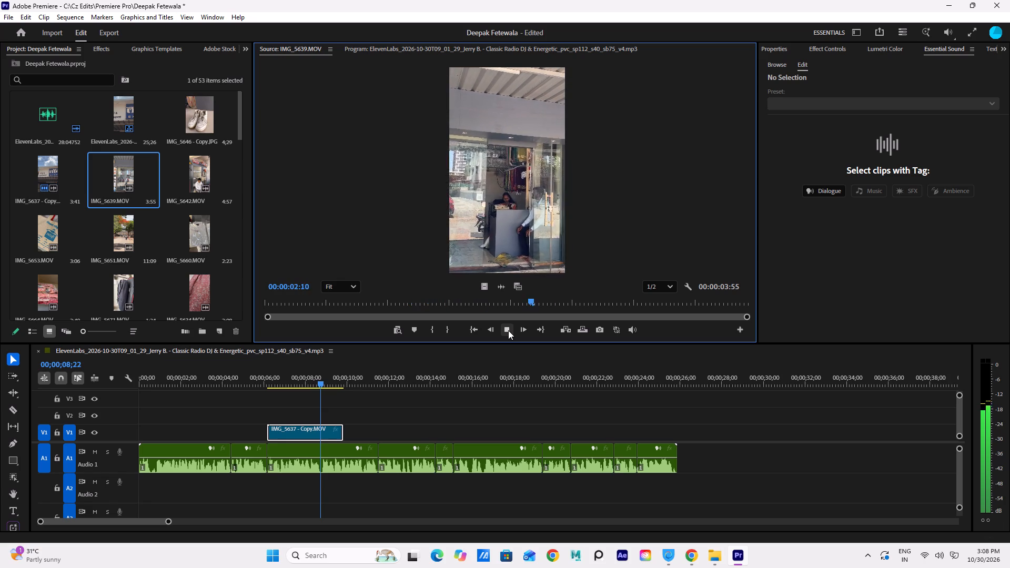
key(space)
double_click(200, 185)
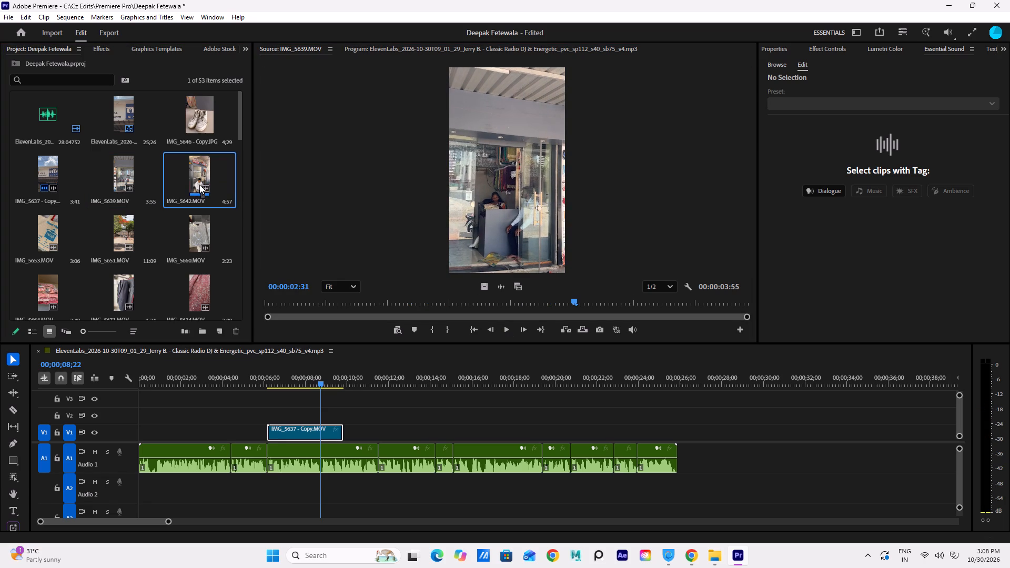
click(503, 329)
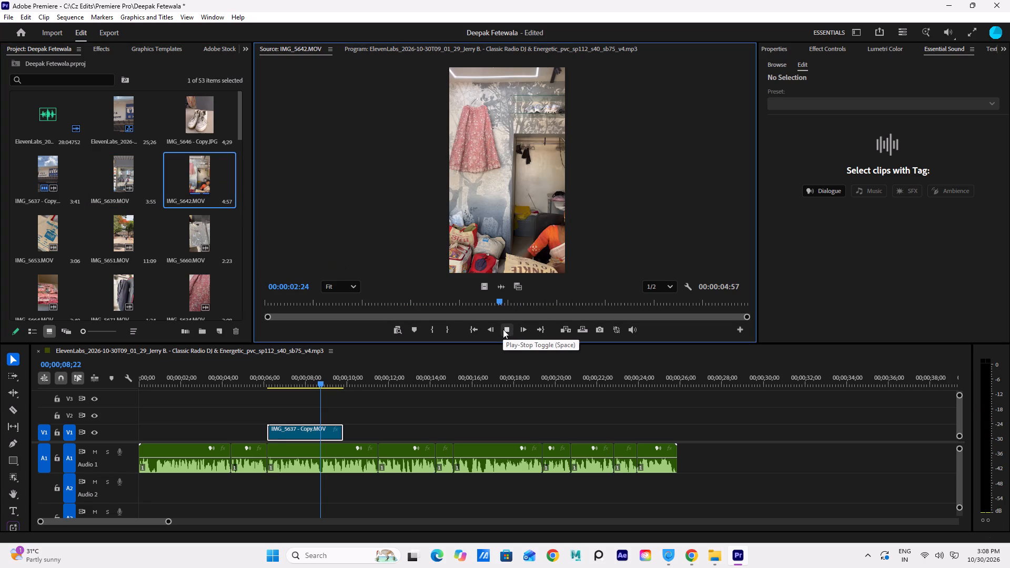
click(503, 329)
click(503, 329)
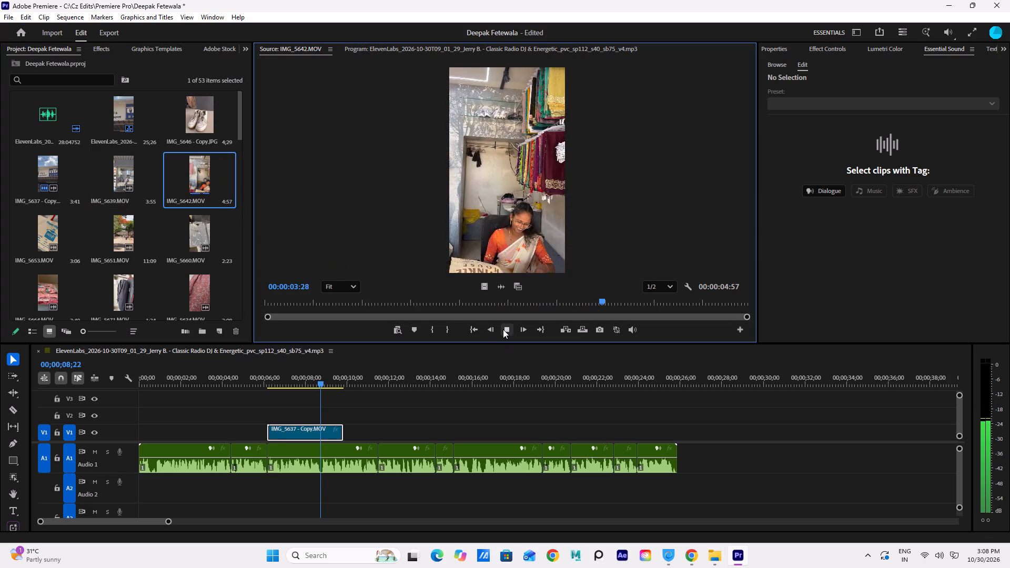
key(space)
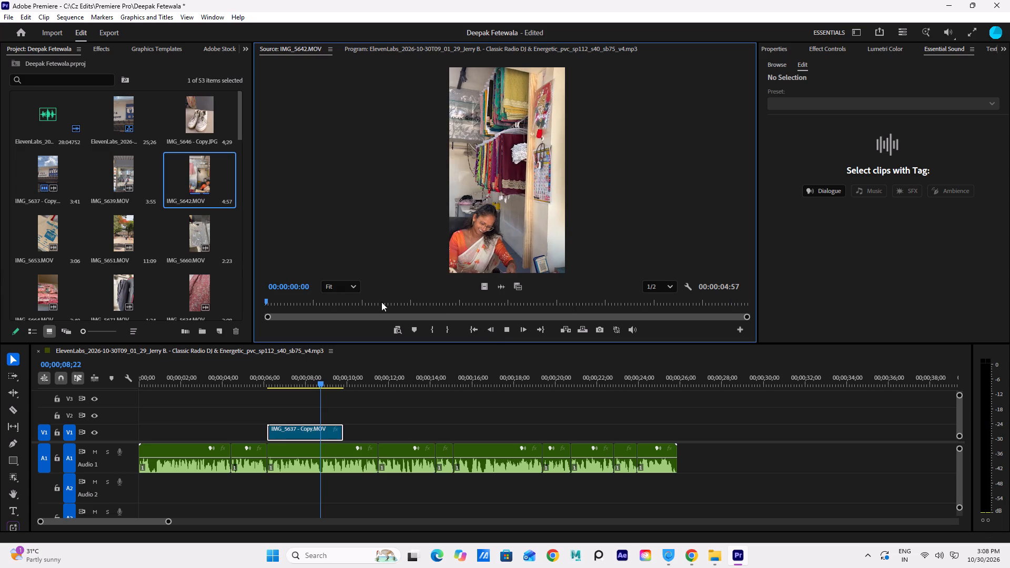
double_click(42, 236)
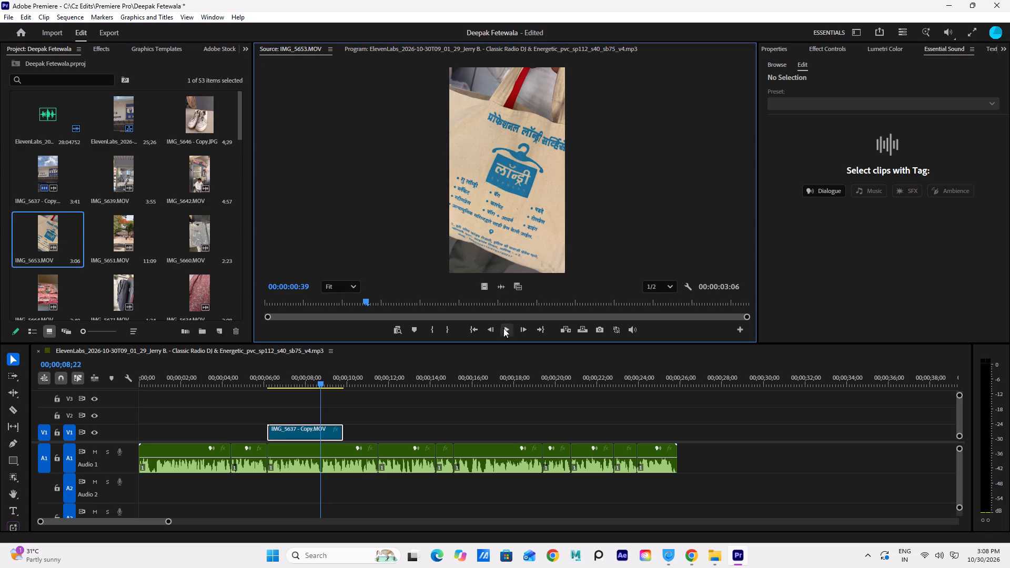
click(498, 326)
click(501, 327)
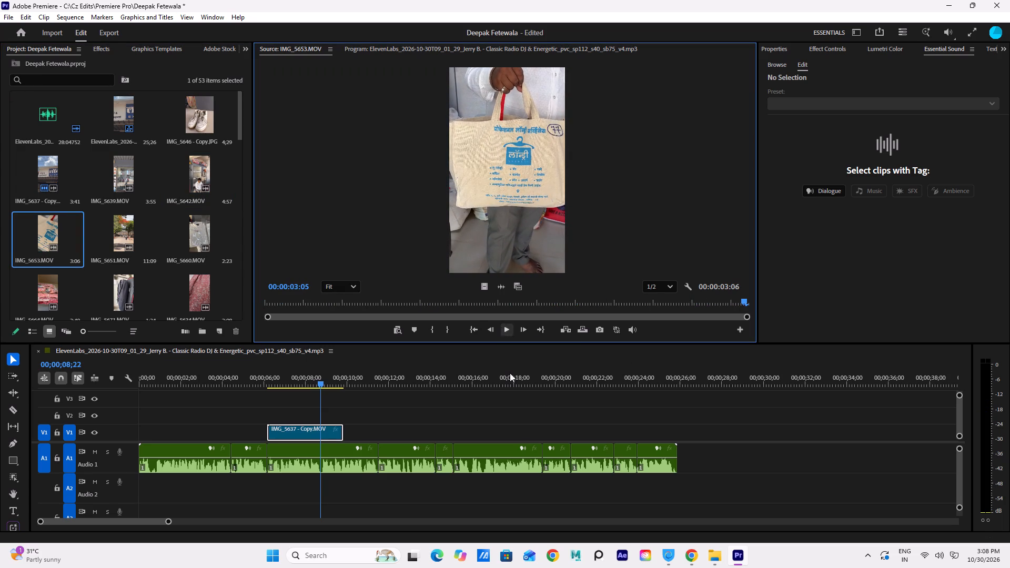
Delete the IMG_5637 - Copy clip from V1.
click(328, 432)
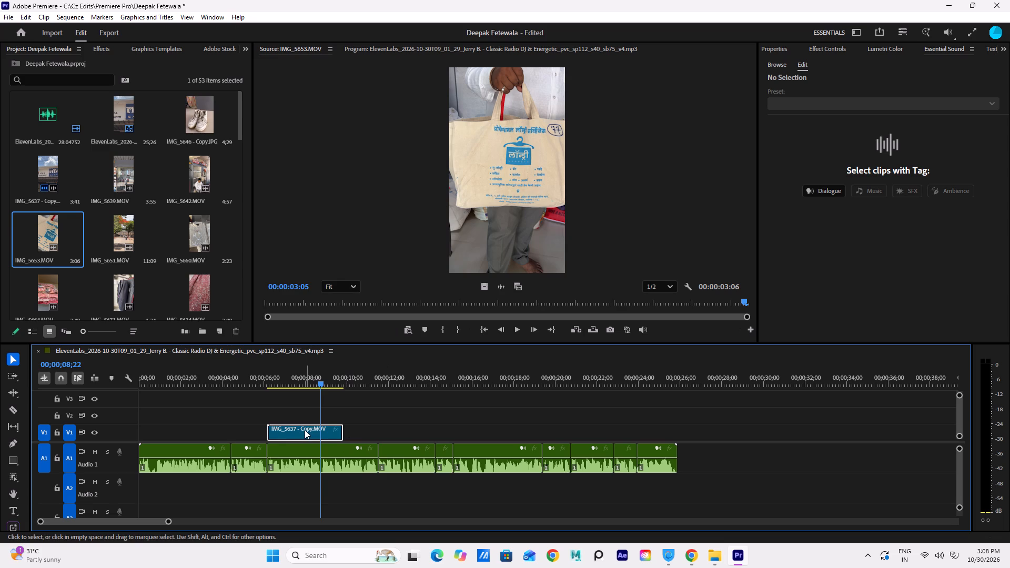
key(Delete)
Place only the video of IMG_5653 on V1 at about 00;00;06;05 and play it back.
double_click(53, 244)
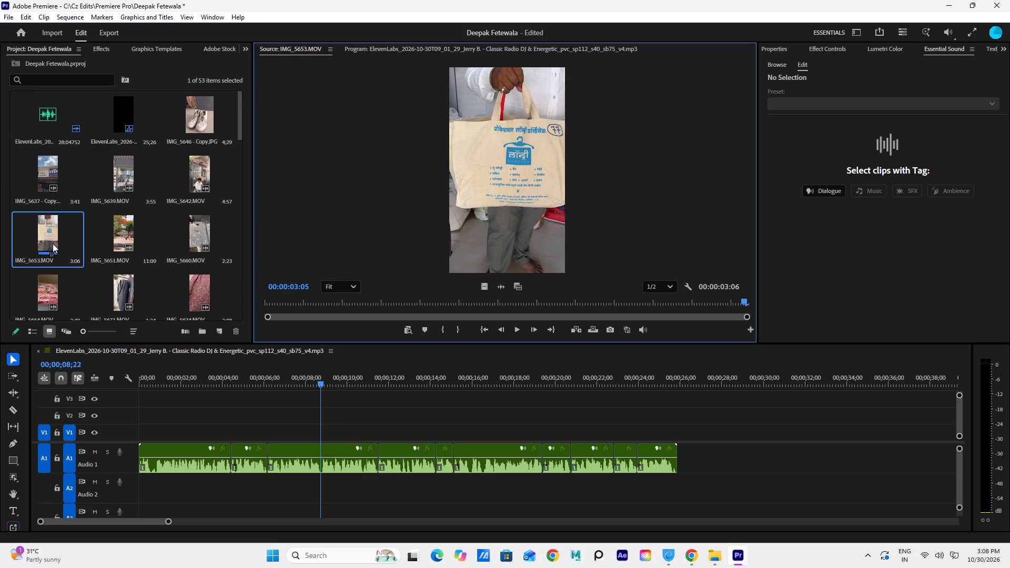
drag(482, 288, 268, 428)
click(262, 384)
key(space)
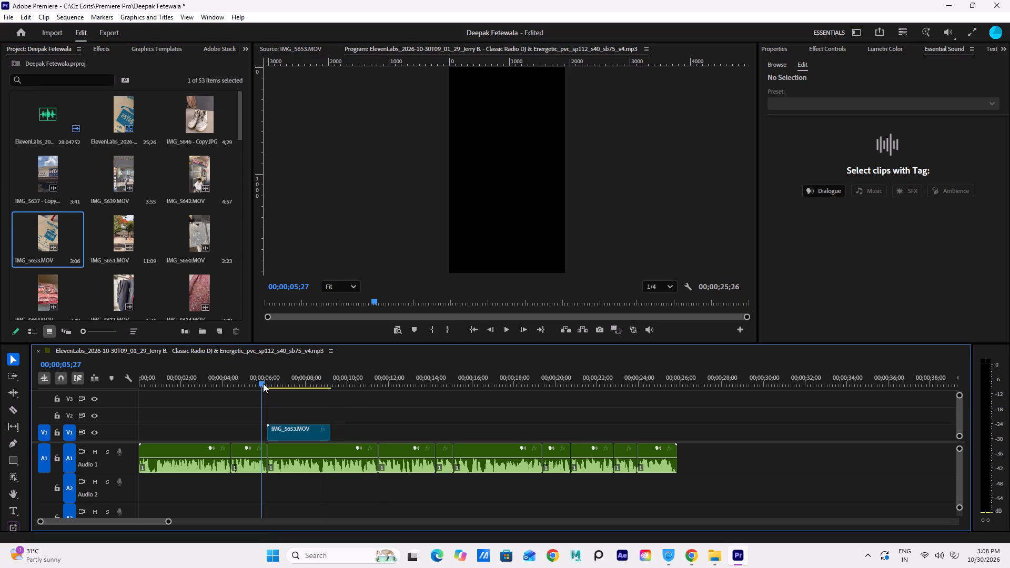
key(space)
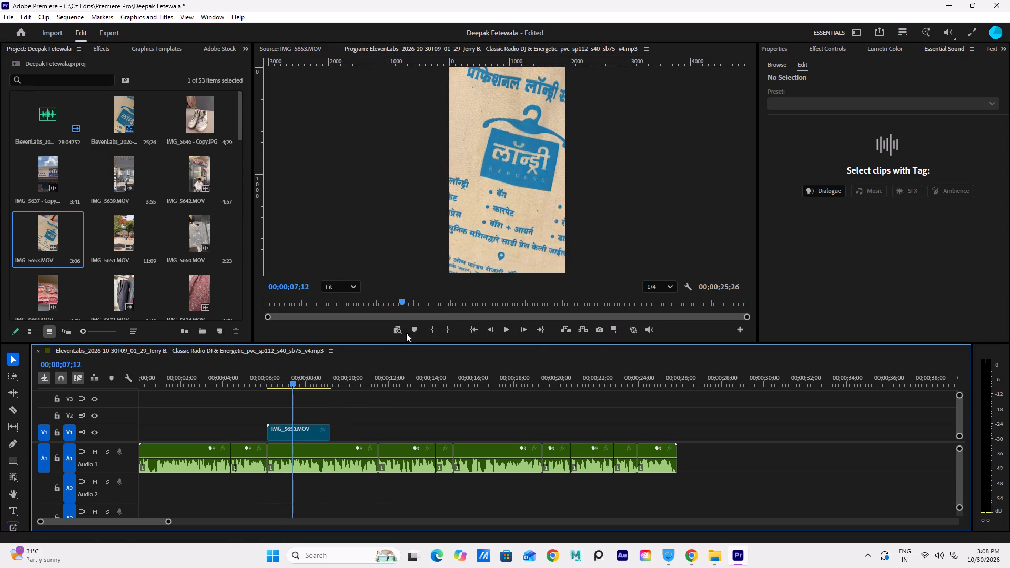
Examine the Lumetri Color and transform properties of the IMG_5653 clip on V1.
click(295, 431)
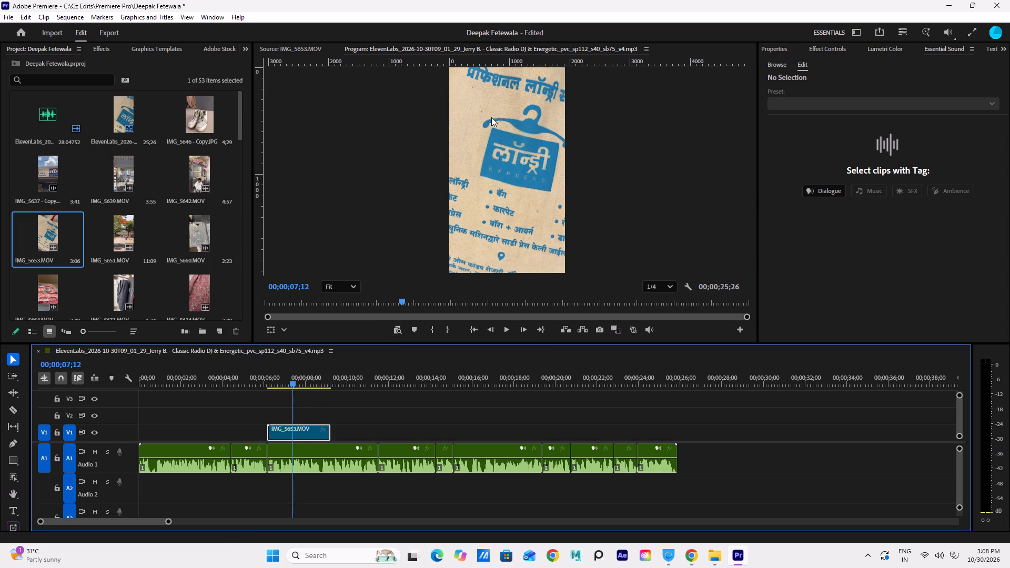
click(891, 48)
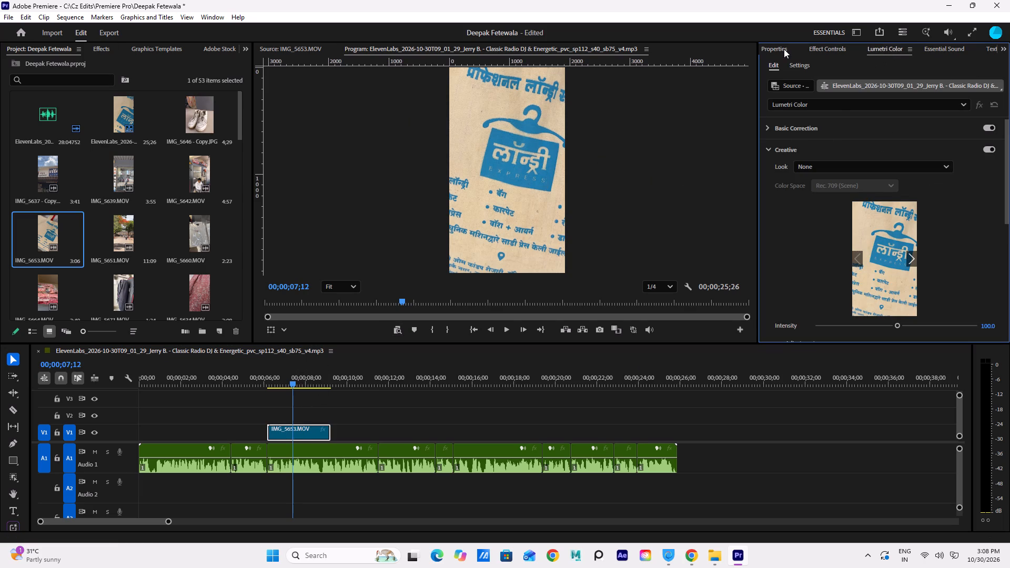
click(827, 47)
click(768, 49)
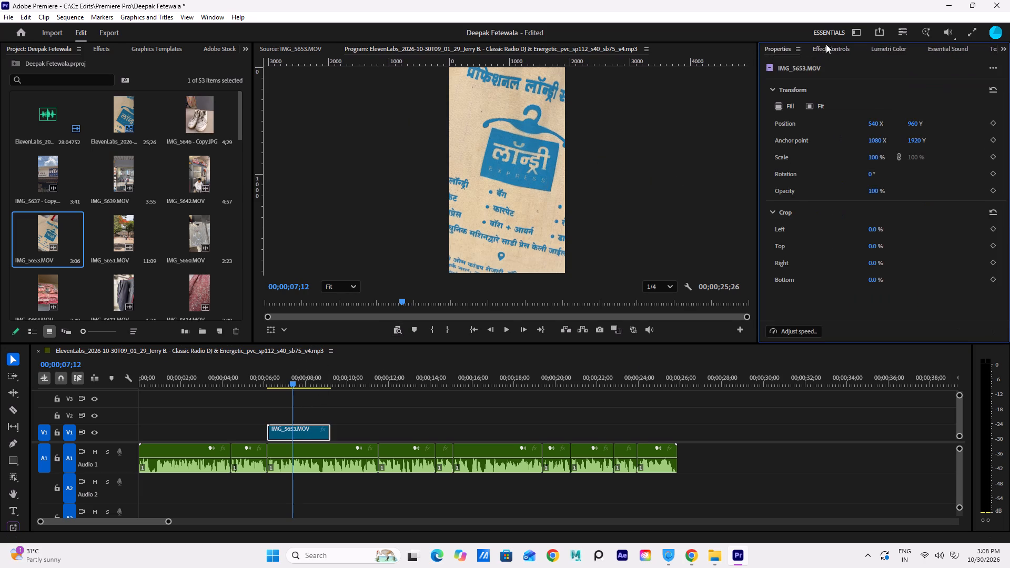
click(826, 44)
click(792, 46)
click(840, 57)
click(950, 2)
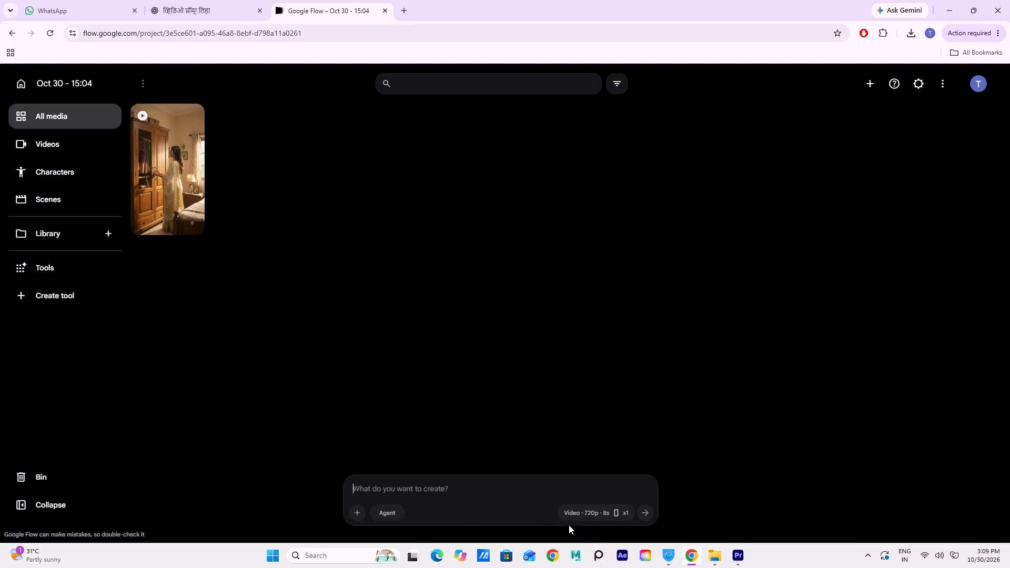
click(740, 553)
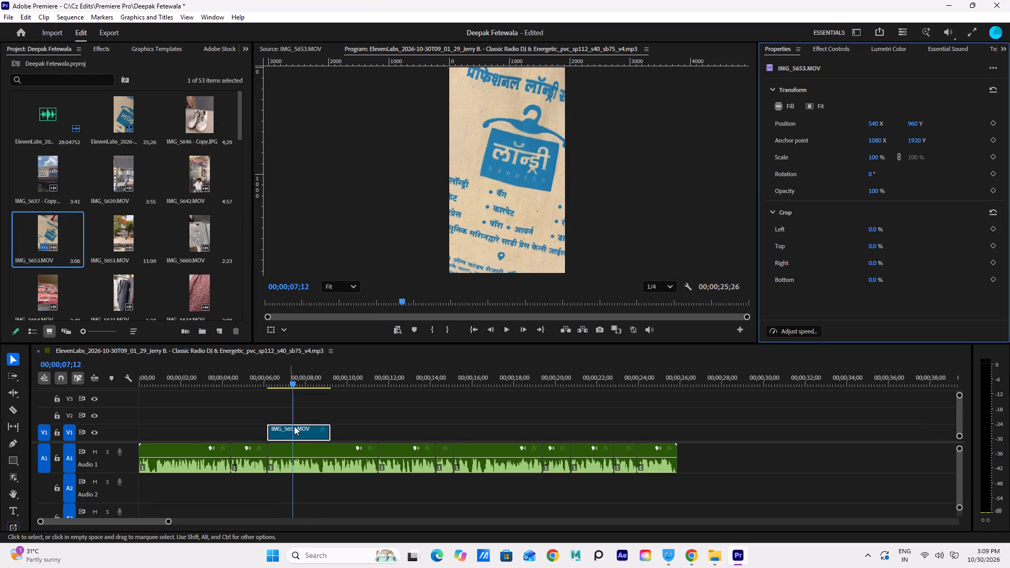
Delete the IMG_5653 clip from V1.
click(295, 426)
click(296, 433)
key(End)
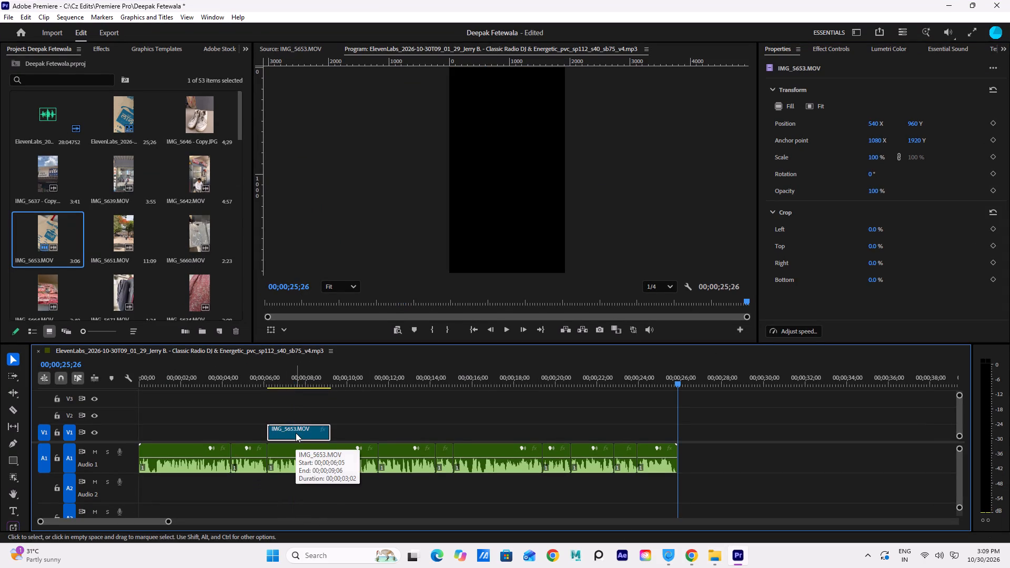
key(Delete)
Export the entire voiceover sequence as a media file with video output turned off, and view the export notification.
click(98, 29)
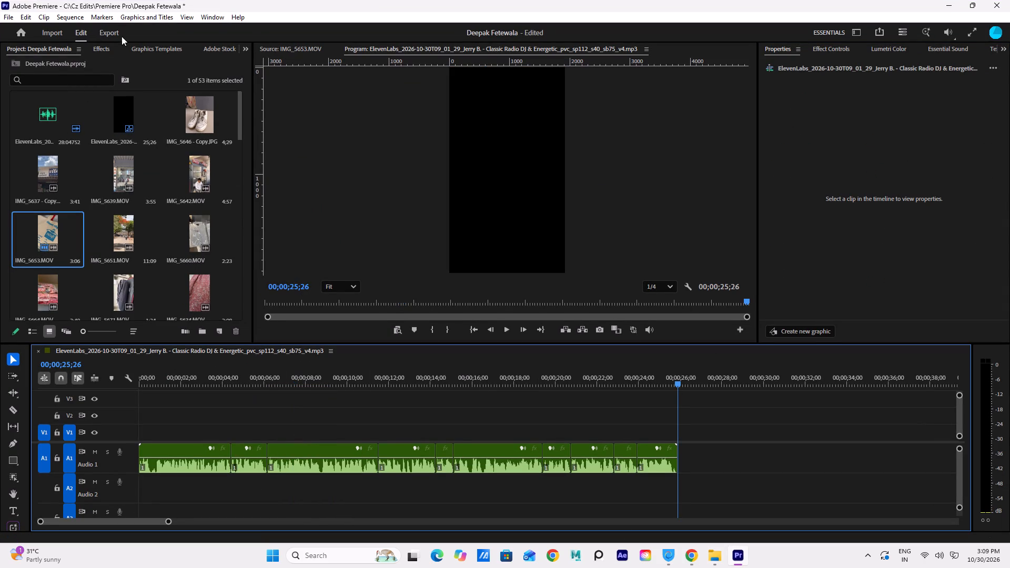
click(111, 34)
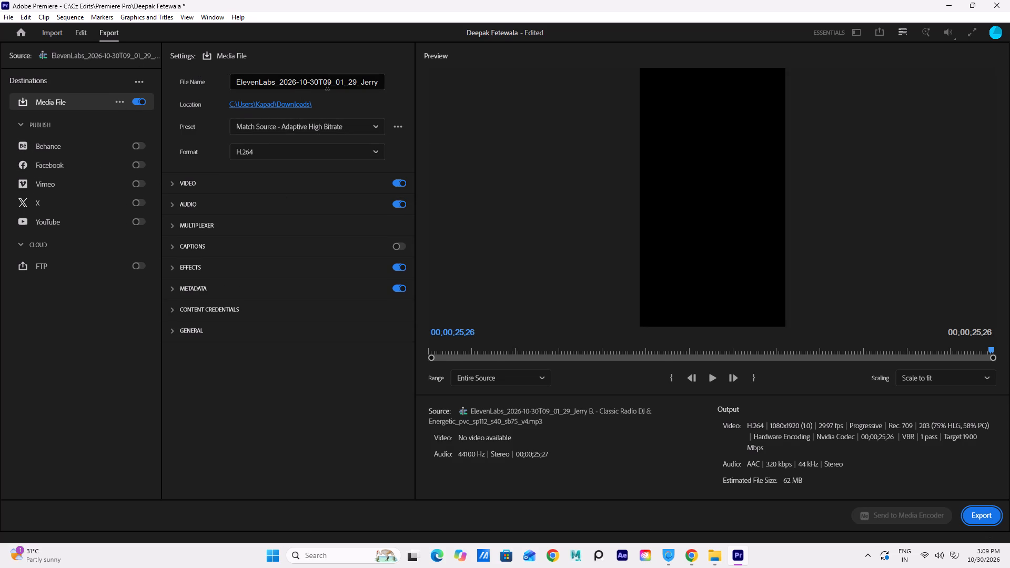
click(381, 126)
click(381, 126)
click(402, 182)
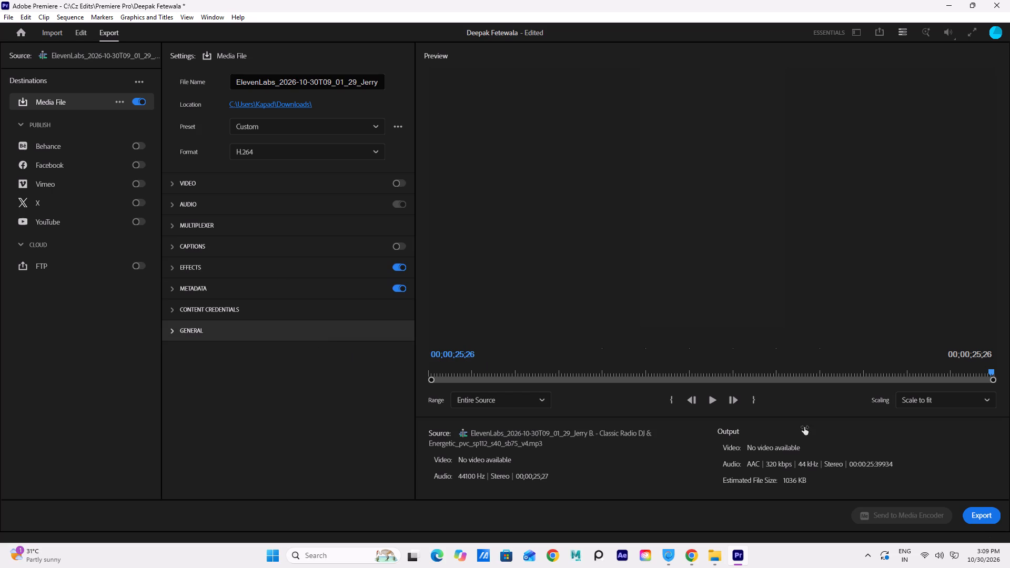
click(989, 521)
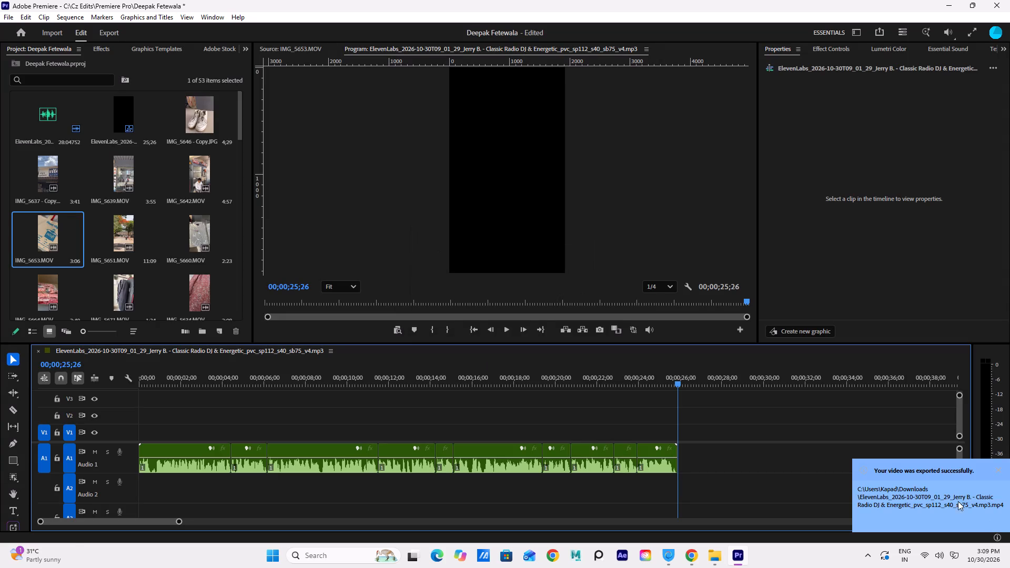
click(934, 484)
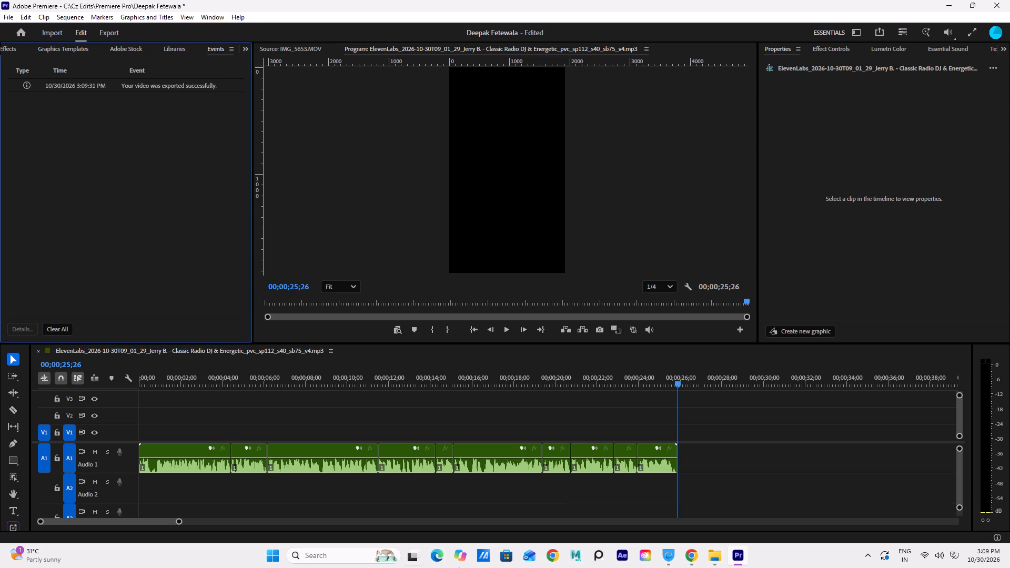
In File Explorer, browse to C: > Cz Edits > Premiere Pro and open the current project's Premiere file.
click(721, 557)
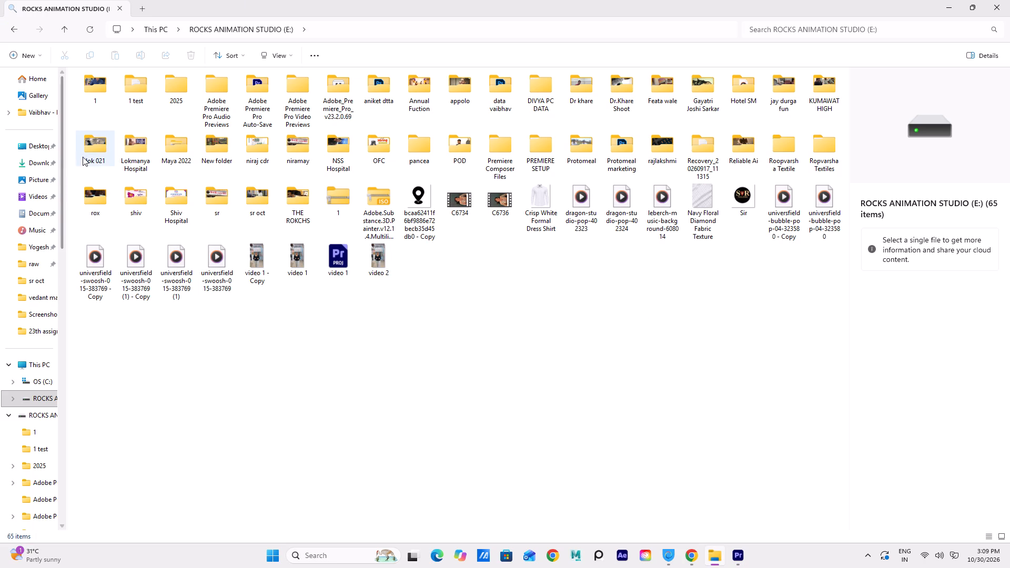
click(32, 382)
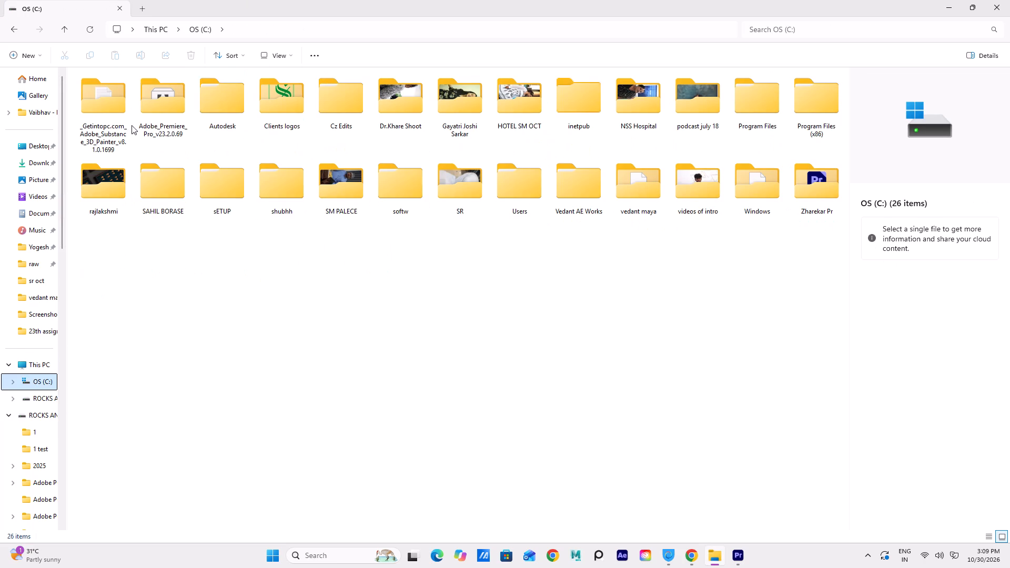
double_click(341, 126)
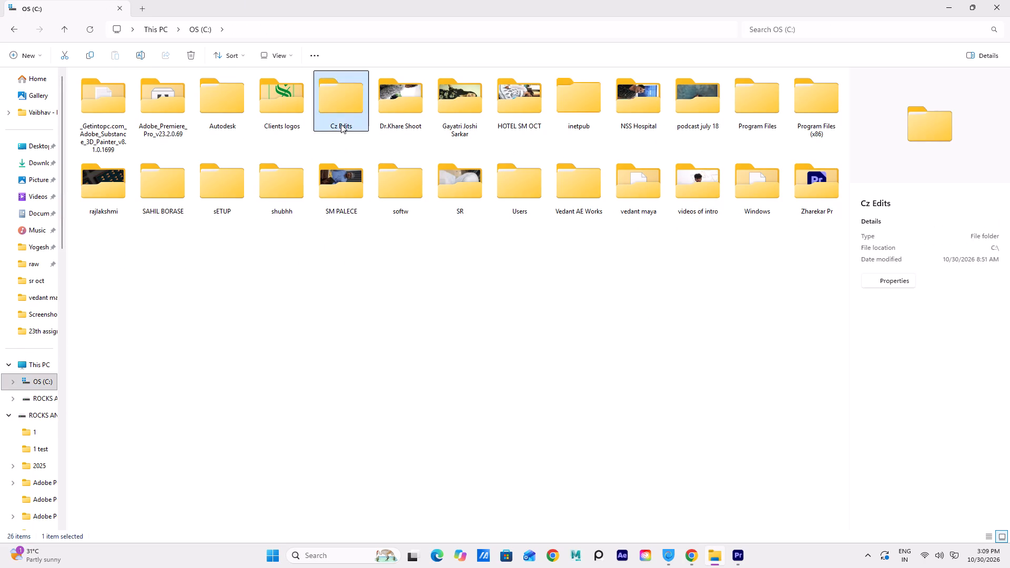
double_click(129, 102)
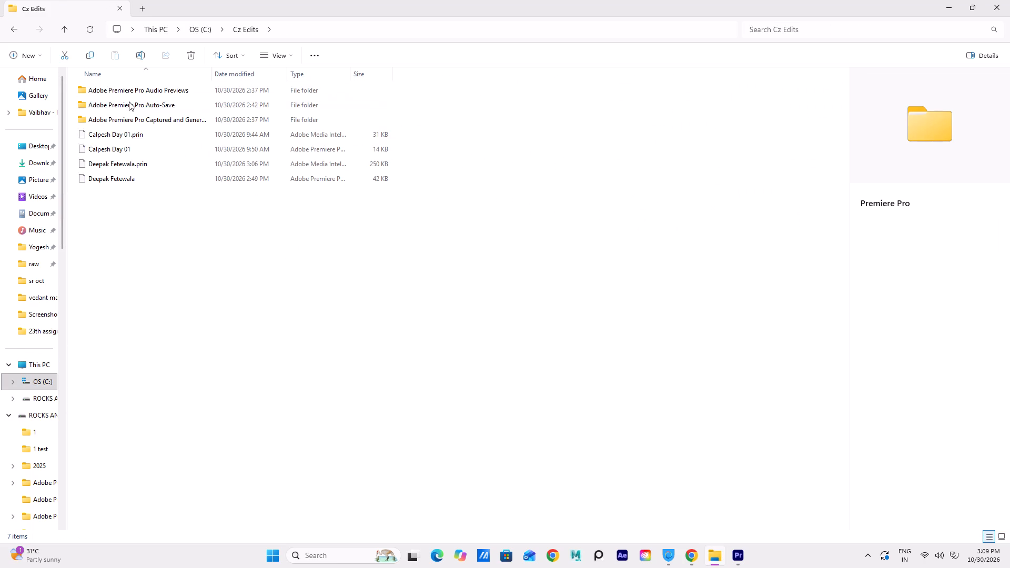
click(120, 180)
double_click(120, 180)
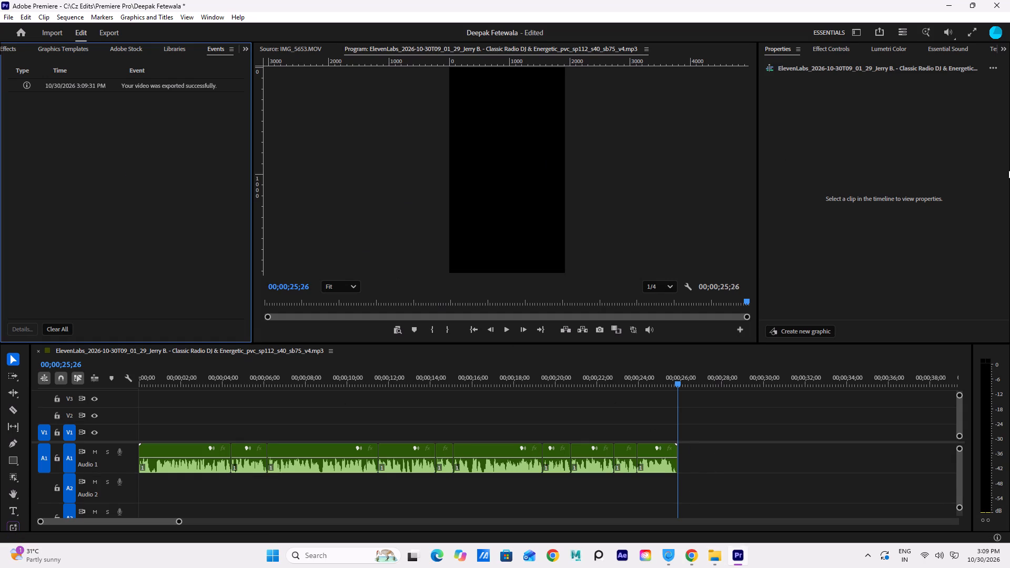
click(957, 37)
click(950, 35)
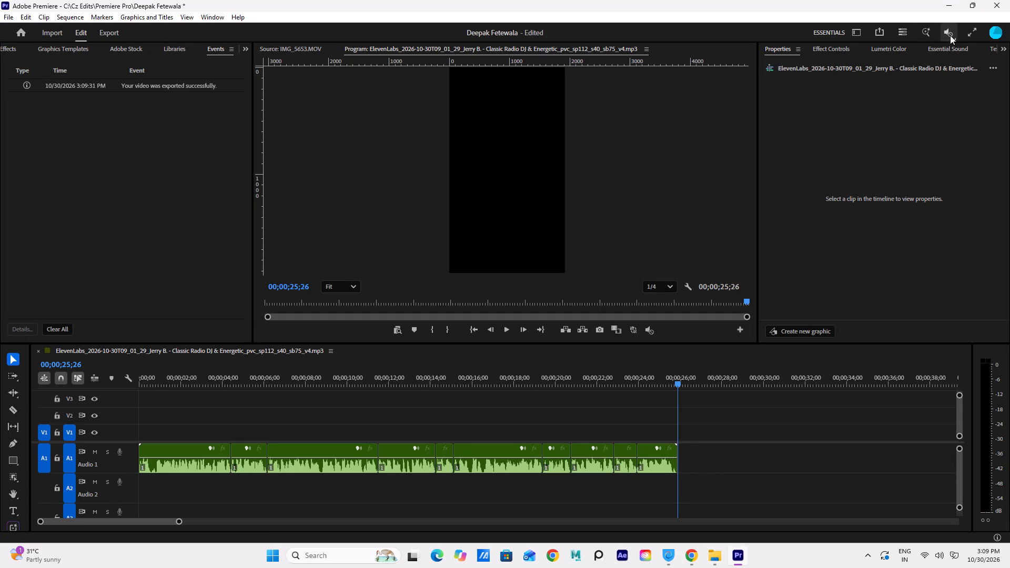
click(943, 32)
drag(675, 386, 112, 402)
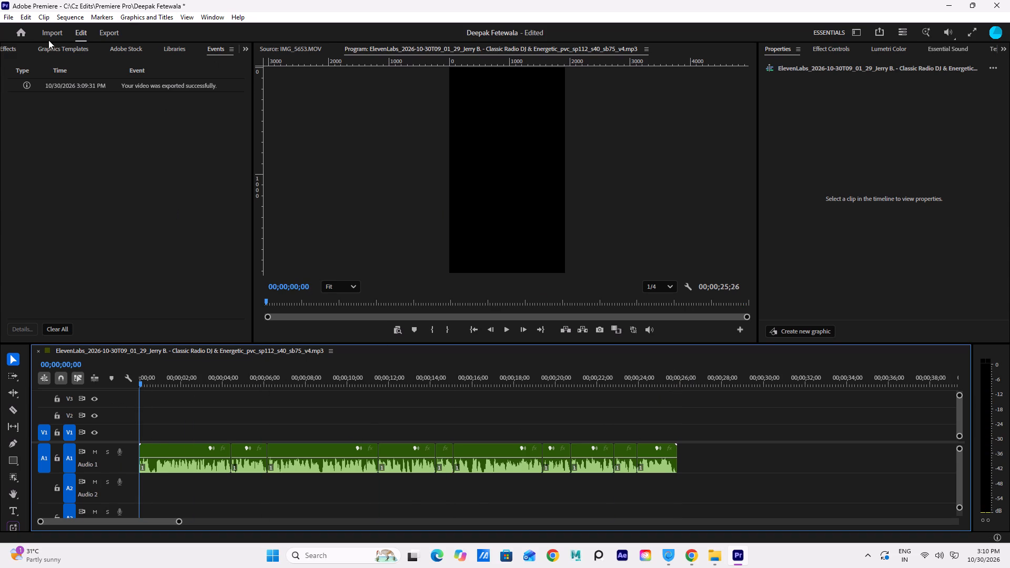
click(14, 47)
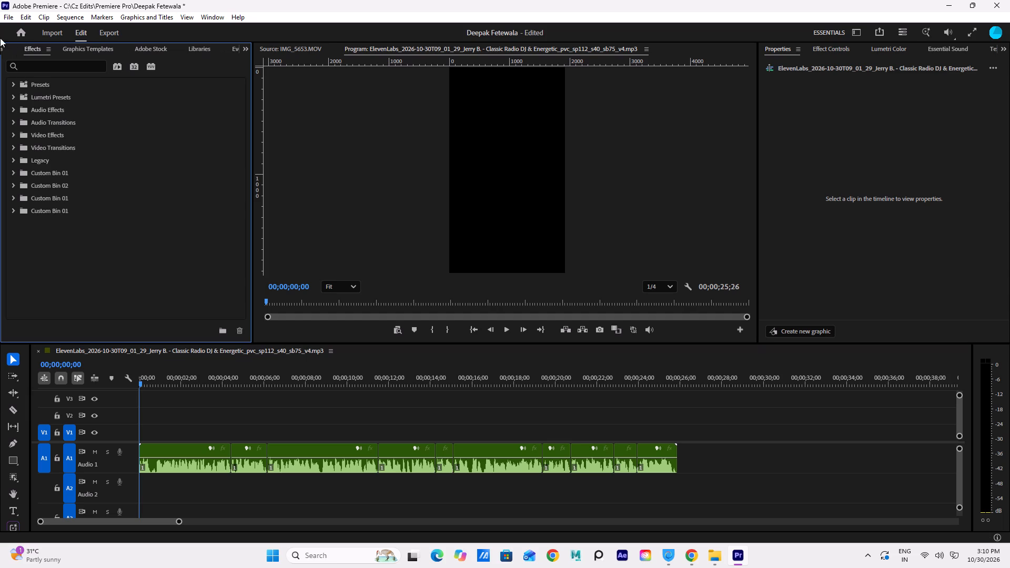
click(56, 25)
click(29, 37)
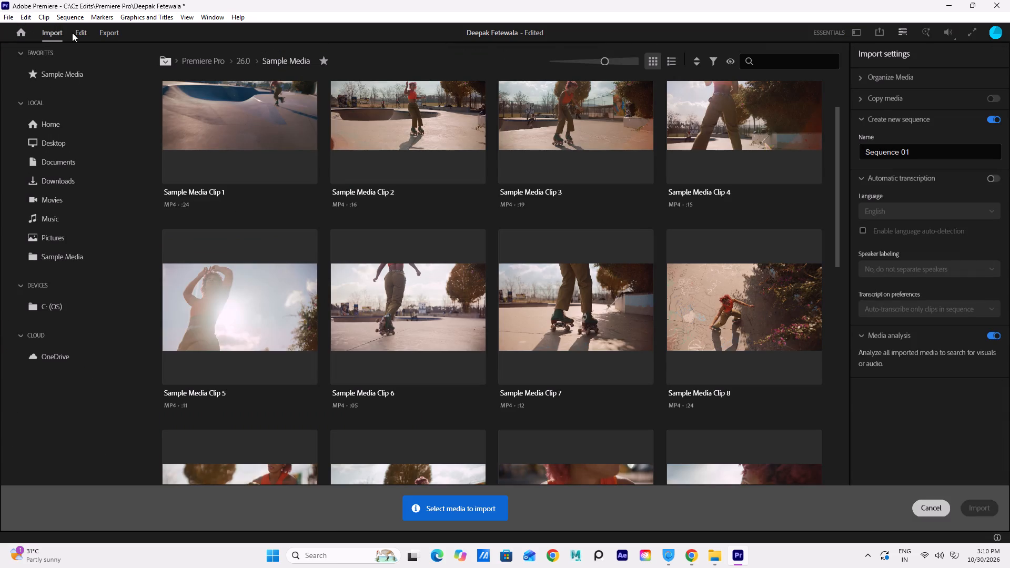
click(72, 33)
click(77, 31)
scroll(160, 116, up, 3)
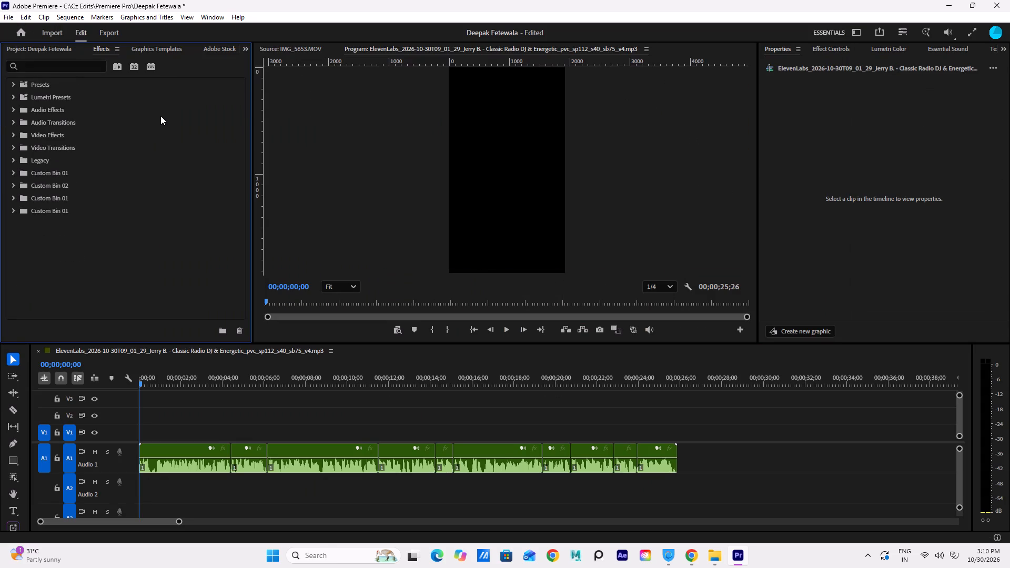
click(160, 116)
Close the Premiere project without saving its changes.
click(1009, 0)
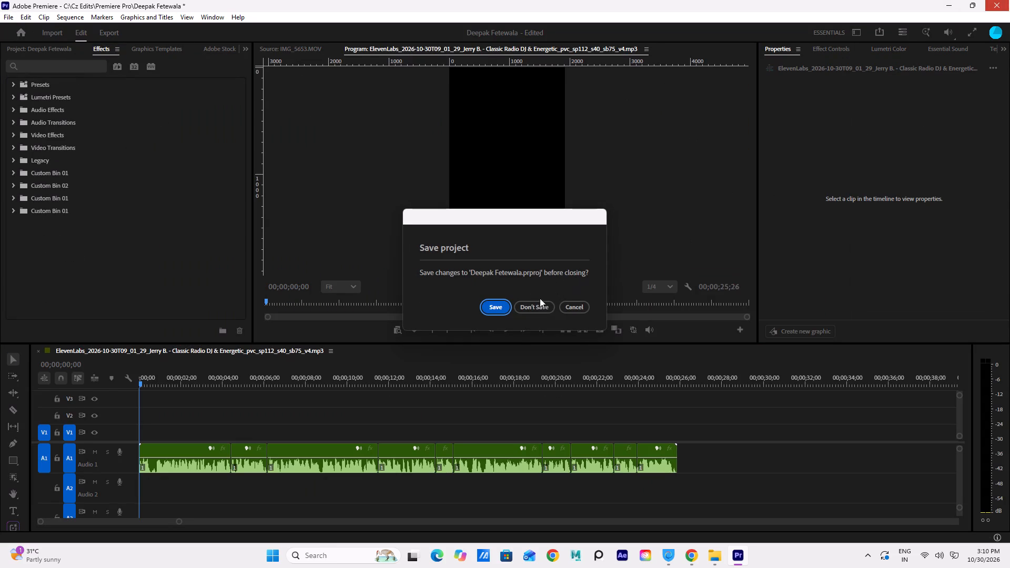
click(530, 311)
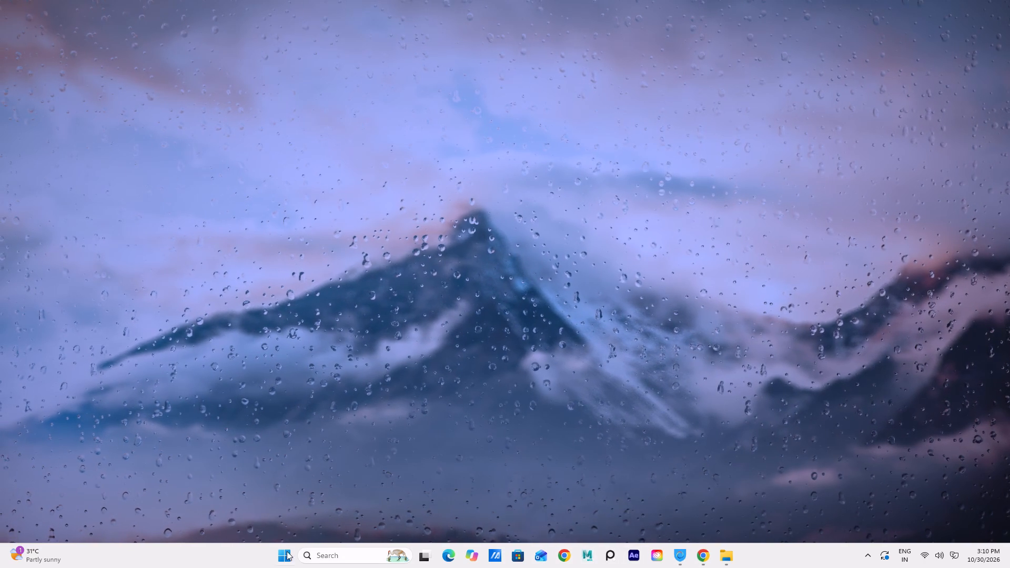
Search Windows for "cap", launch CapCut and create a new project.
click(318, 555)
text(cap)
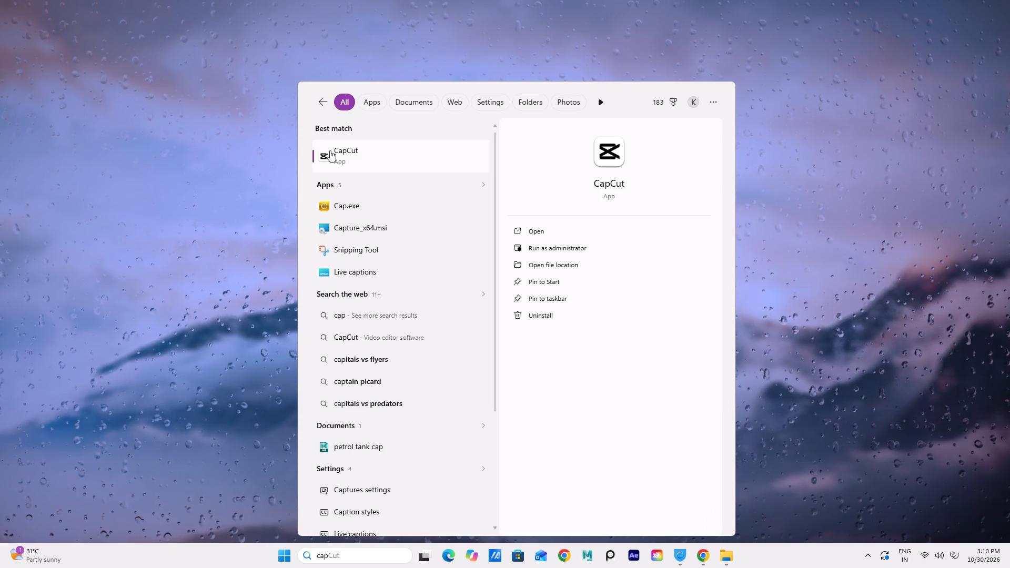
double_click(336, 149)
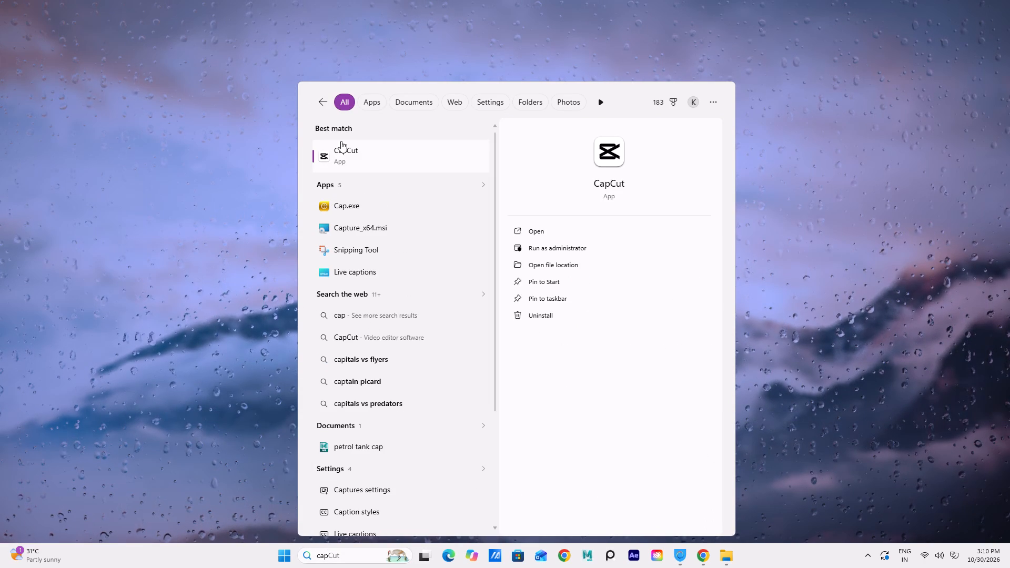
double_click(336, 155)
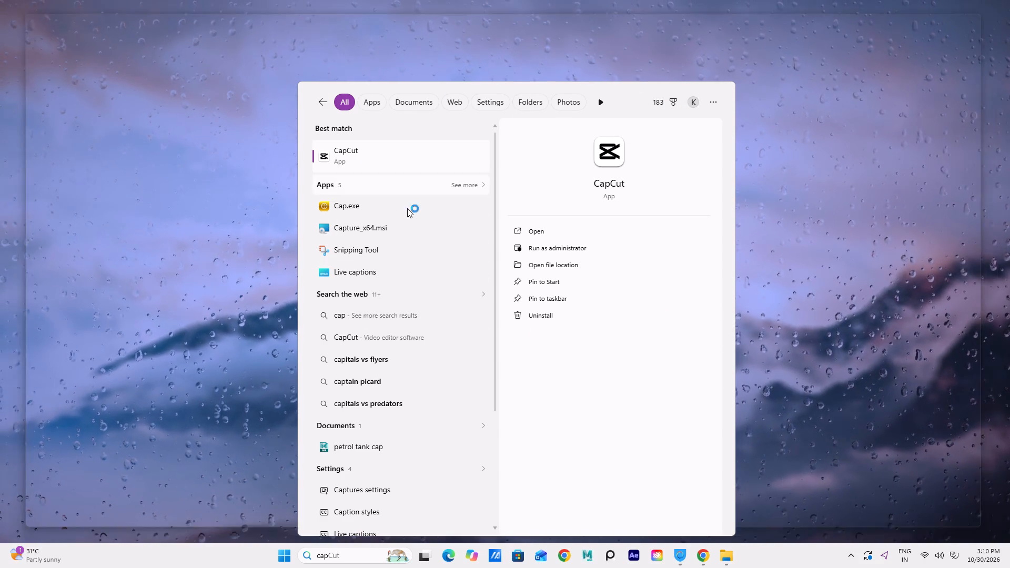
click(843, 306)
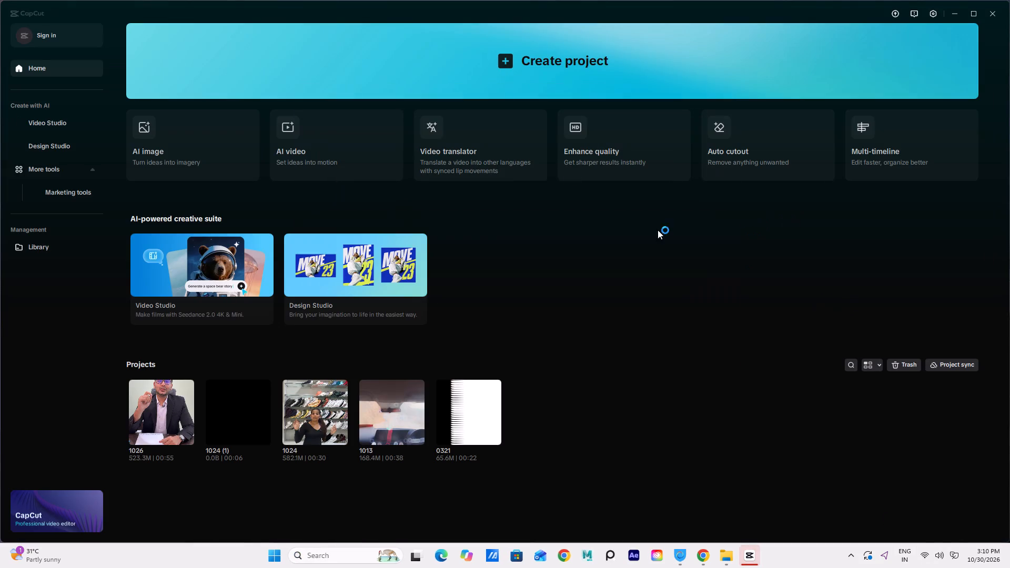
click(493, 42)
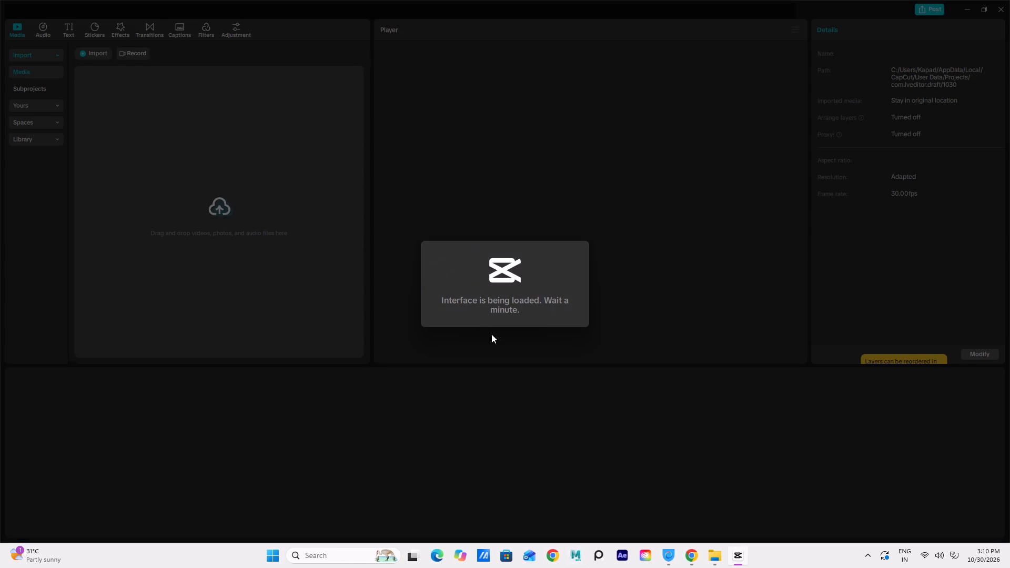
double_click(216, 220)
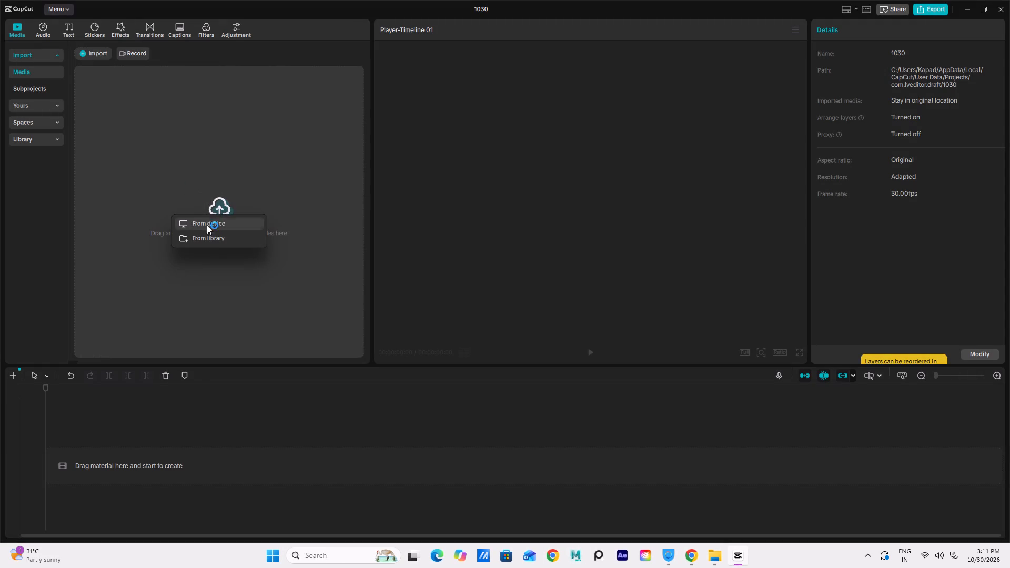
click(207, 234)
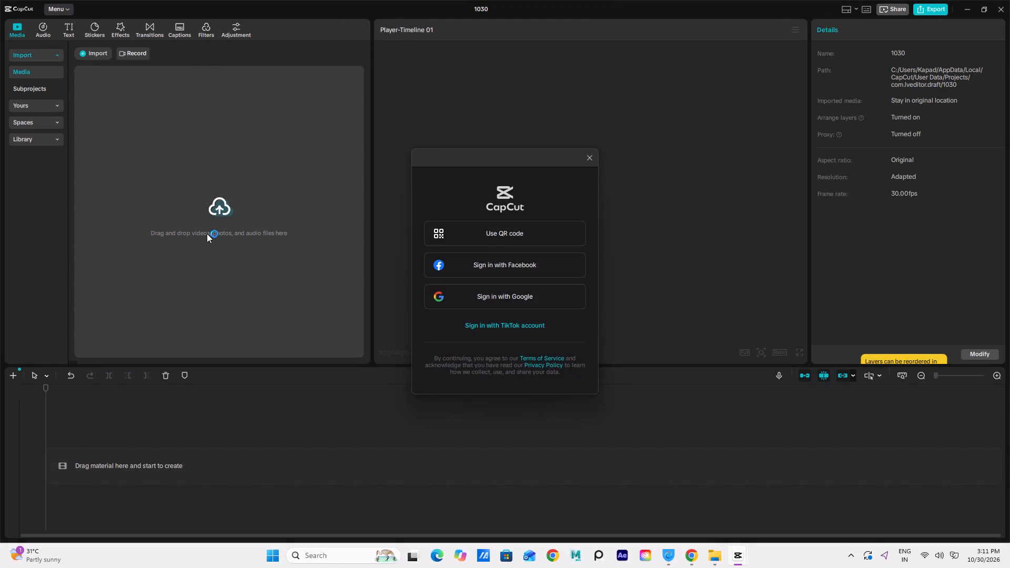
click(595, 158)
Start importing media files into the empty media bin of project 1030.
double_click(301, 209)
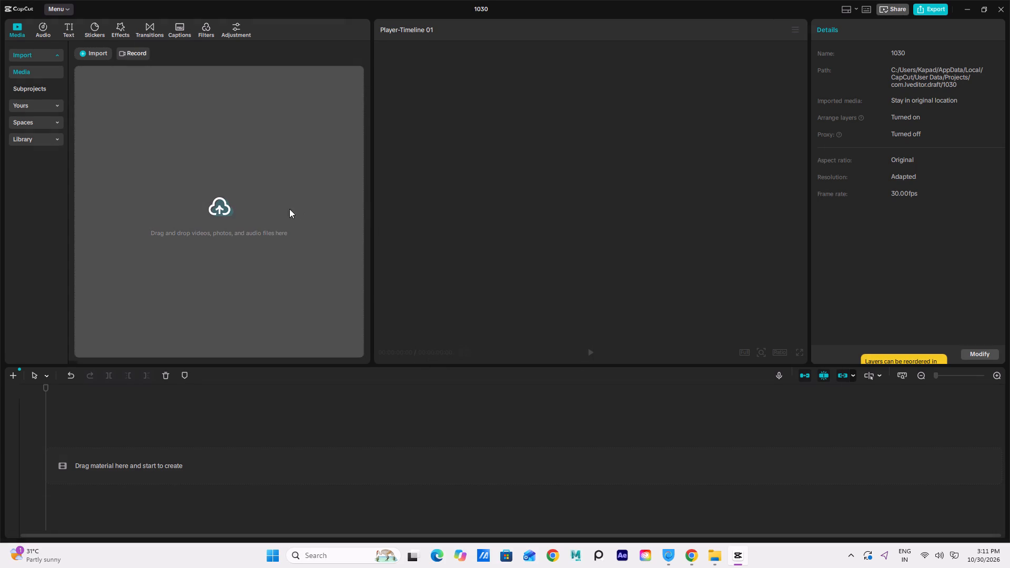
double_click(216, 185)
double_click(216, 185)
click(639, 202)
click(311, 191)
double_click(305, 188)
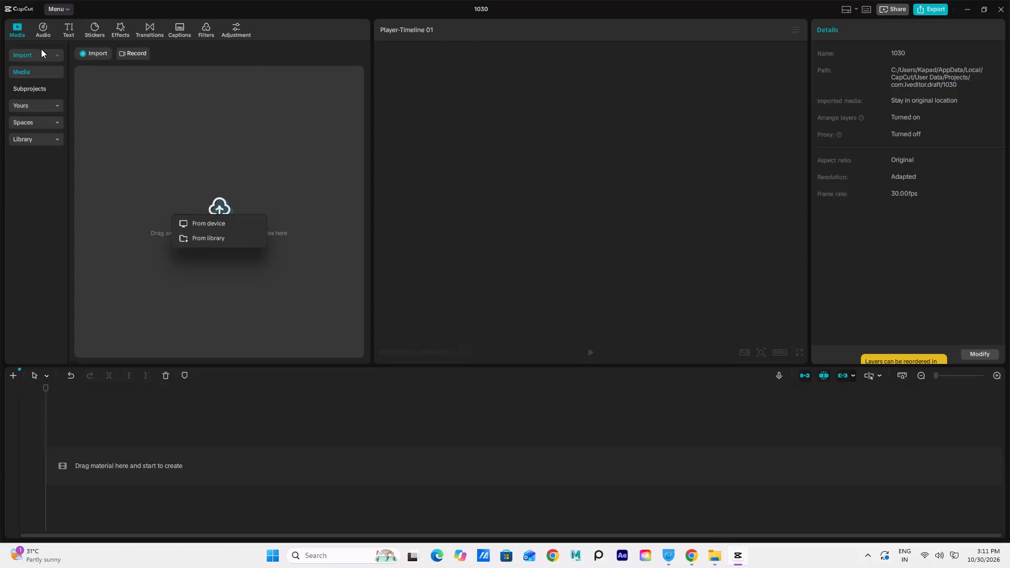
click(52, 51)
triple_click(51, 55)
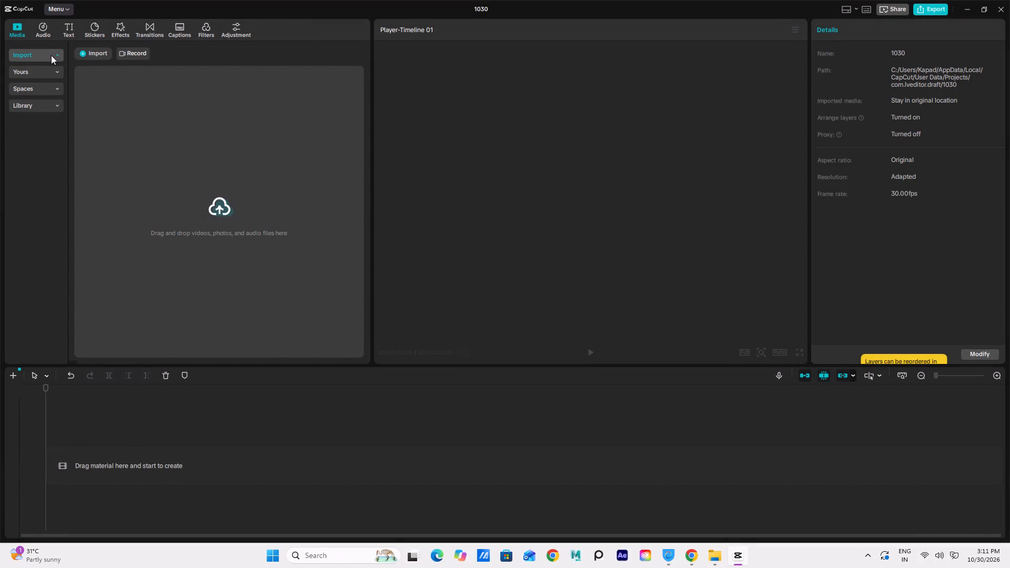
double_click(289, 208)
right_click(289, 208)
triple_click(233, 211)
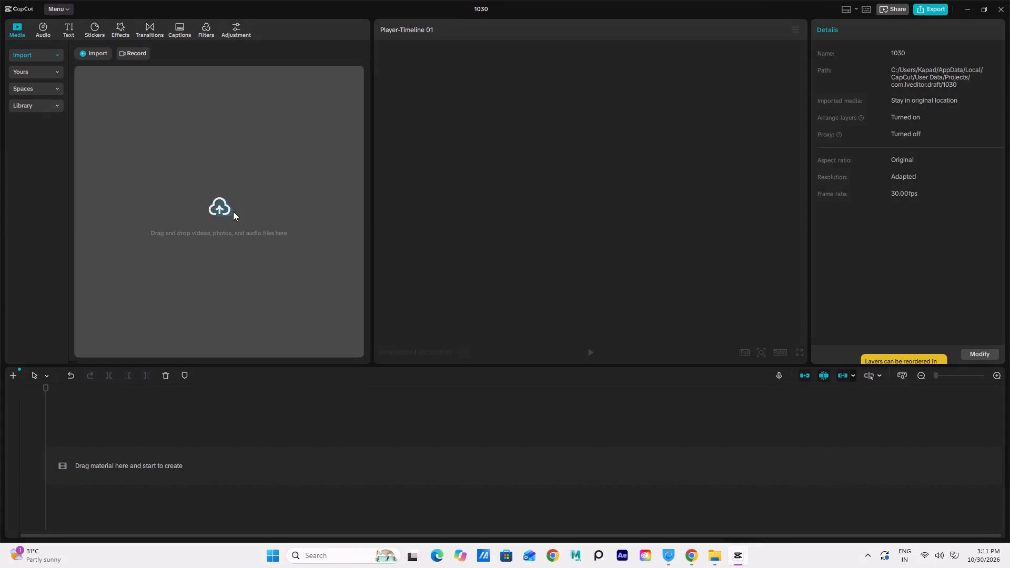
In File Explorer, open the Feata wale folder on the ROCKS ANIMATION STUDIO (E:) drive.
double_click(233, 211)
click(717, 564)
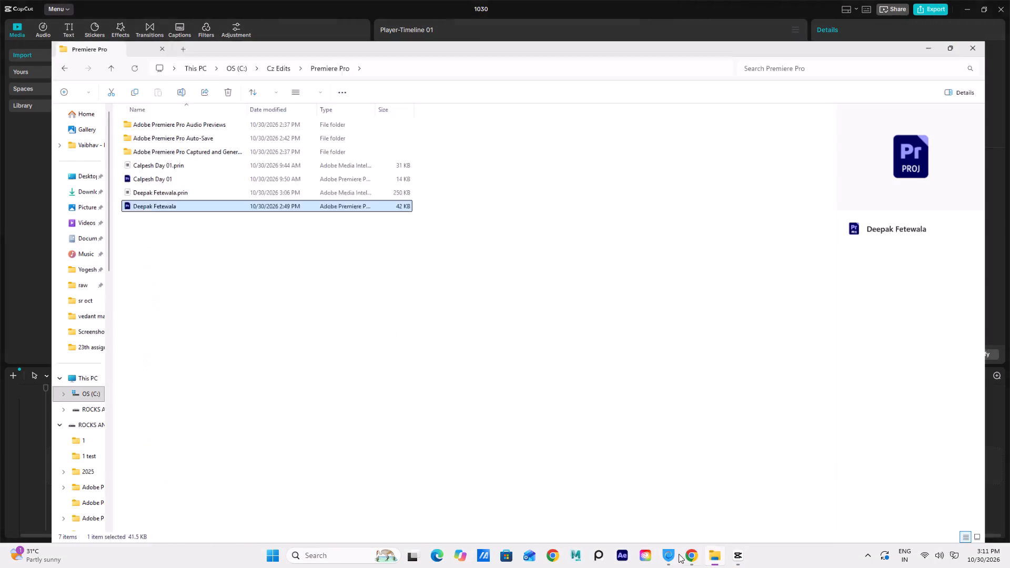
click(42, 391)
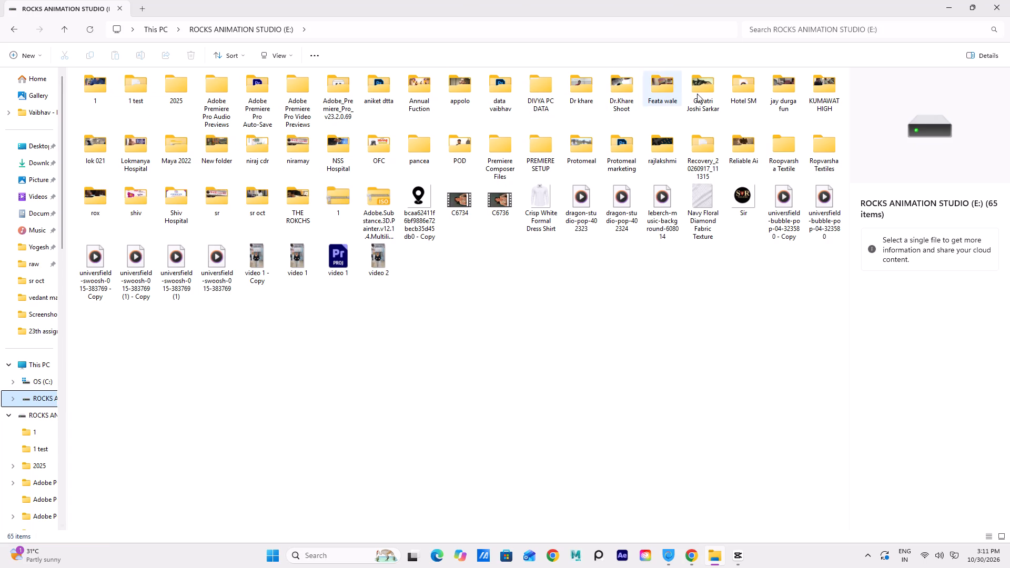
click(683, 98)
double_click(662, 98)
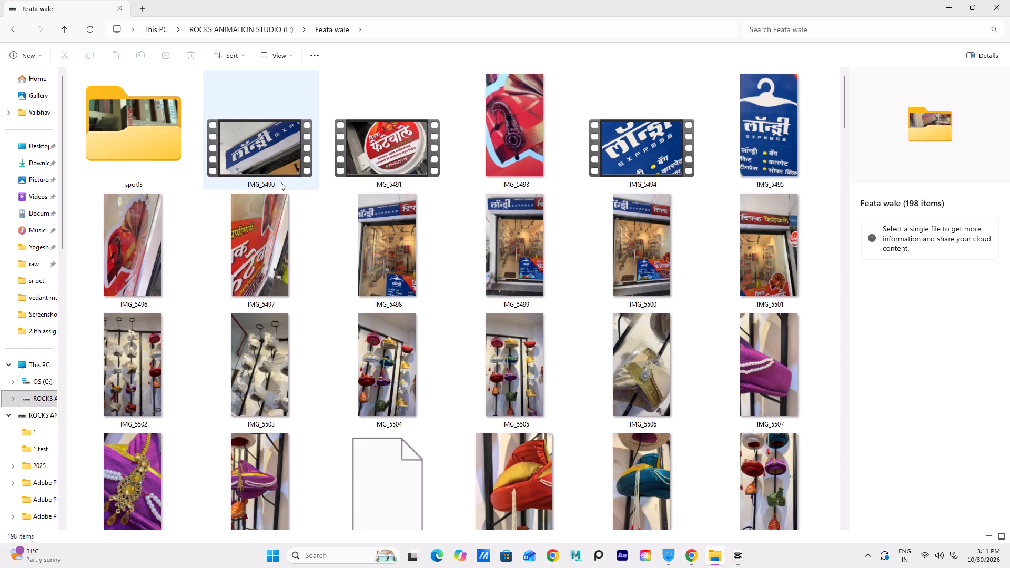
Select the shop footage files from IMG_5632 through IMG_5672 and import them into the CapCut project's media.
scroll(282, 173, down, 19)
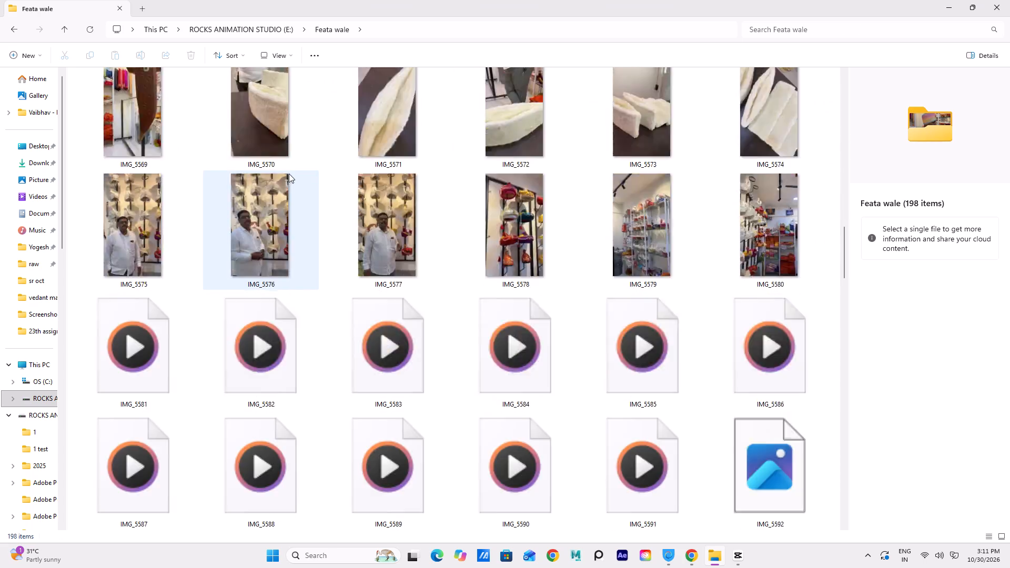
scroll(289, 174, down, 20)
scroll(289, 174, down, 15)
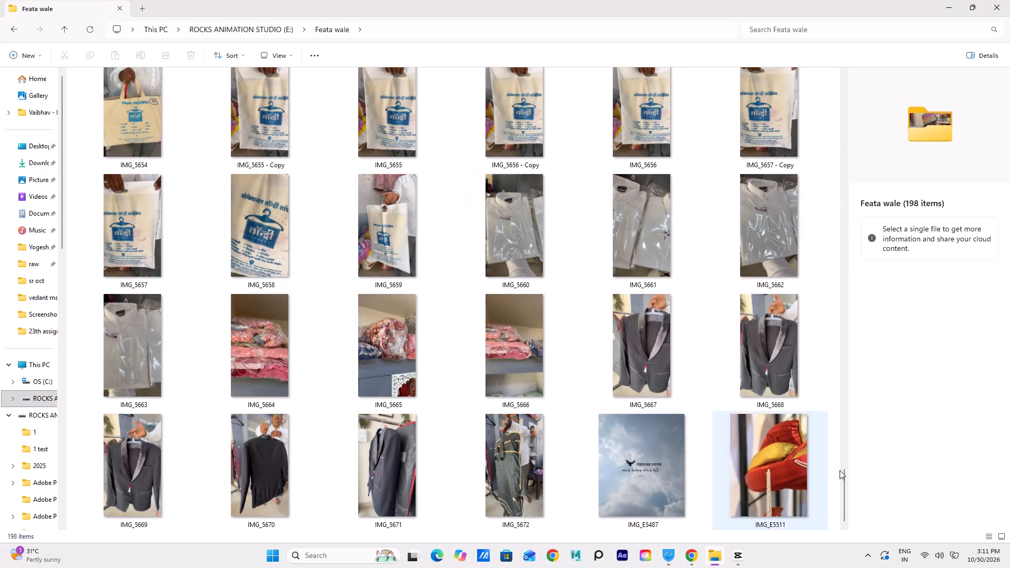
scroll(469, 341, up, 9)
scroll(469, 336, down, 1)
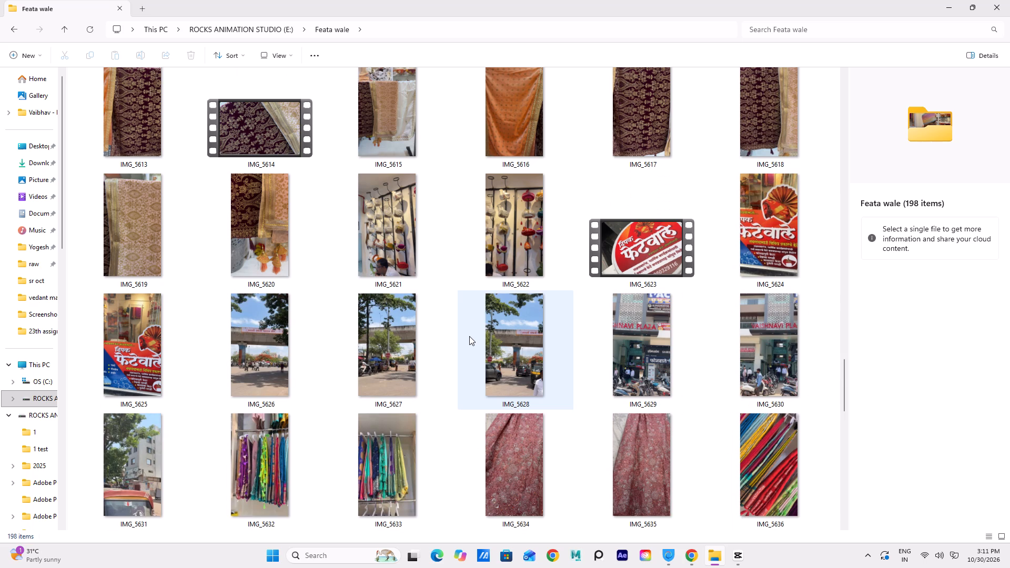
scroll(278, 465, down, 1)
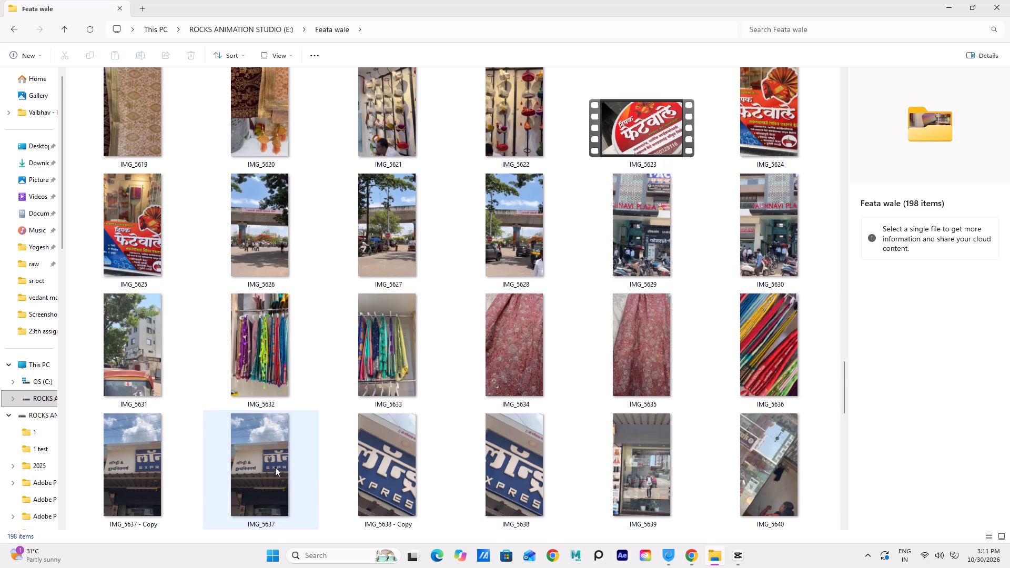
click(264, 363)
scroll(521, 387, down, 19)
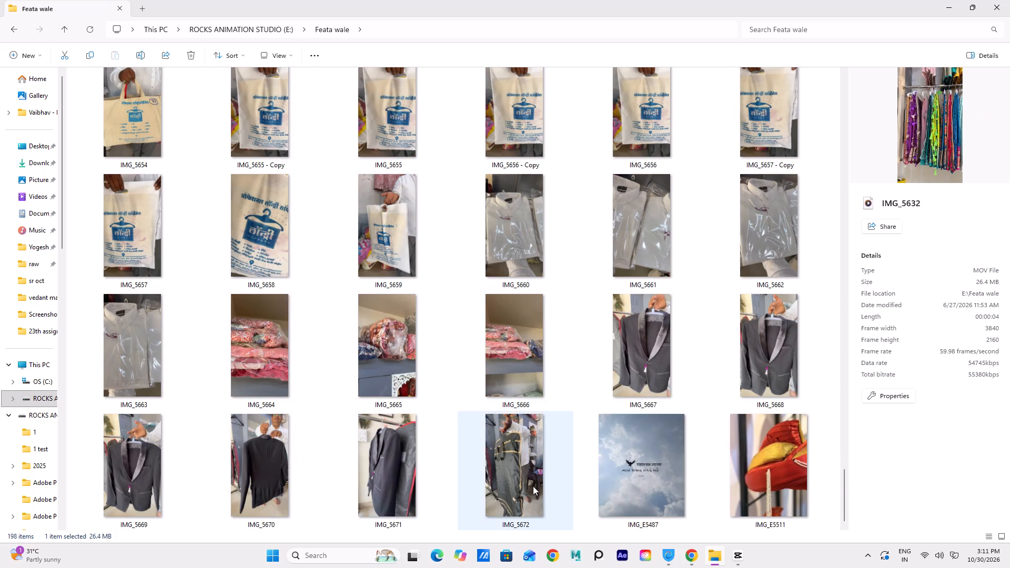
shift+click(533, 486)
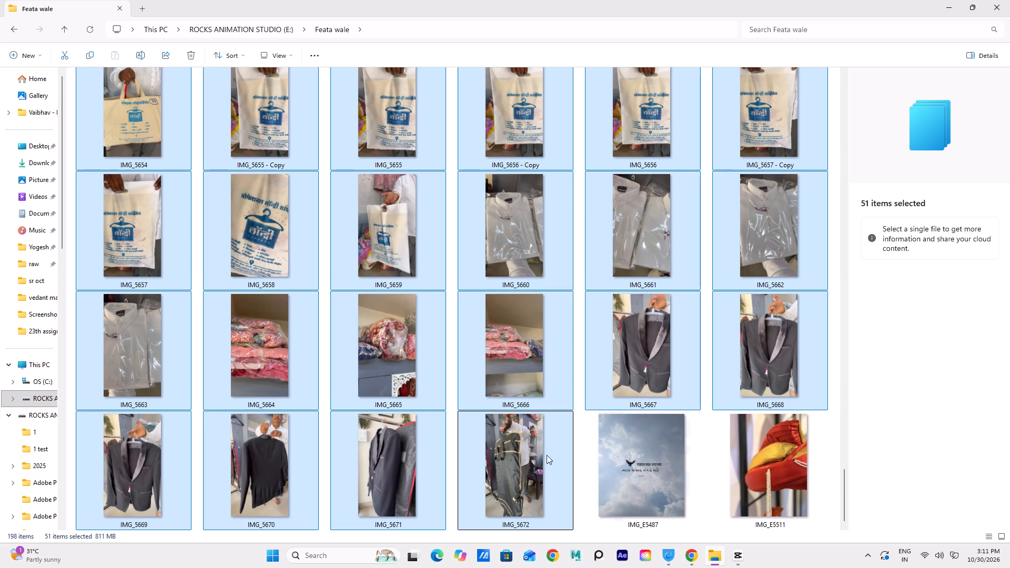
drag(506, 463, 734, 554)
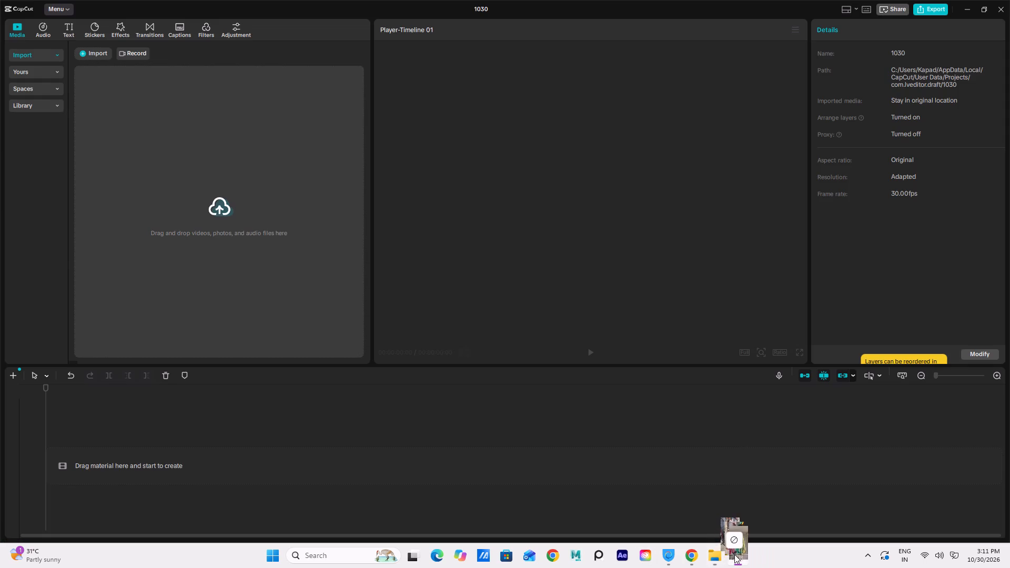
drag(734, 554, 245, 252)
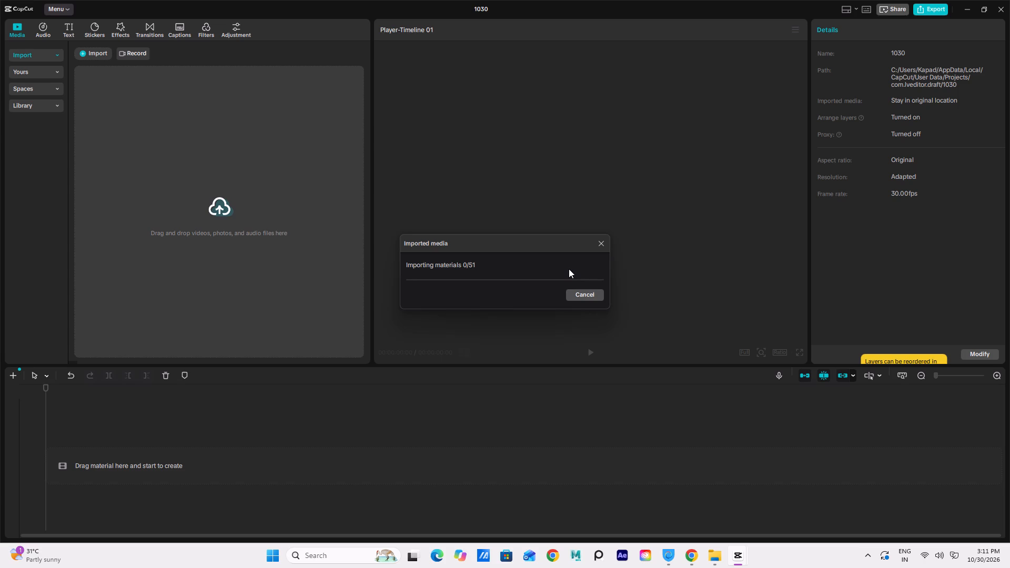
click(212, 149)
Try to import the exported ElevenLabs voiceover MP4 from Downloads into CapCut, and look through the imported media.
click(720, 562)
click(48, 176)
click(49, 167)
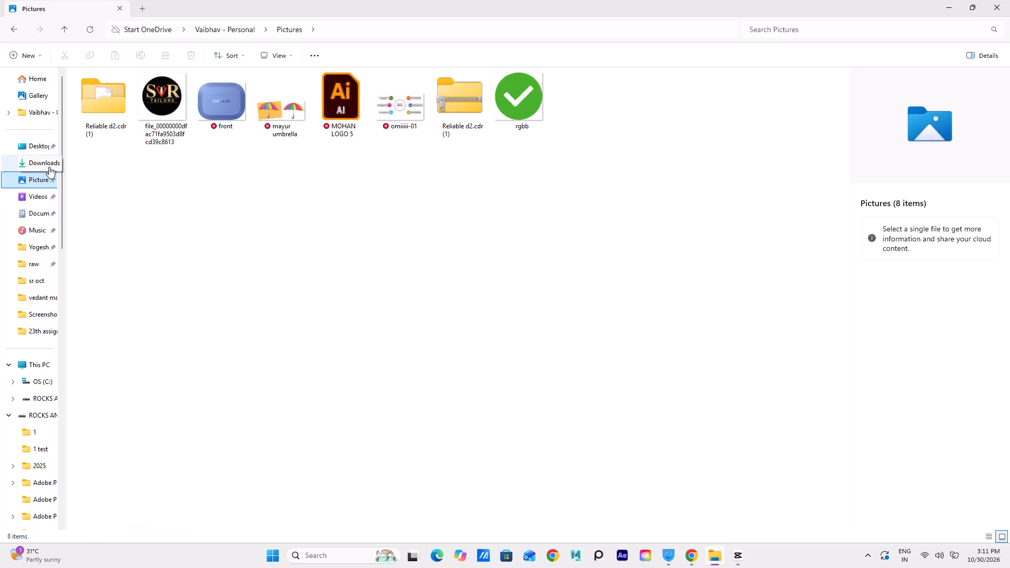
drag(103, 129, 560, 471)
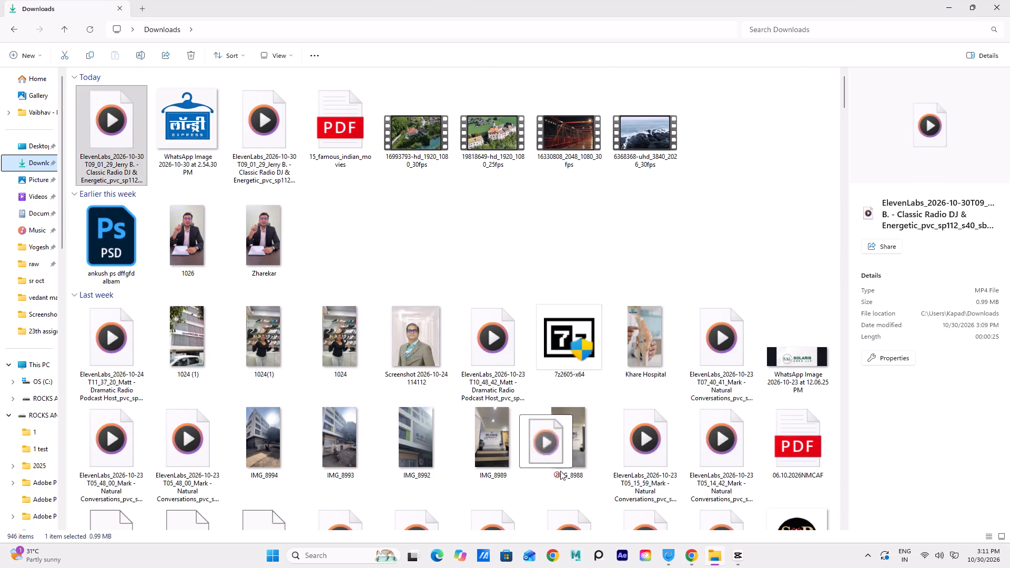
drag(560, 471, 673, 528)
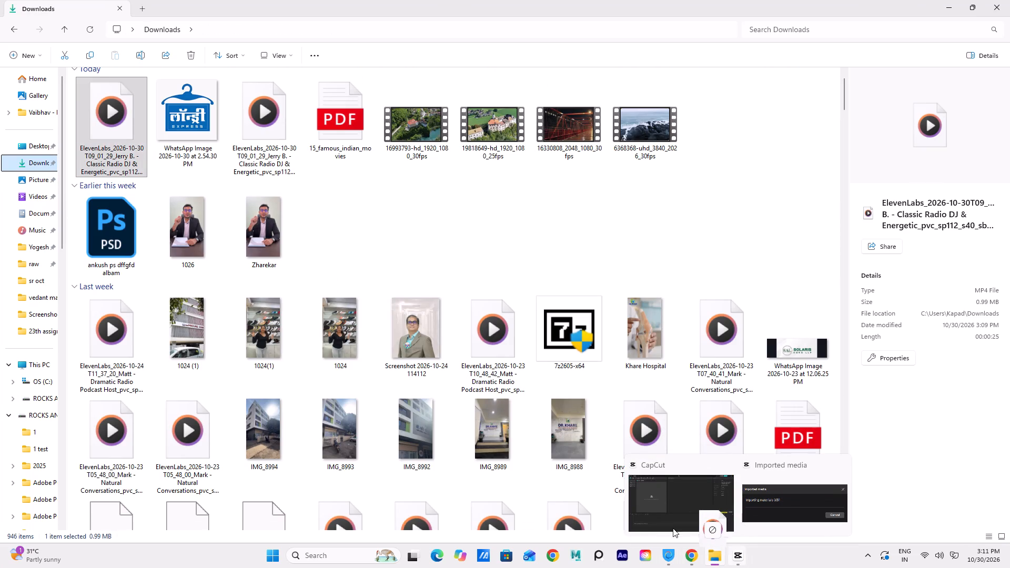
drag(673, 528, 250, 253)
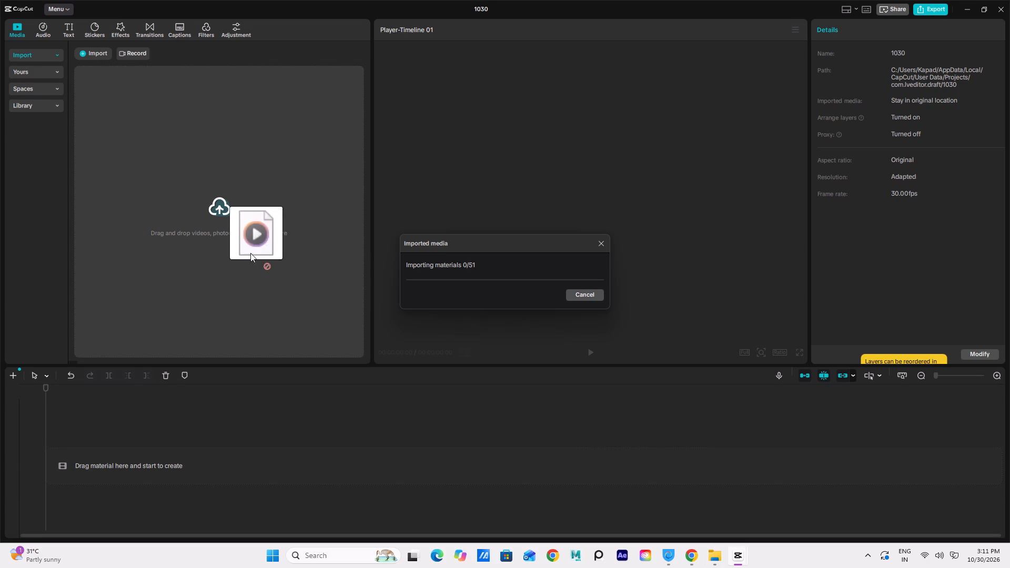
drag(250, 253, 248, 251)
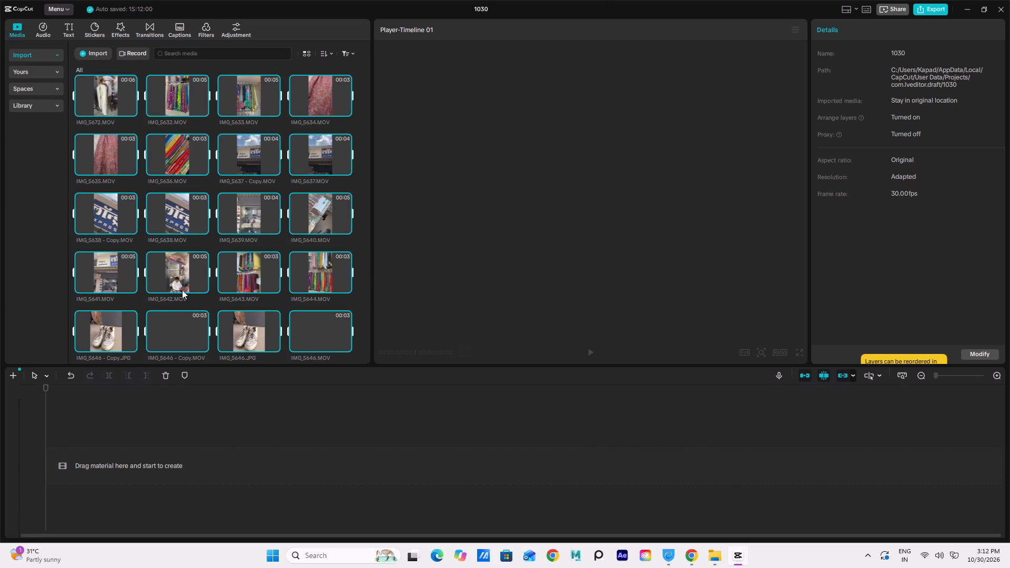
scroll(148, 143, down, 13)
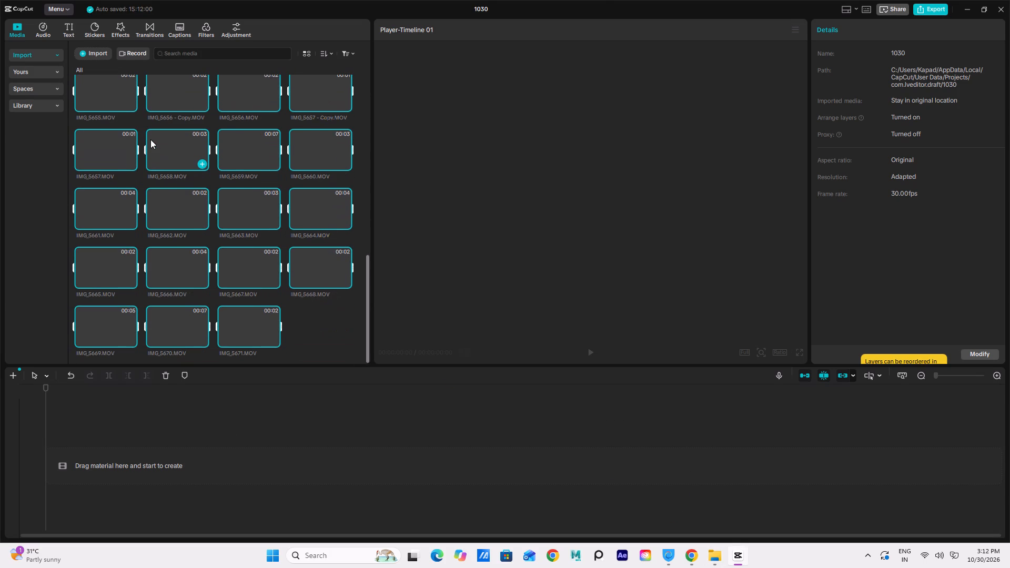
Extract the audio of the recent ElevenLabs "Jerry B. - Classic Radio DJ & Energetic" MP3 into the project's audio imports.
scroll(150, 139, down, 13)
click(43, 30)
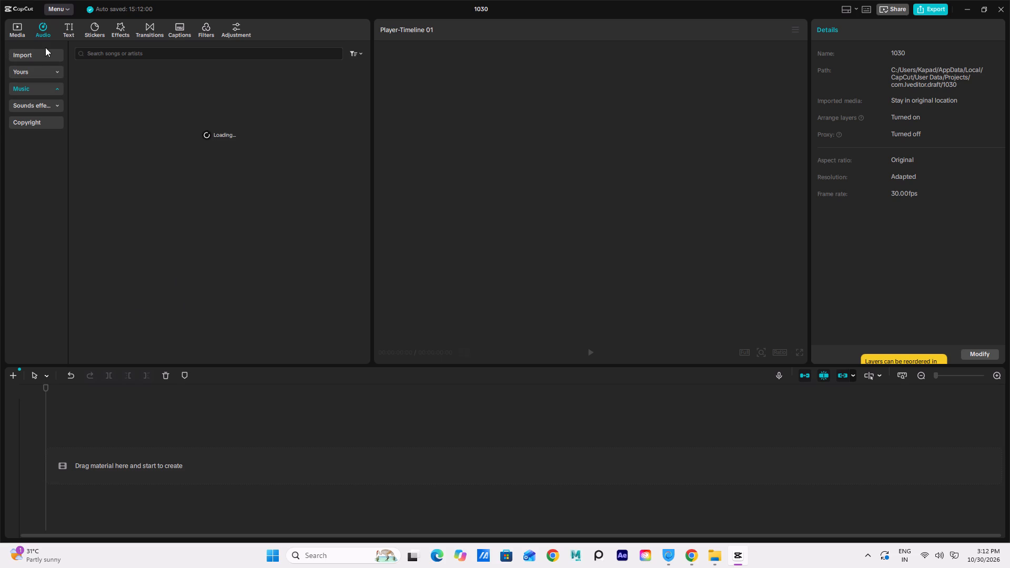
click(51, 52)
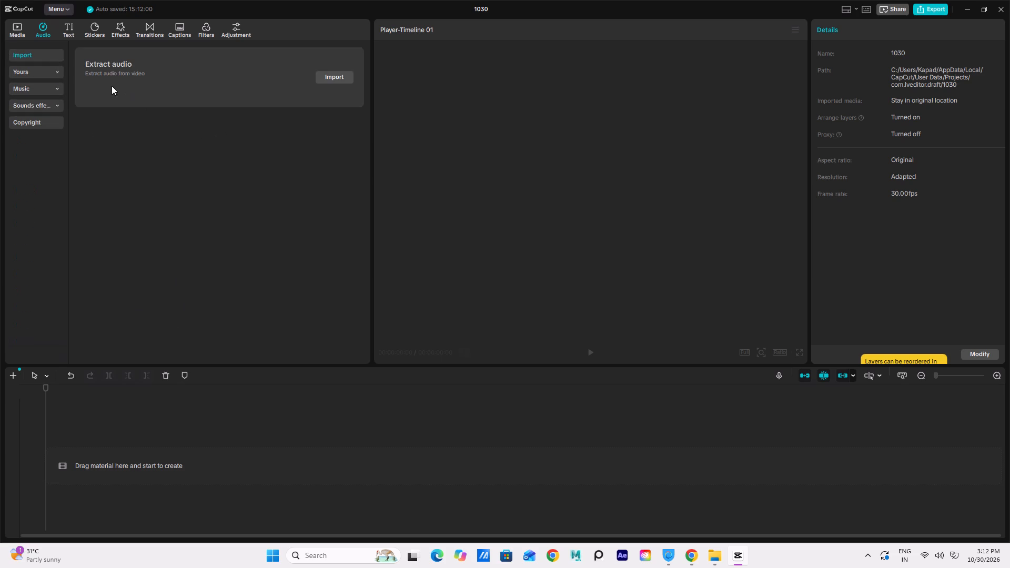
click(51, 71)
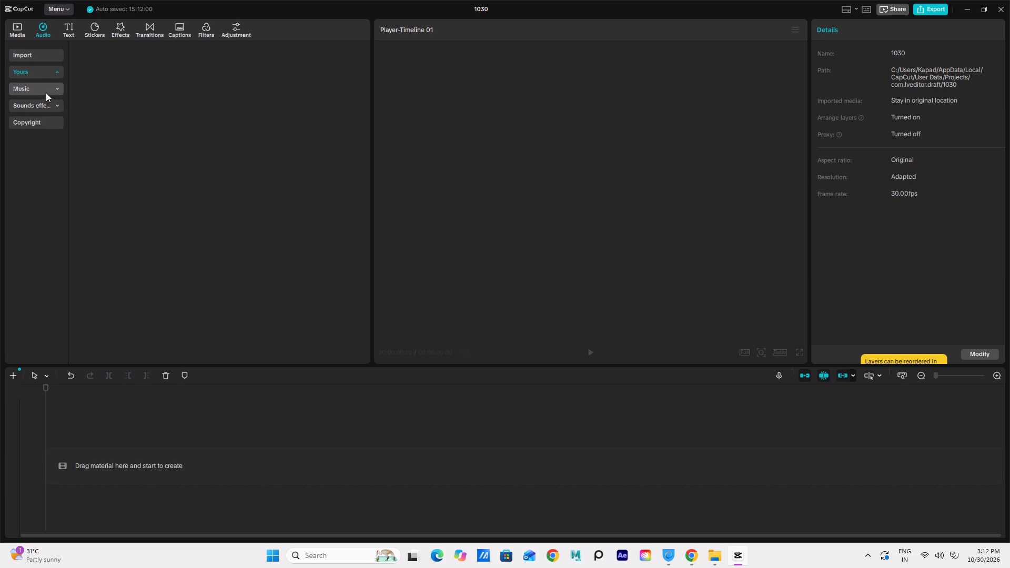
click(29, 68)
click(32, 47)
click(28, 56)
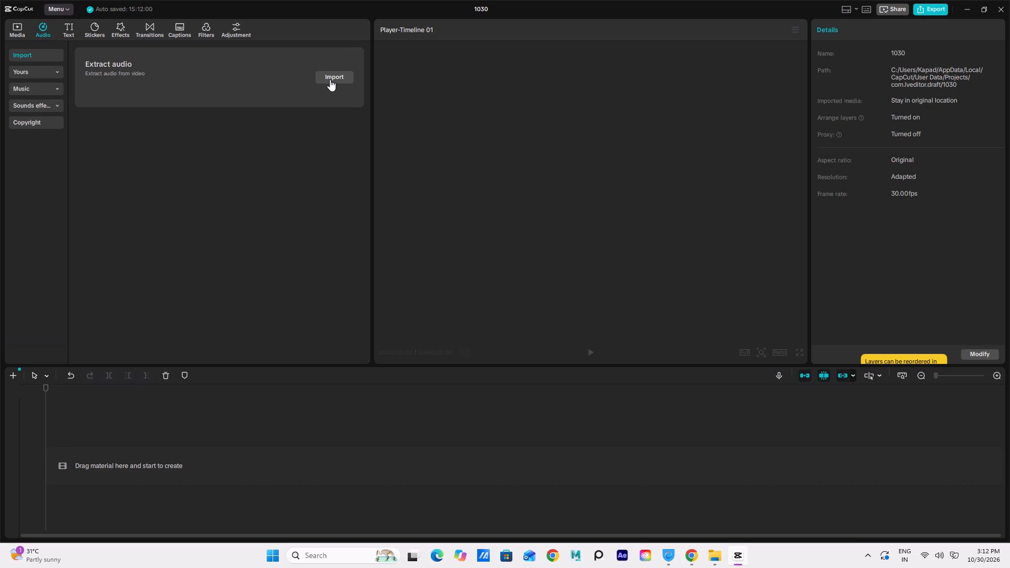
click(331, 79)
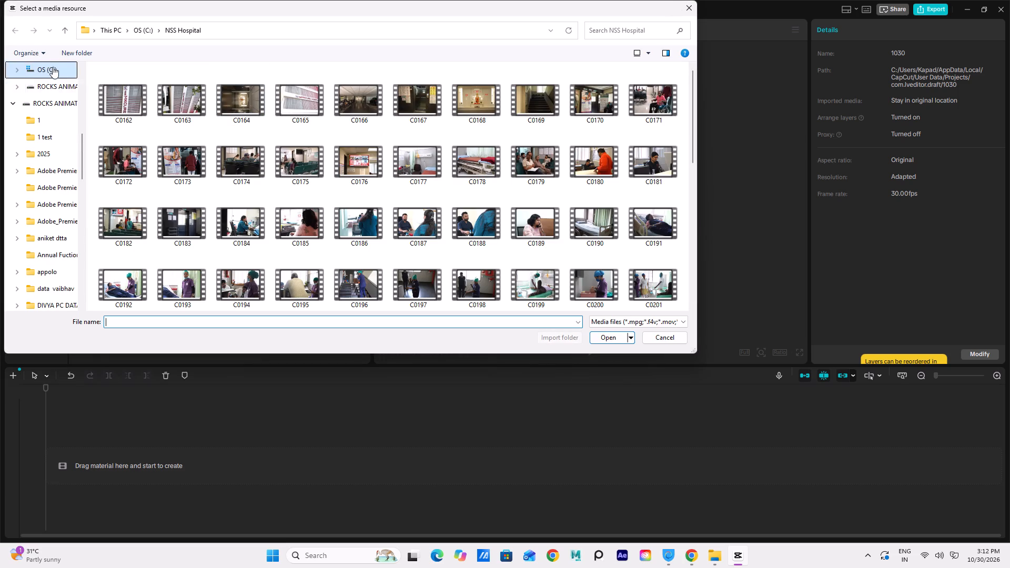
scroll(47, 100, up, 17)
click(52, 73)
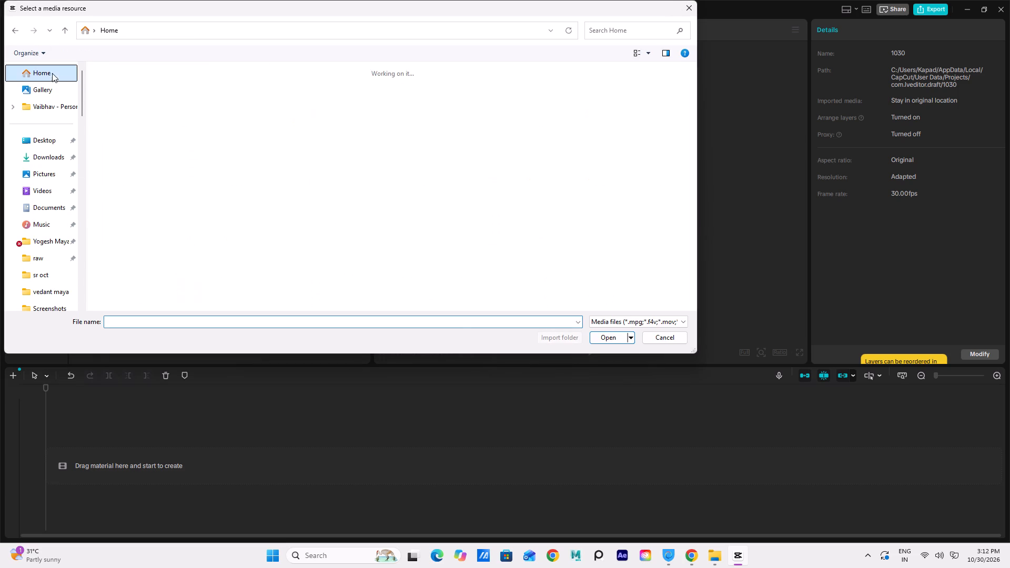
click(144, 252)
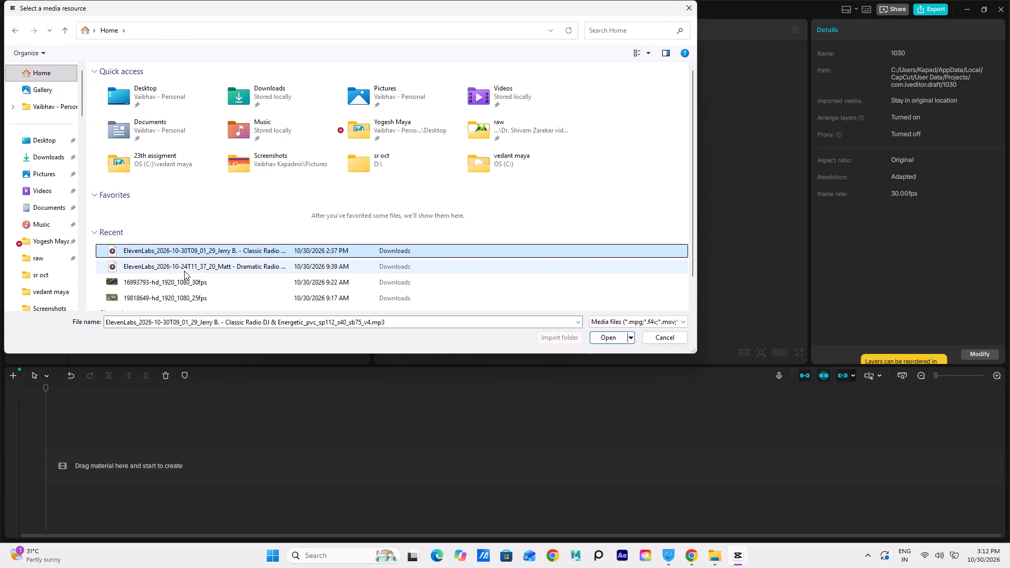
click(613, 335)
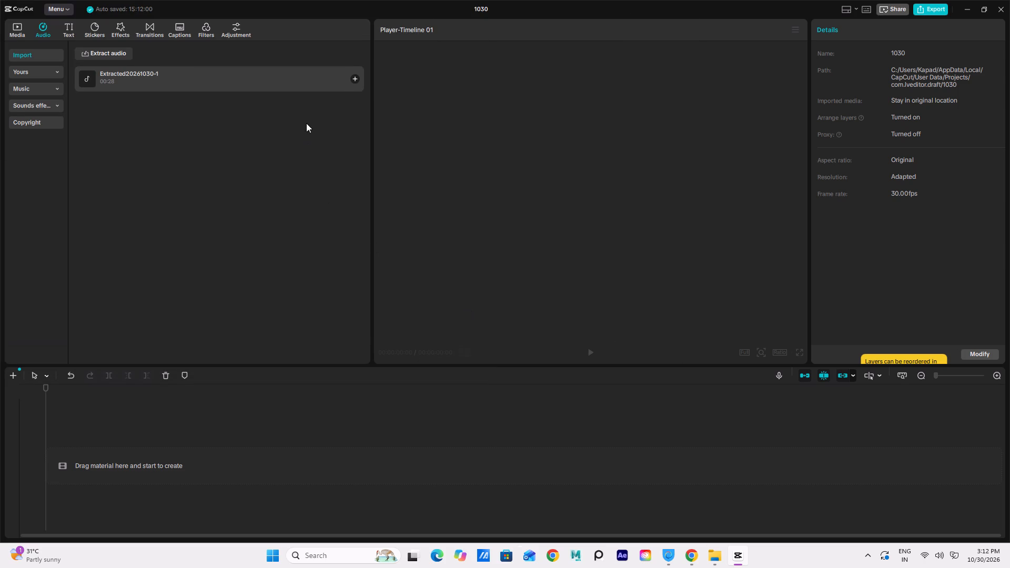
Place the extracted voiceover on the timeline so it starts at 00:00, and listen to its opening seconds.
click(356, 77)
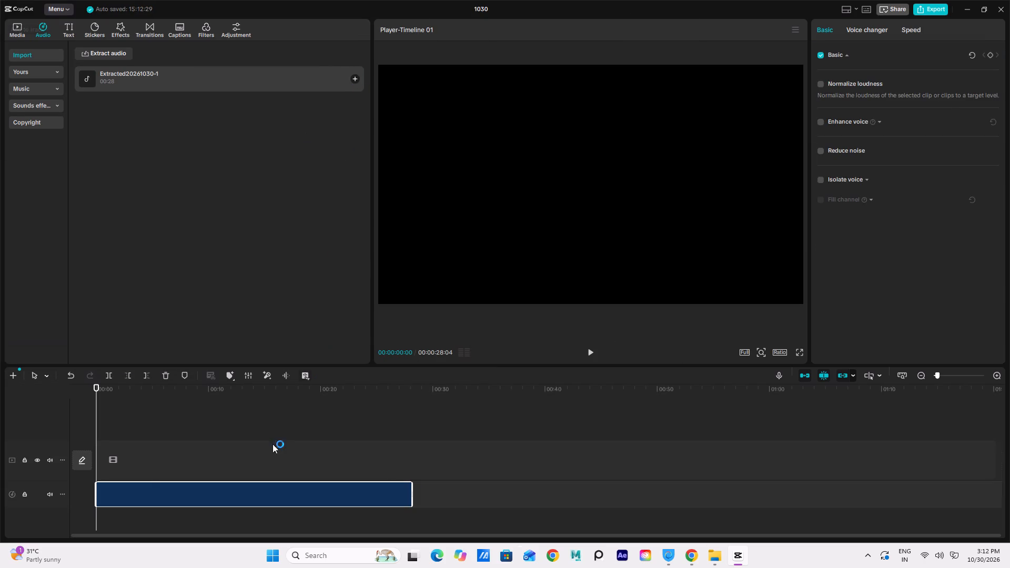
key(space)
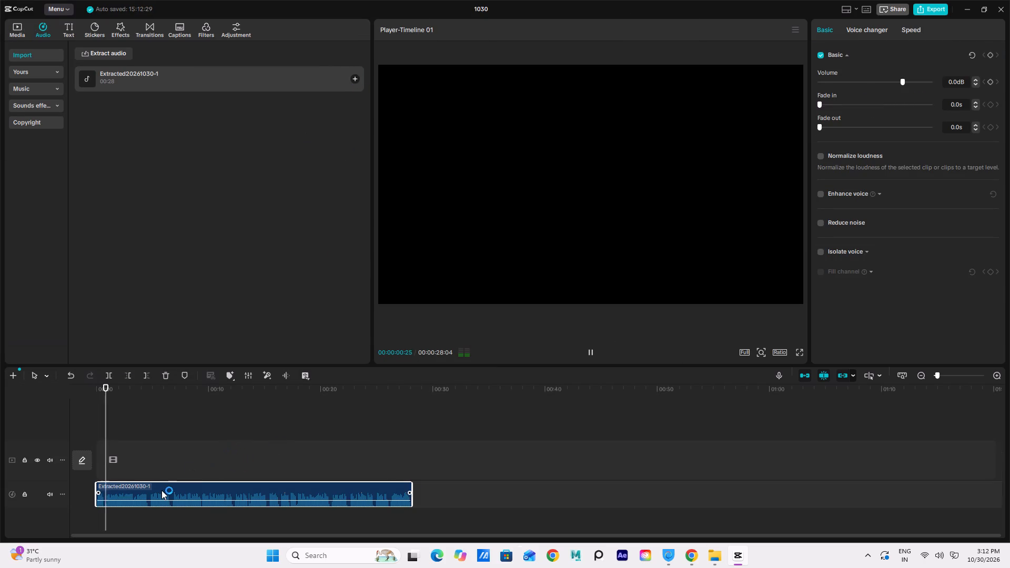
drag(144, 493, 150, 461)
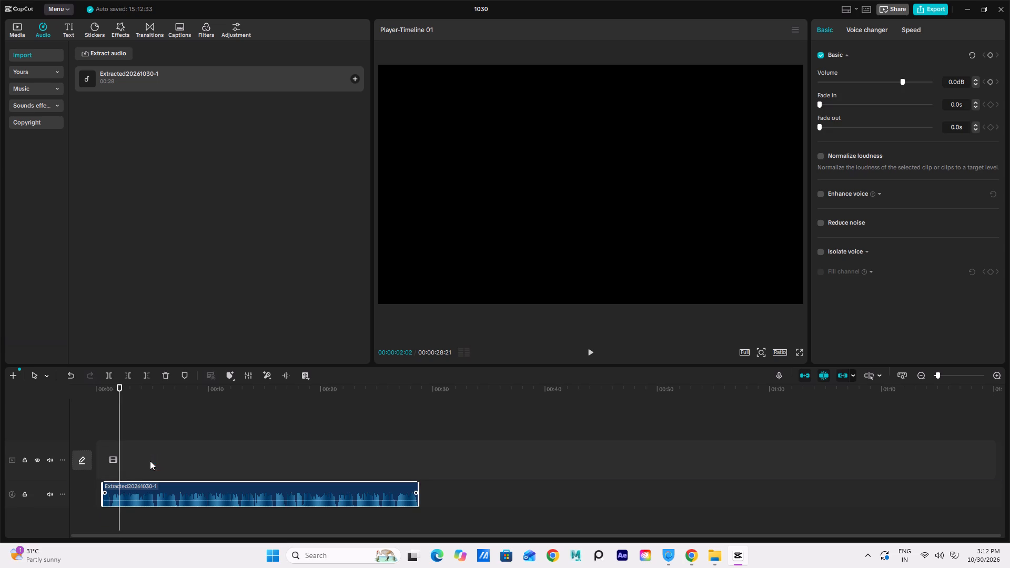
drag(117, 386, 78, 404)
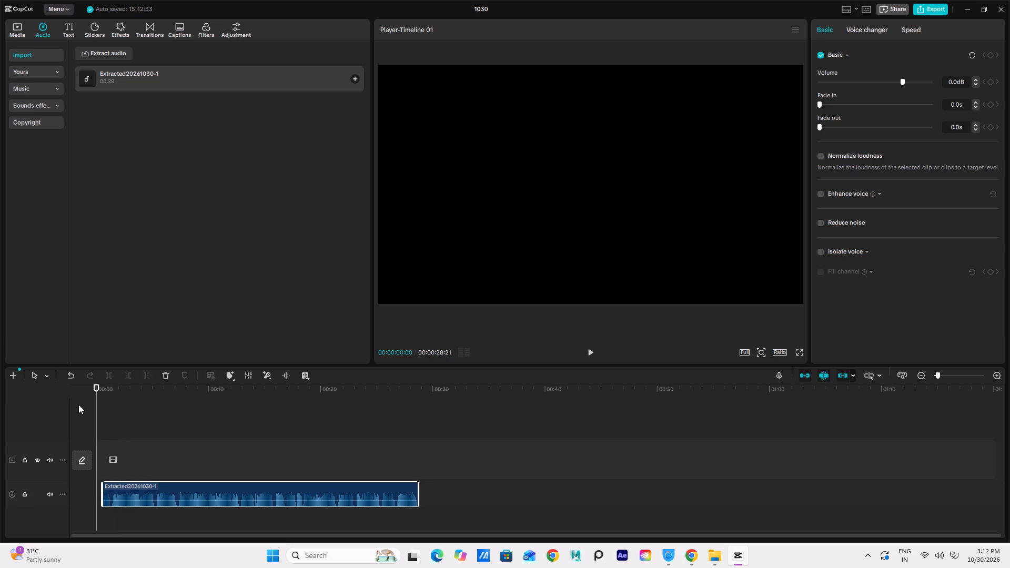
key(space)
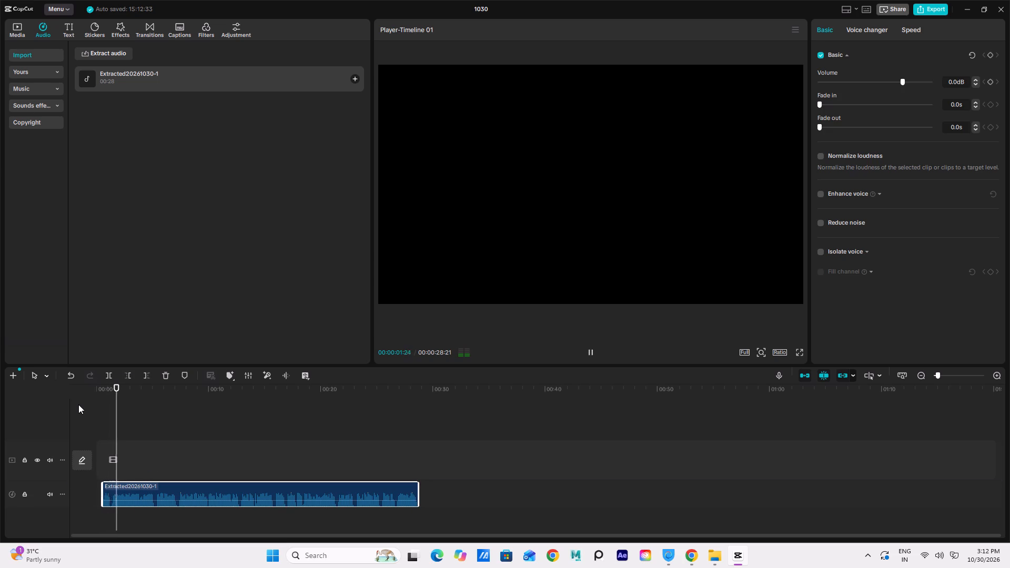
key(space)
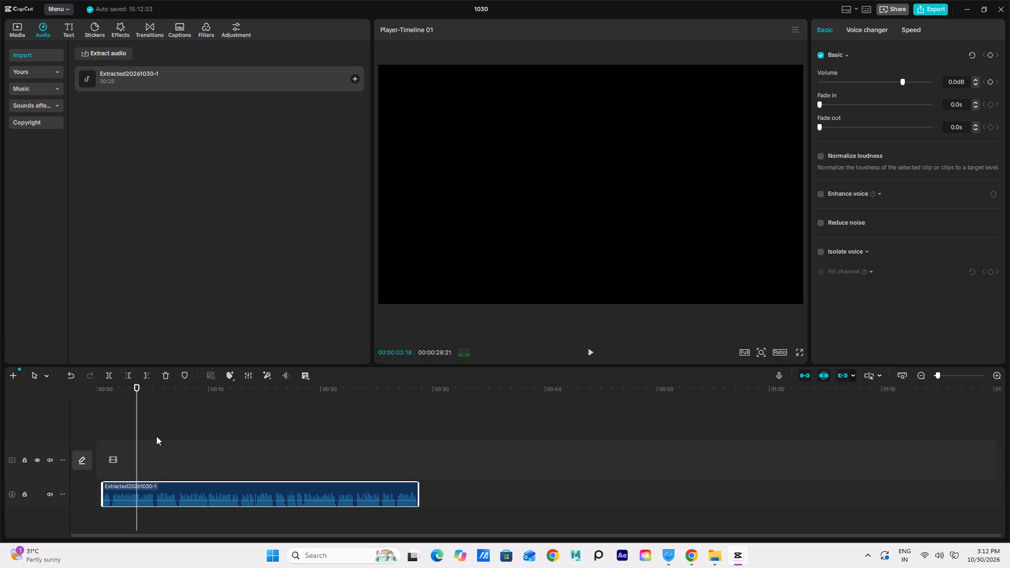
scroll(148, 443, up, 9)
scroll(310, 507, up, 6)
ctrl+scroll(176, 523, up, 19)
ctrl+scroll(177, 511, up, 5)
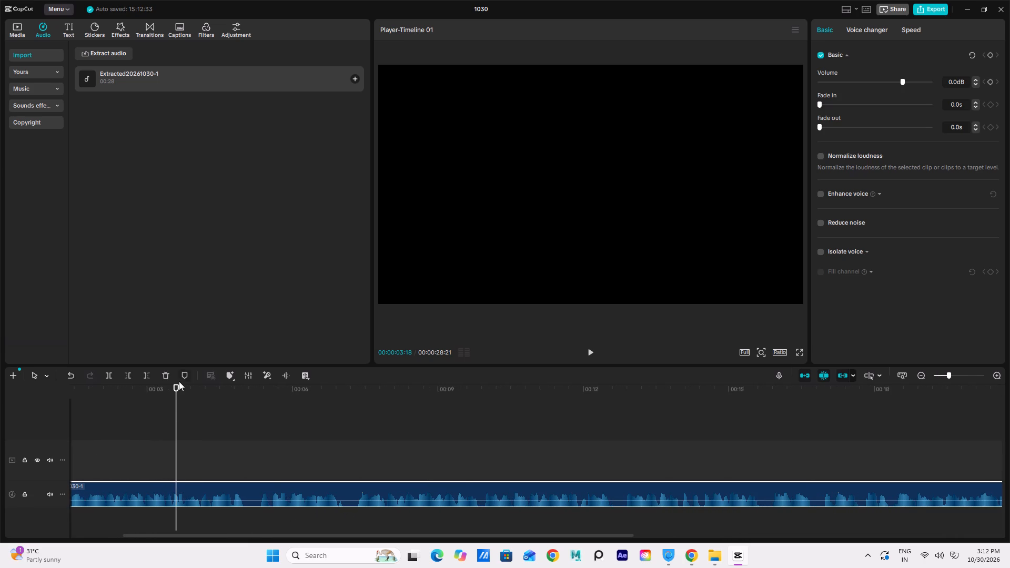
drag(176, 385, 0, 420)
key(space)
key(space)
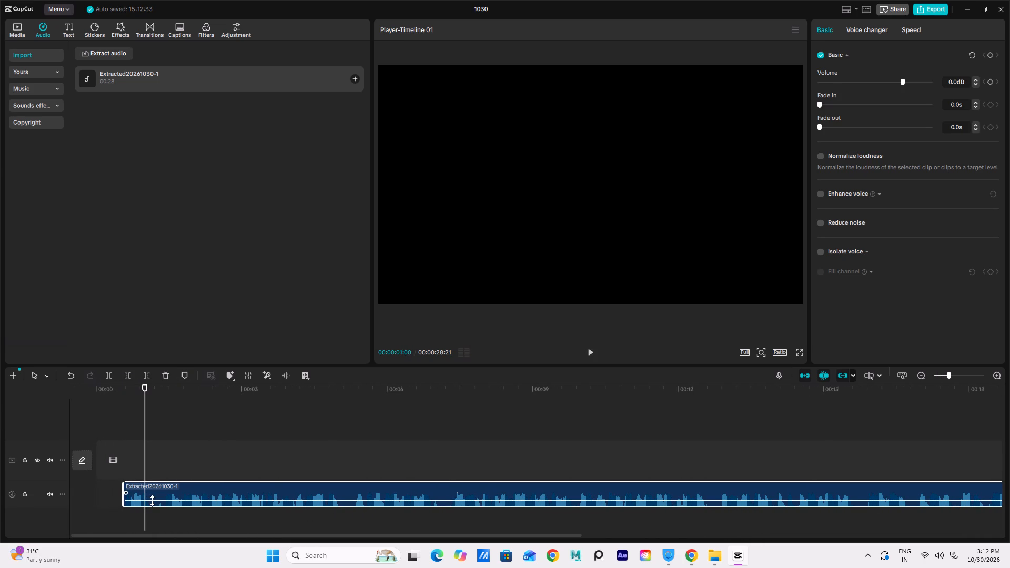
click(153, 500)
drag(157, 489, 122, 490)
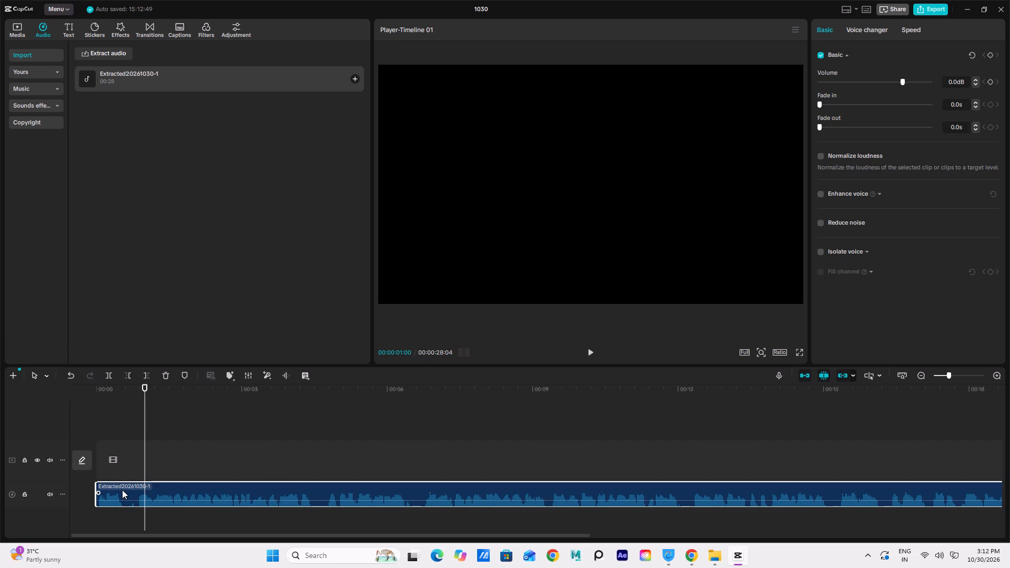
Cut the first pause out of the voiceover between 00:00:00:17 and 00:00:00:25, and close the gap.
drag(142, 385, 89, 408)
key(space)
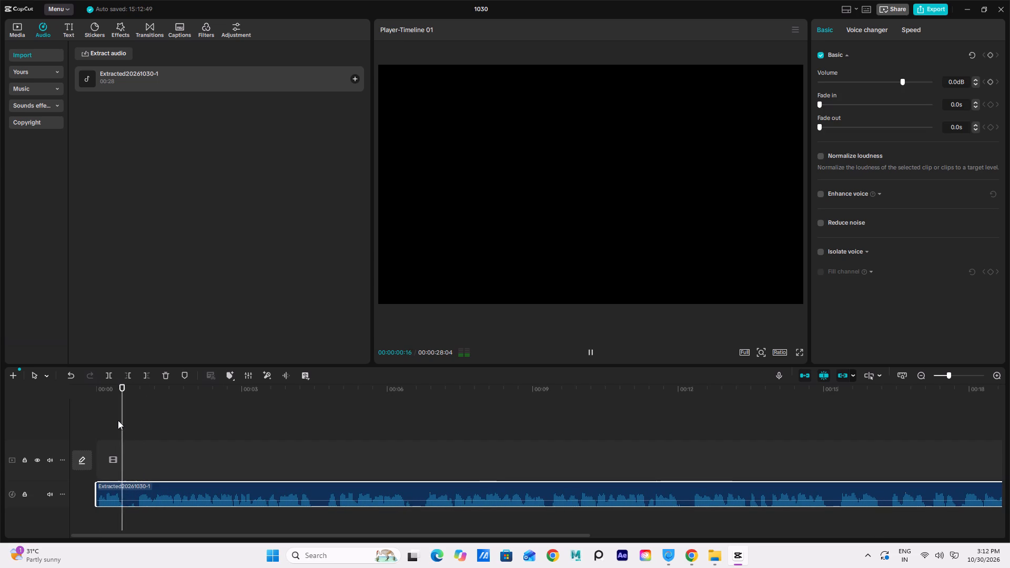
key(space)
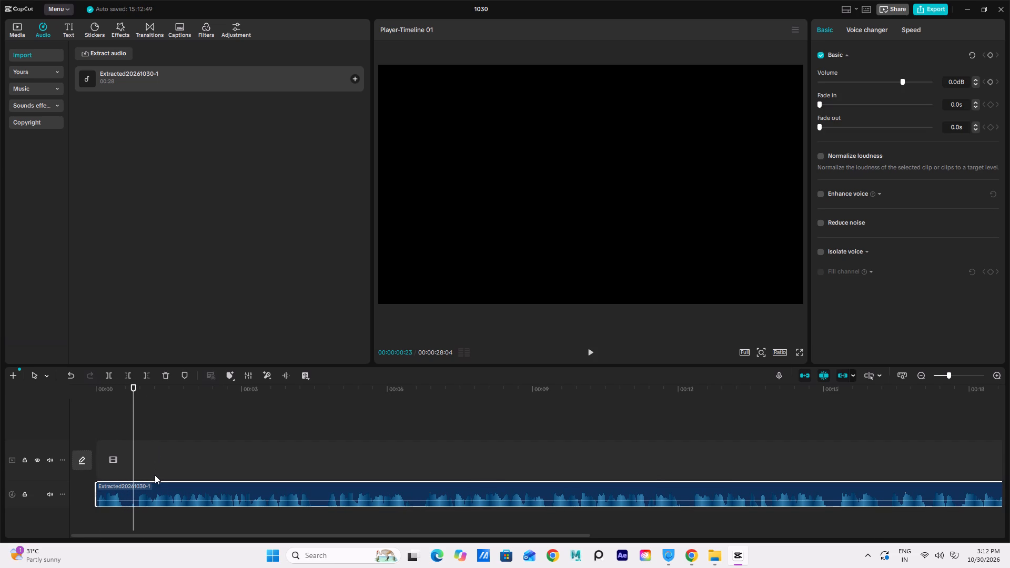
ctrl+scroll(155, 475, up, 15)
drag(135, 384, 134, 383)
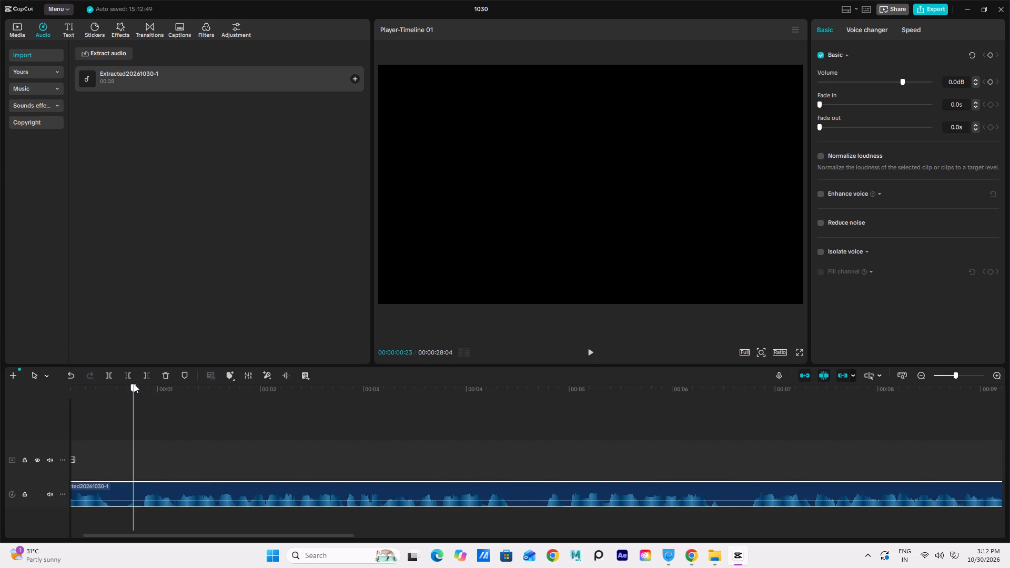
drag(134, 383, 112, 432)
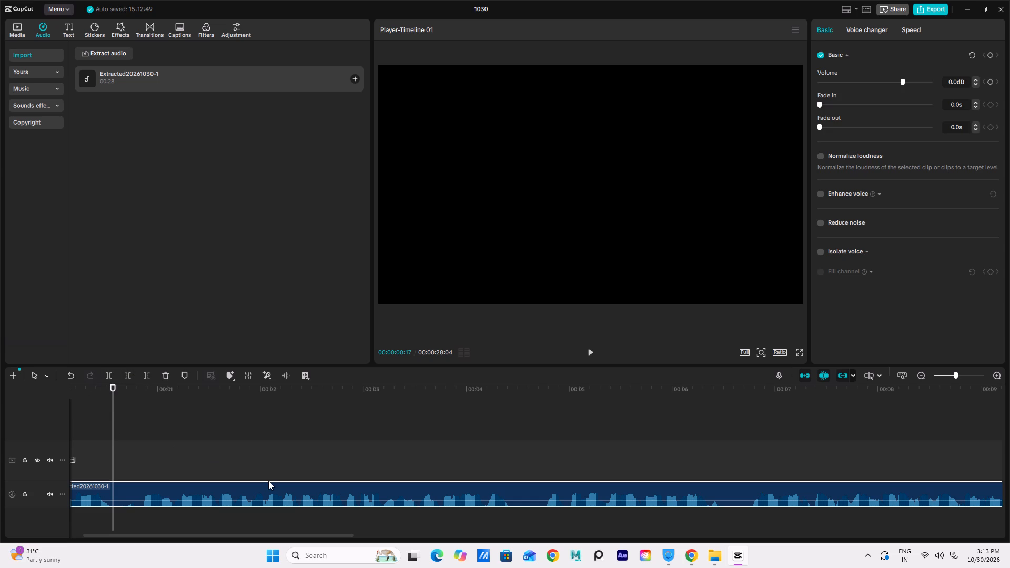
key(ctrl+b)
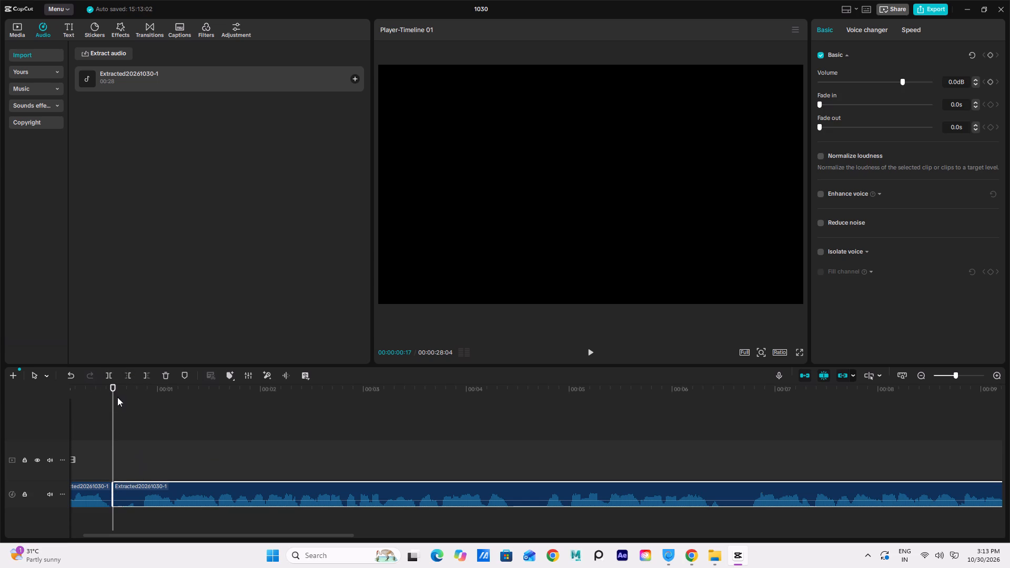
drag(114, 384, 139, 408)
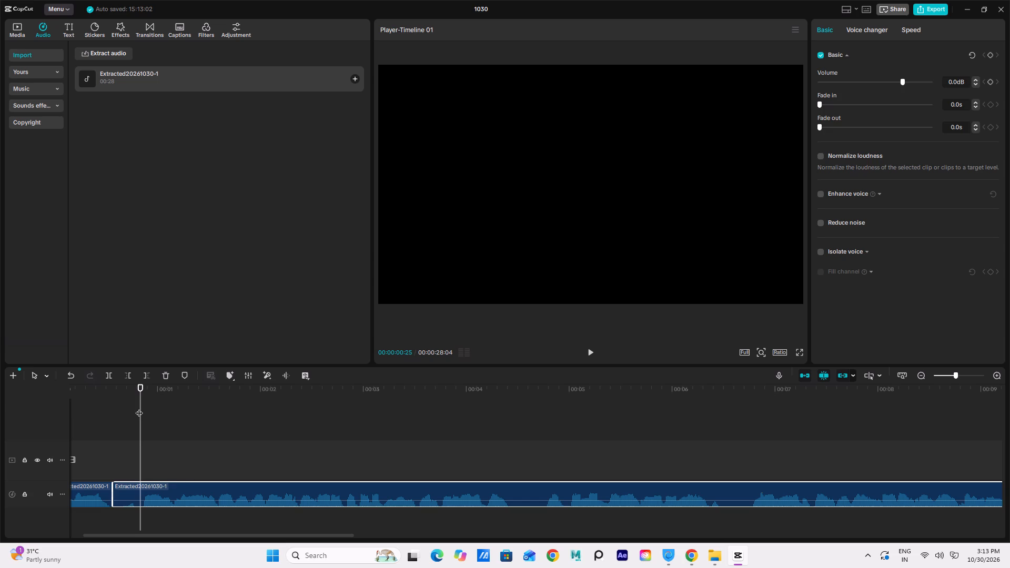
key(ctrl+b)
click(126, 489)
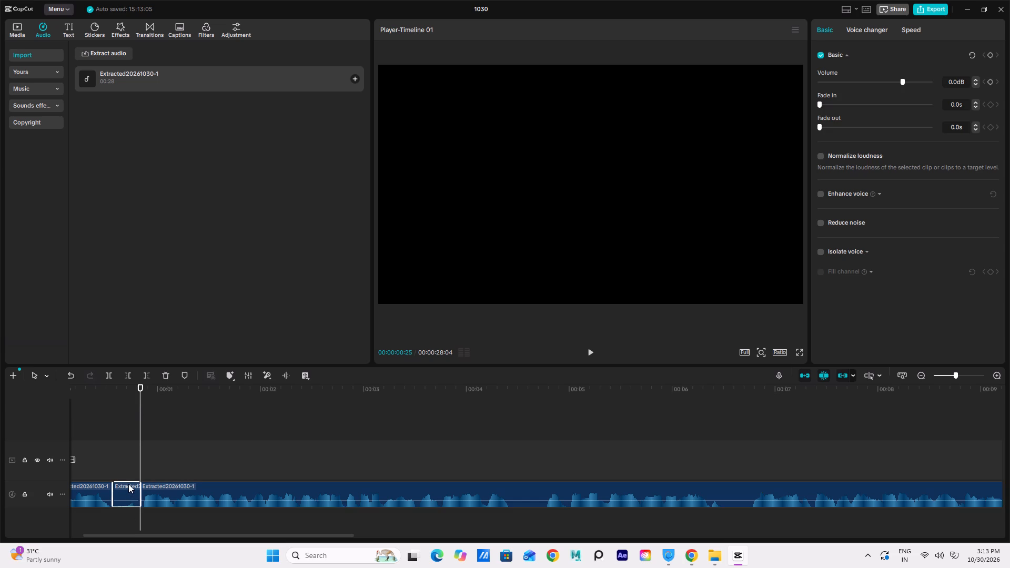
key(Delete)
double_click(129, 484)
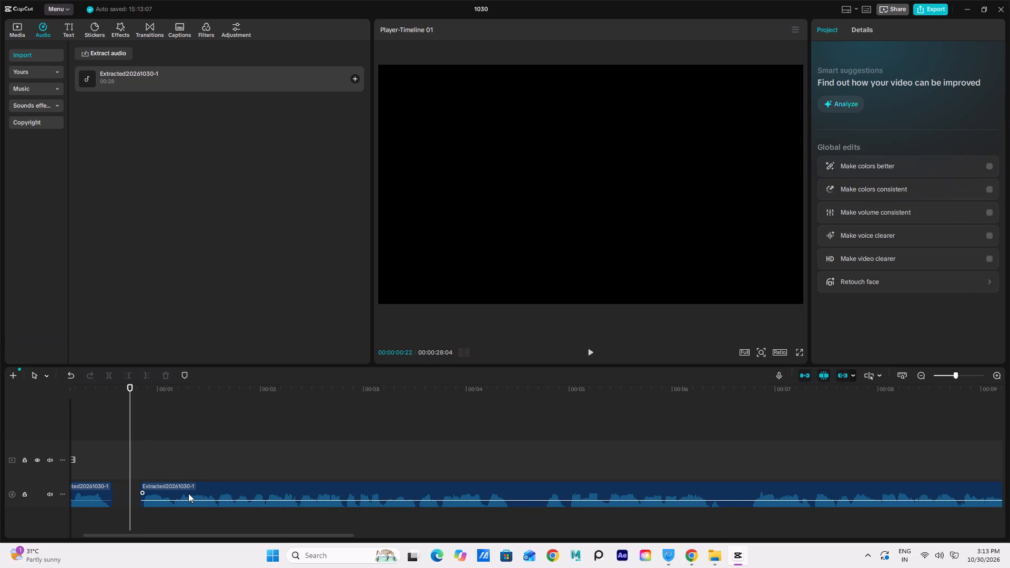
drag(188, 493, 159, 493)
Cut the pause out of the voiceover between 00:00:04:05 and 00:00:04:15, and close the gap.
click(114, 435)
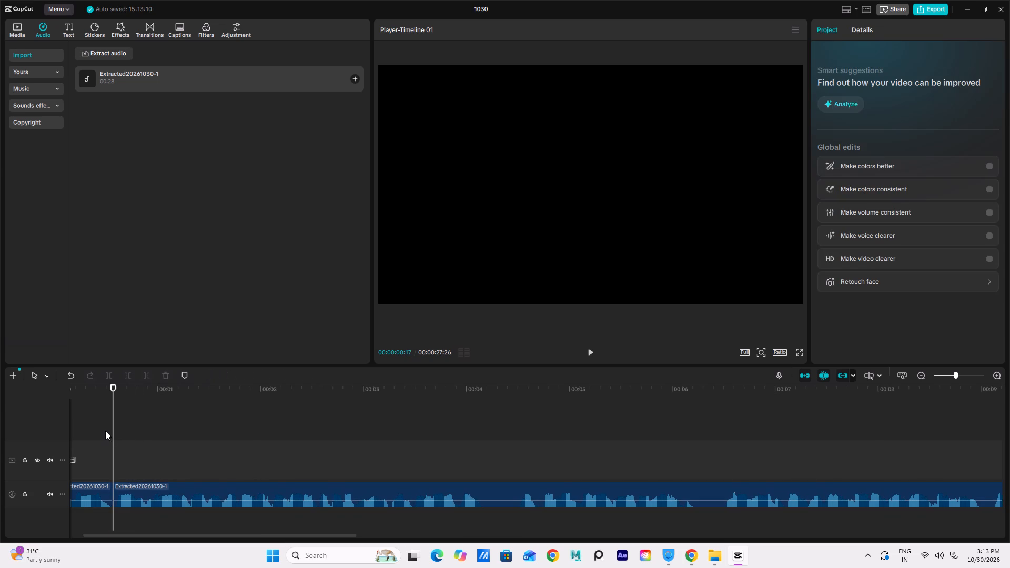
key(space)
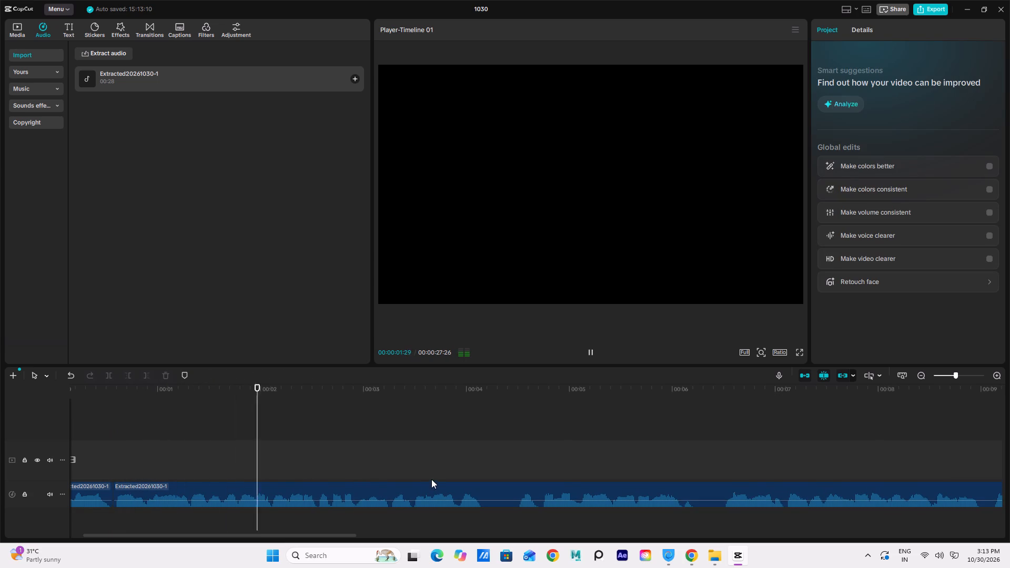
click(477, 385)
drag(477, 382, 489, 397)
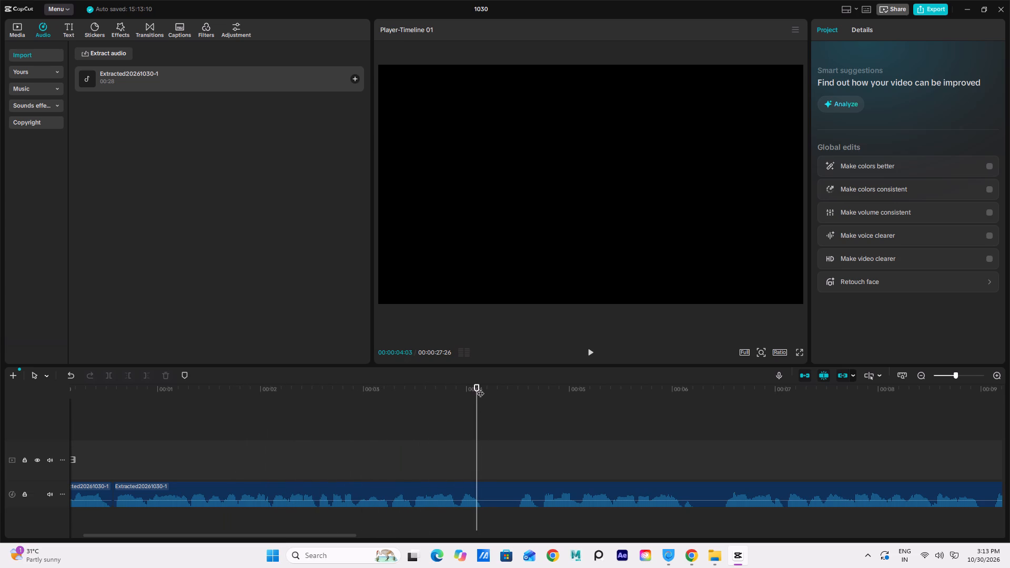
drag(476, 384, 484, 392)
key(ctrl+b)
click(491, 496)
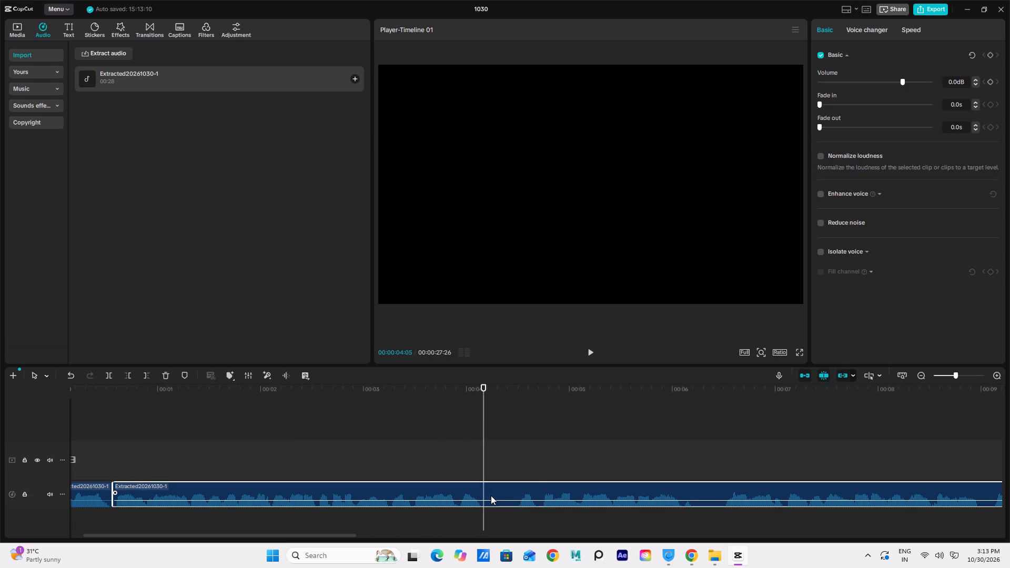
key(ctrl+b)
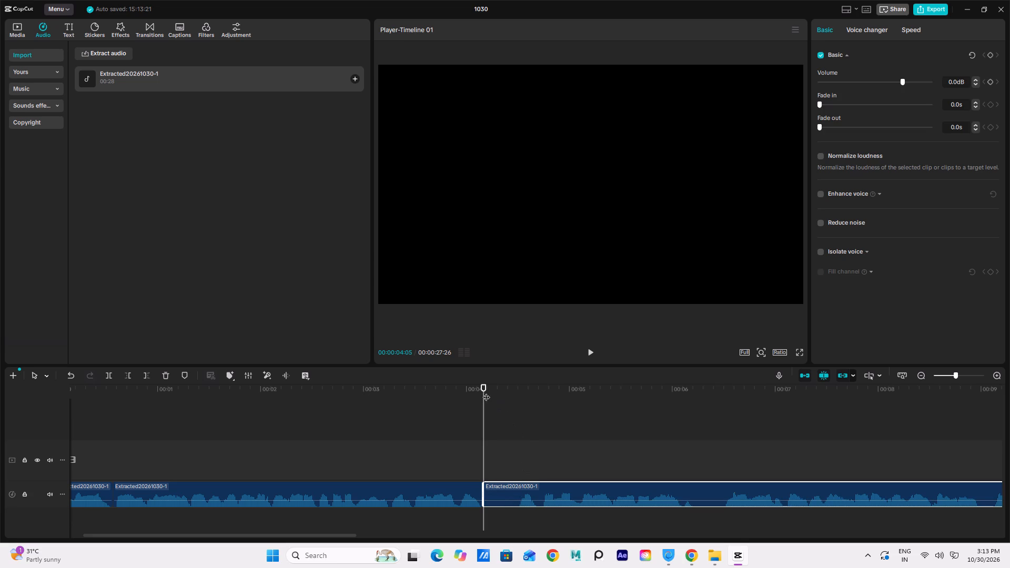
drag(481, 388, 511, 407)
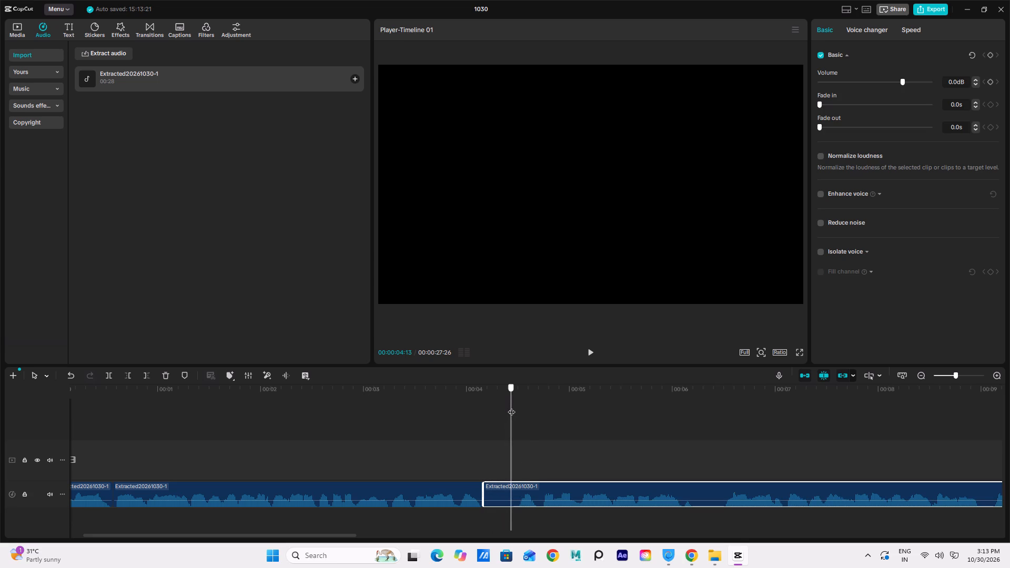
drag(511, 407, 518, 413)
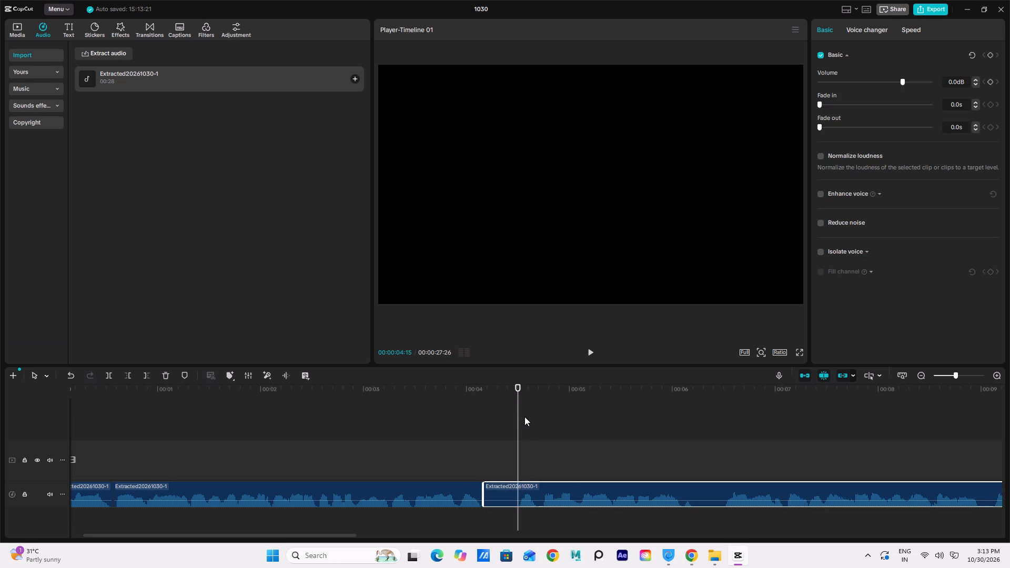
key(ctrl+b)
click(506, 493)
key(Delete)
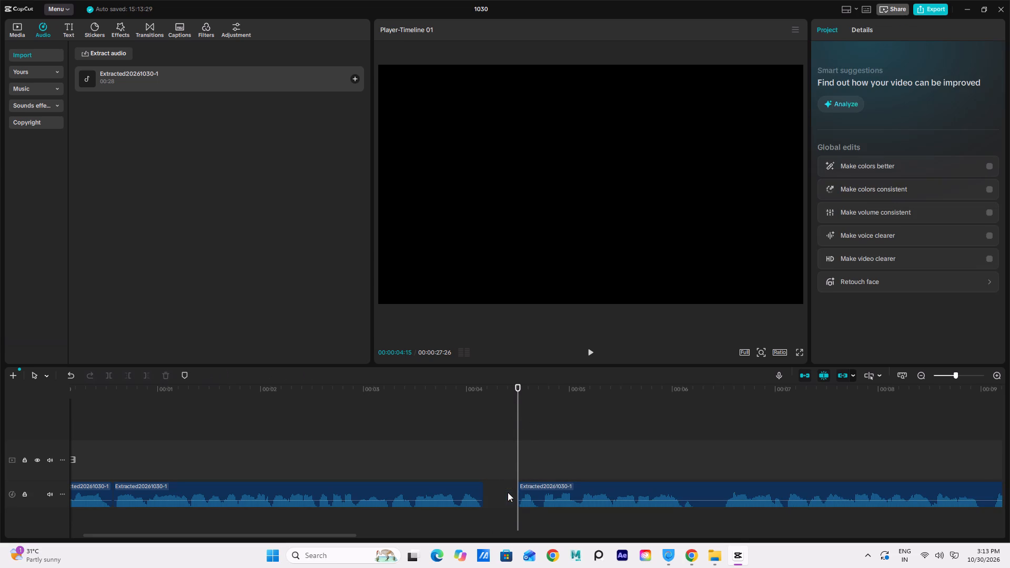
drag(542, 493, 511, 492)
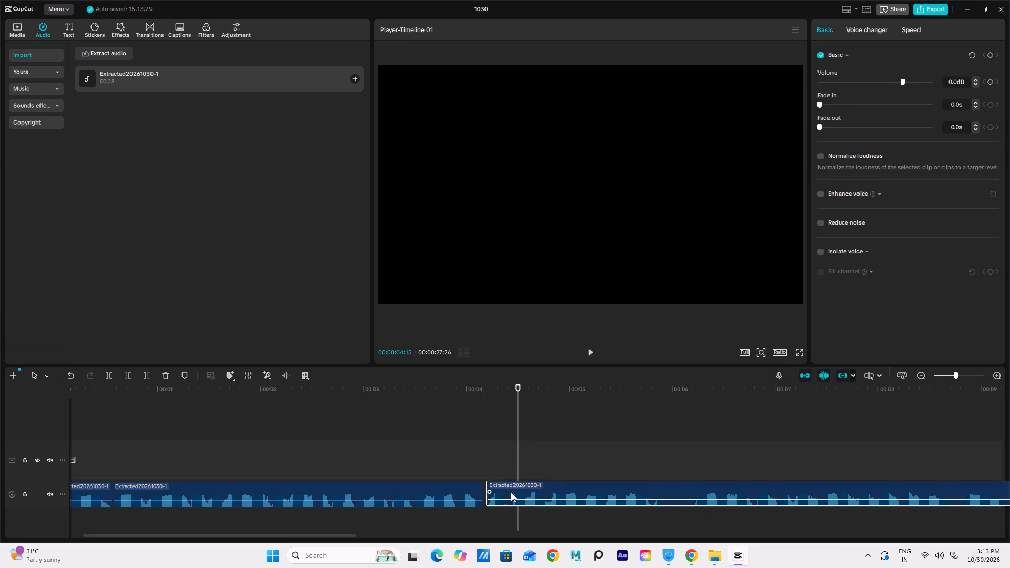
drag(511, 492, 508, 492)
Cut the following voiceover pause between 00:00:05:26 and 00:00:06:05, and close the gap.
click(474, 389)
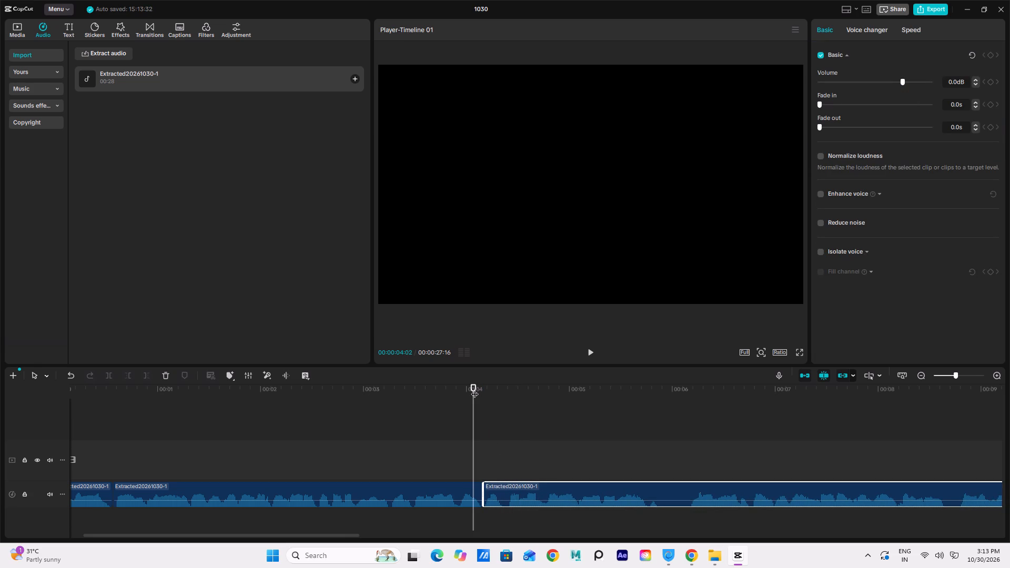
key(space)
key(space)
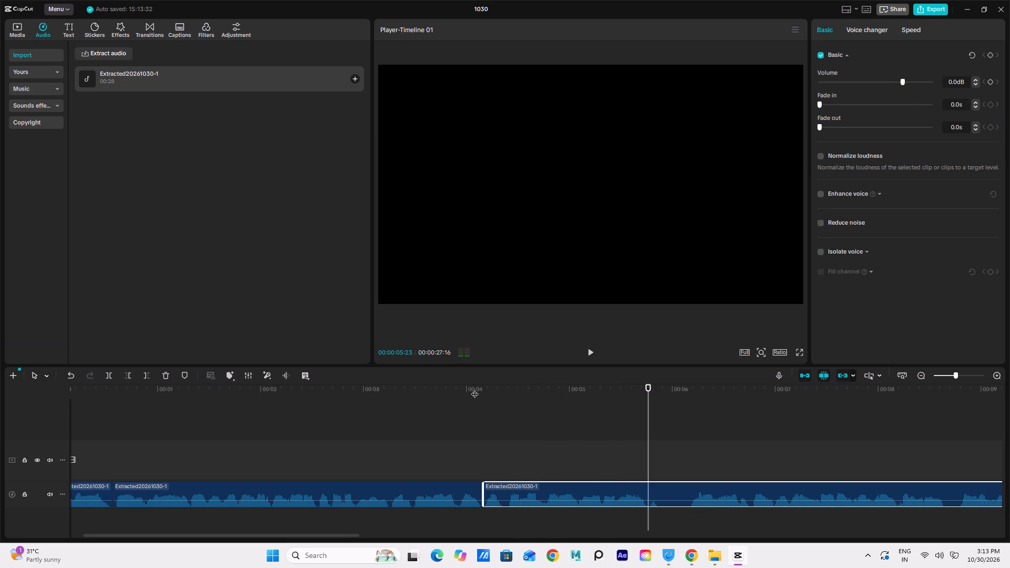
key(space)
key(space)
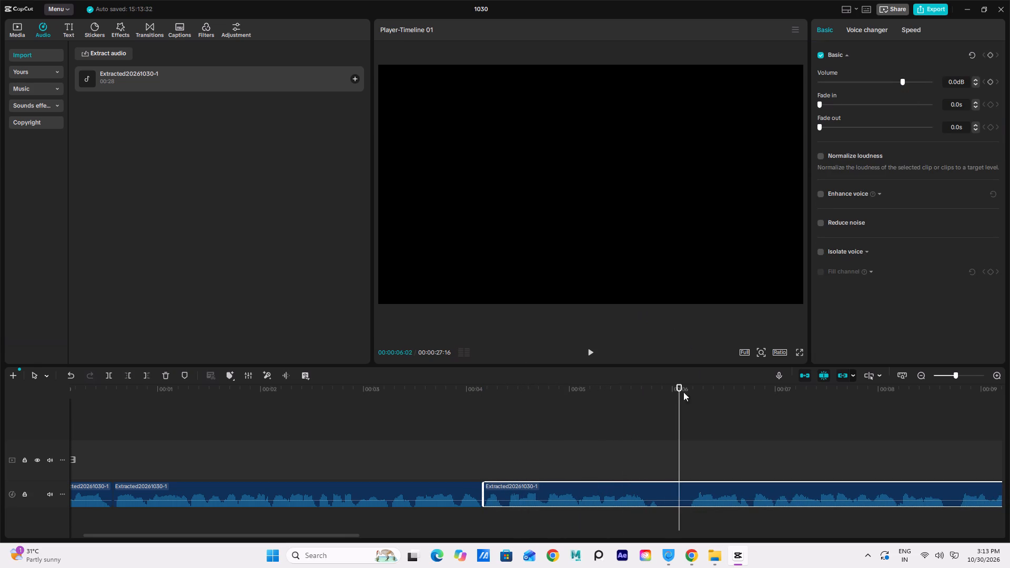
drag(680, 384, 658, 423)
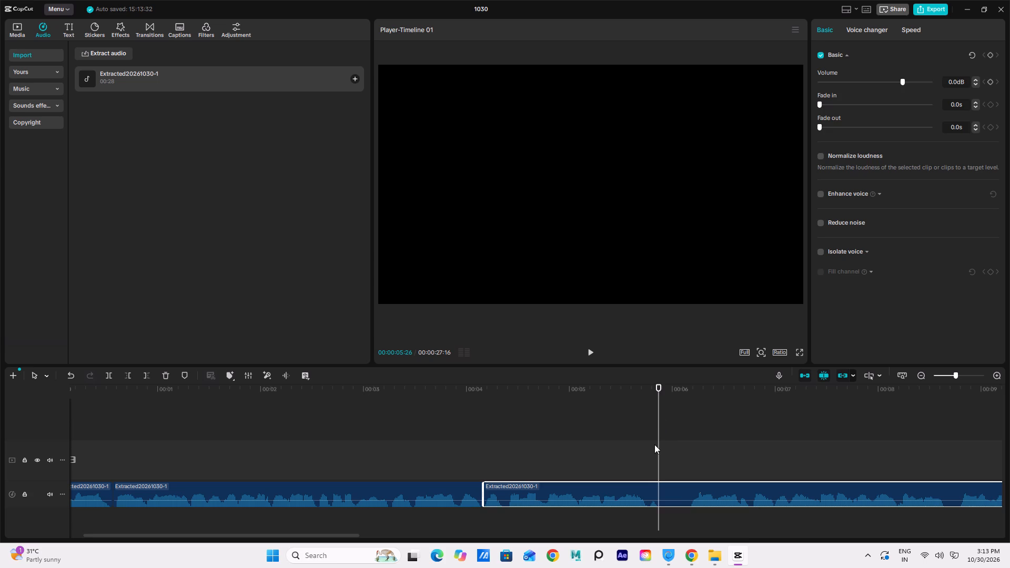
key(ctrl+b)
drag(659, 386, 690, 400)
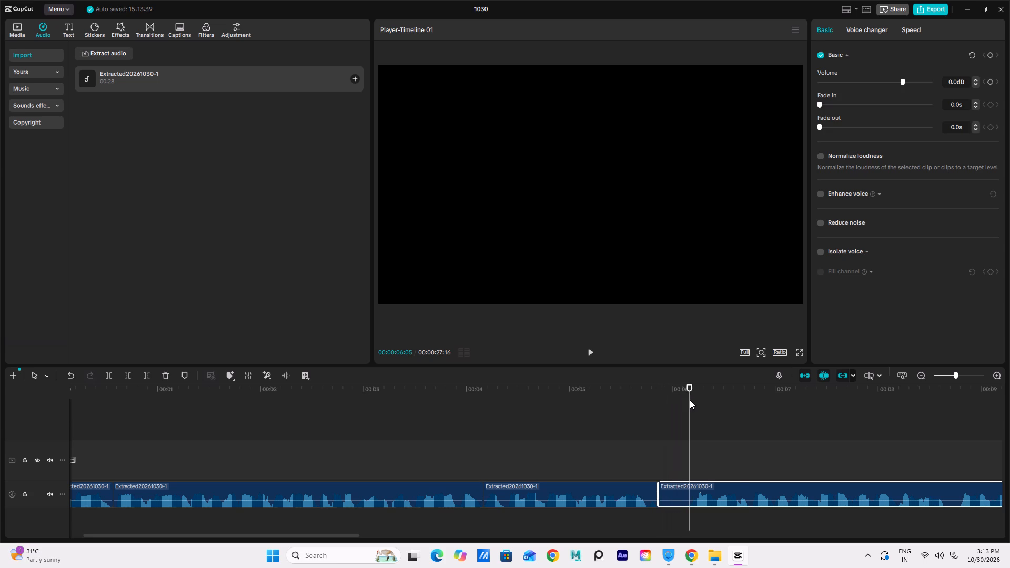
key(ctrl+b)
click(680, 499)
key(Delete)
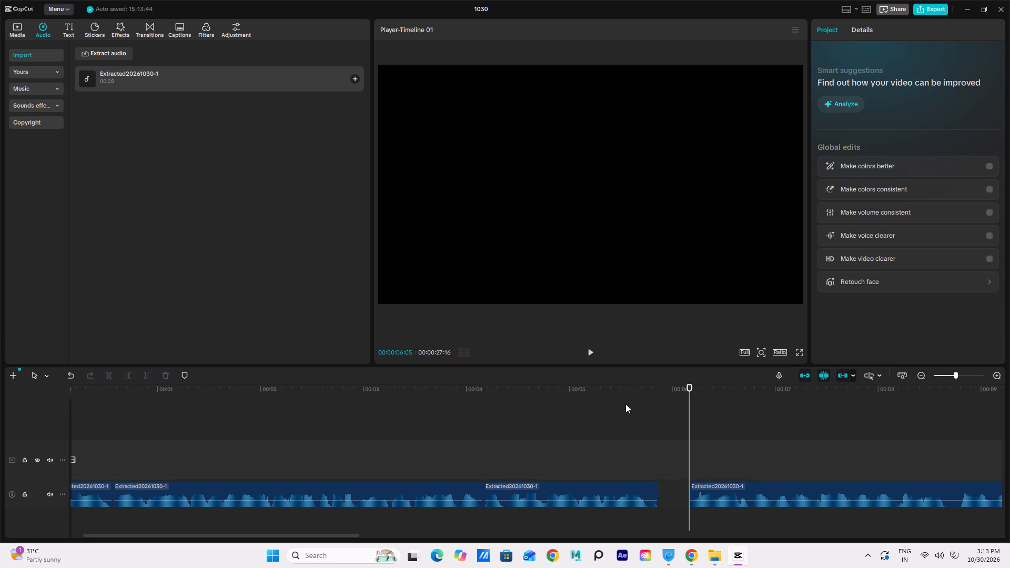
drag(728, 489, 699, 494)
Play on to the next voiceover pause, cut it out between 00:00:11:03 and 00:00:11:12, and close the gap.
click(623, 380)
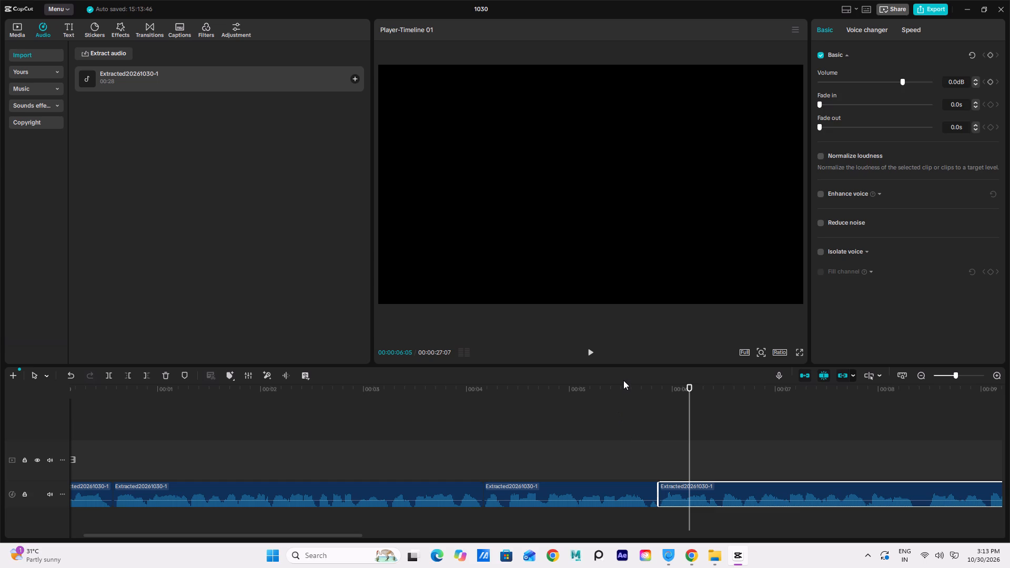
click(623, 387)
key(space)
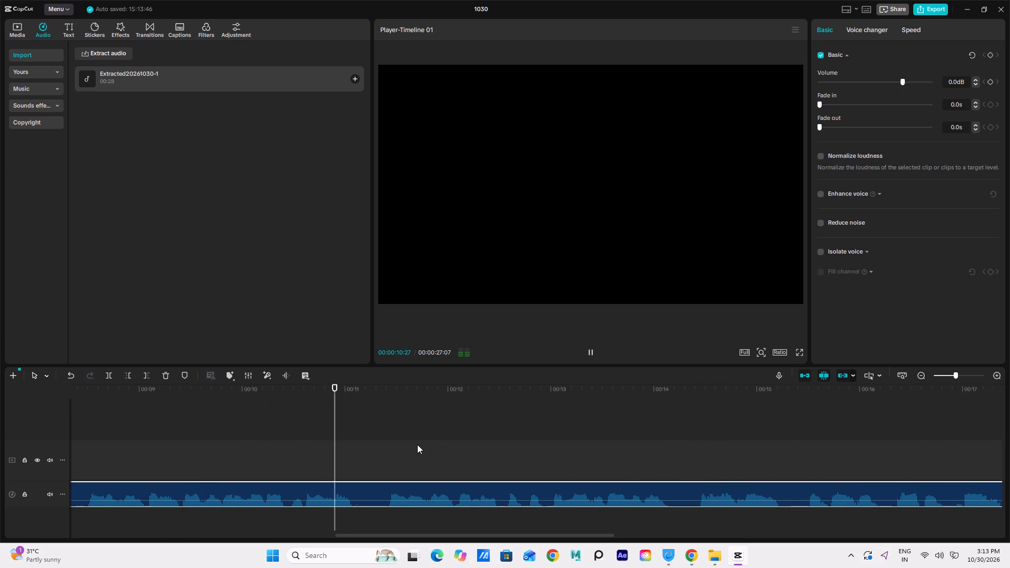
key(space)
drag(358, 387, 358, 388)
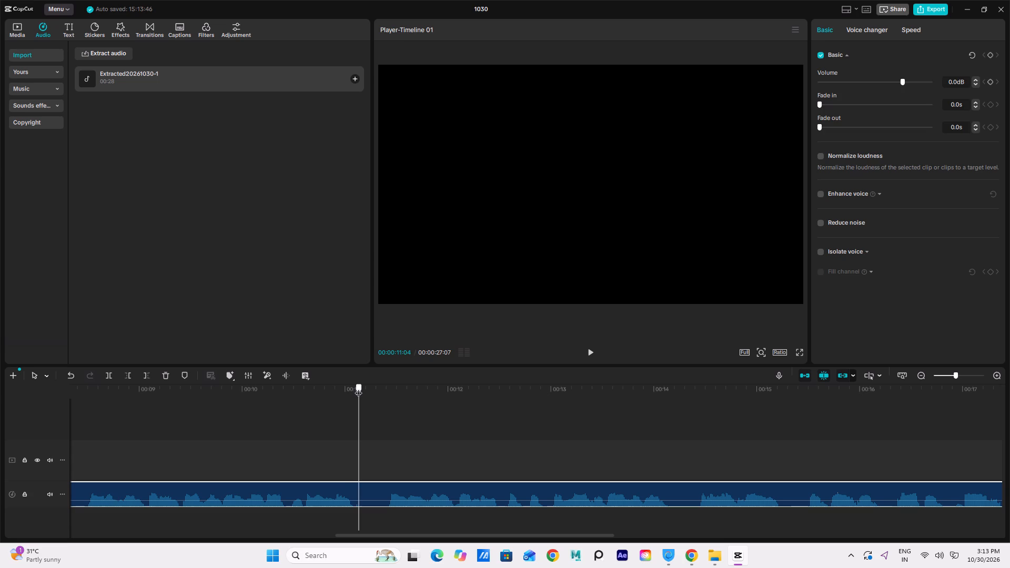
drag(358, 388, 355, 396)
key(ctrl+b)
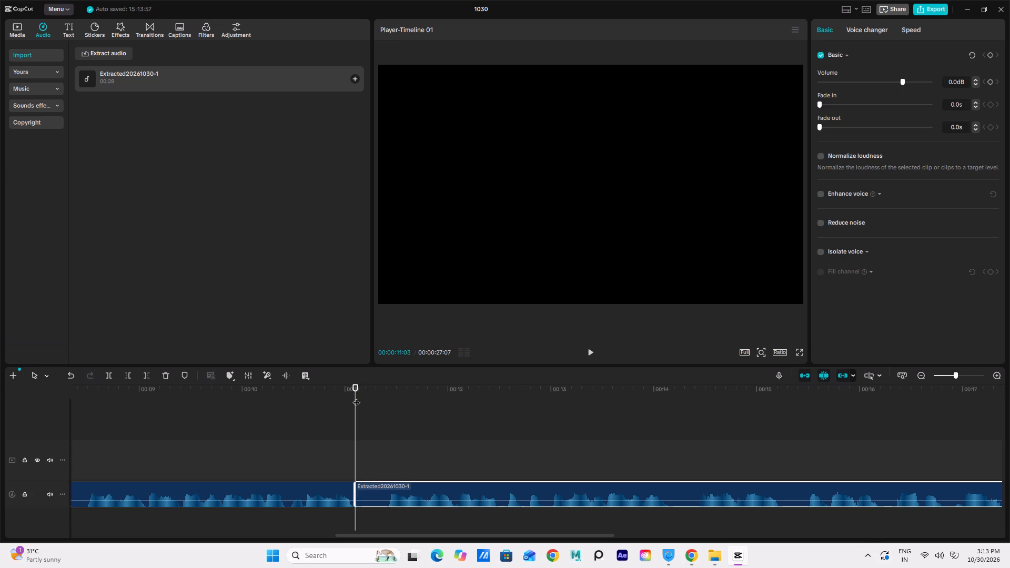
drag(354, 388, 381, 399)
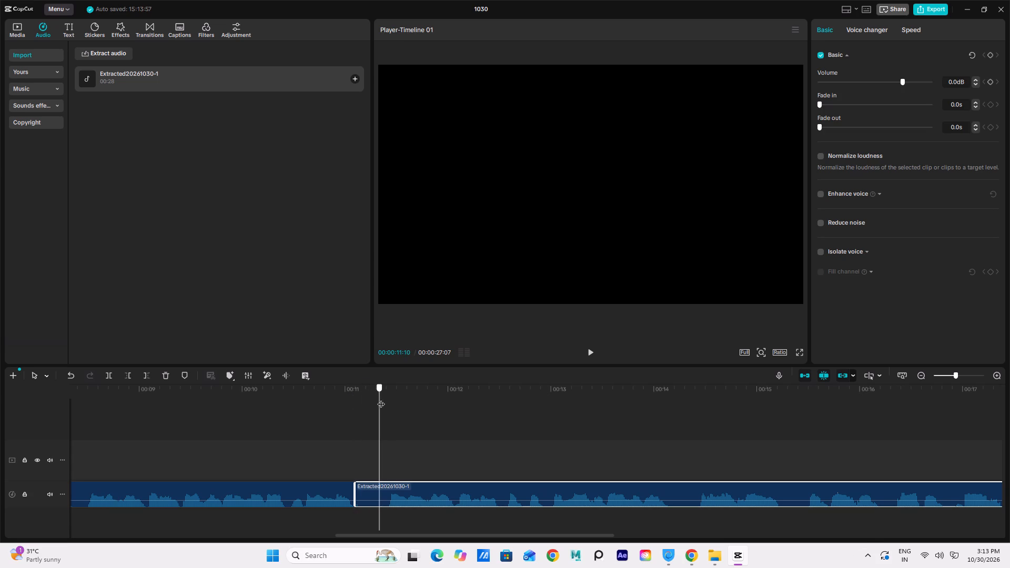
drag(381, 399, 386, 401)
key(ctrl+b)
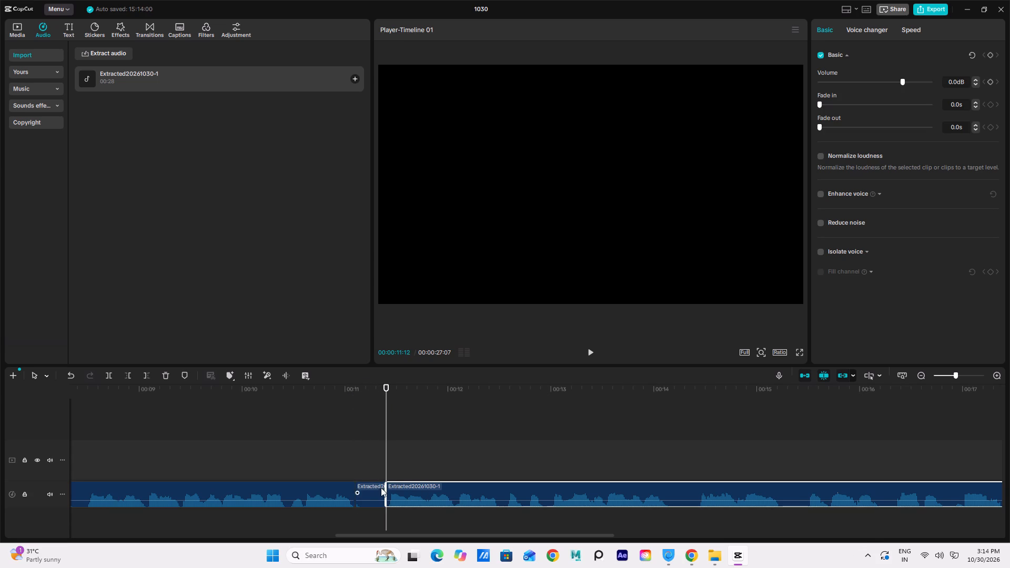
click(368, 516)
click(372, 498)
key(Delete)
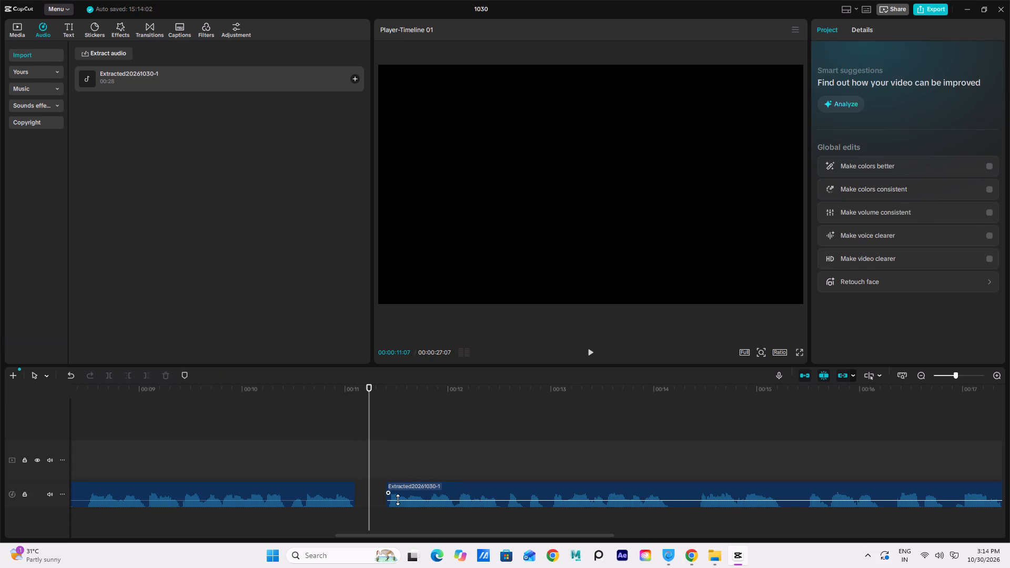
drag(399, 500, 377, 498)
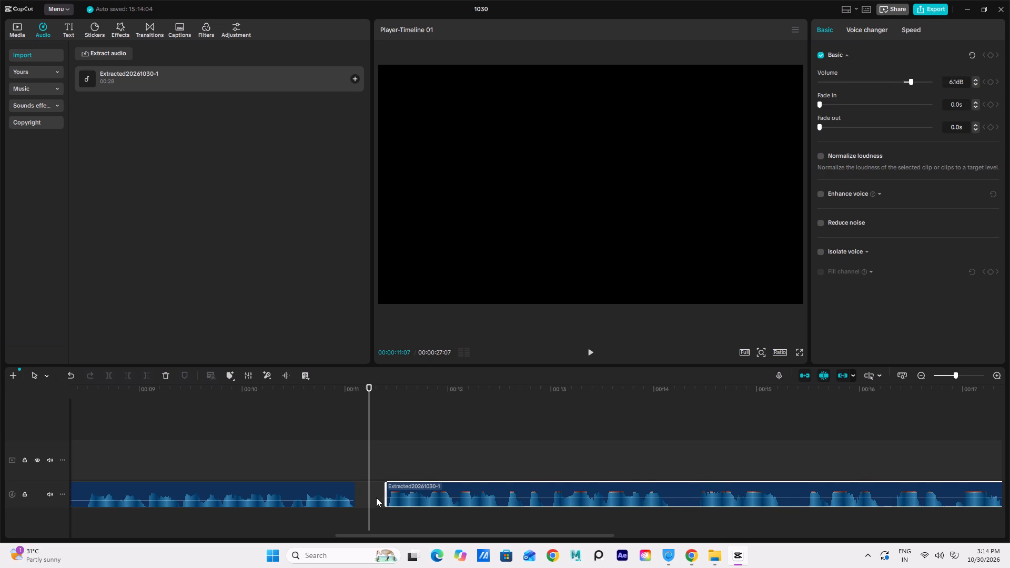
key(ctrl+z)
drag(449, 490, 420, 491)
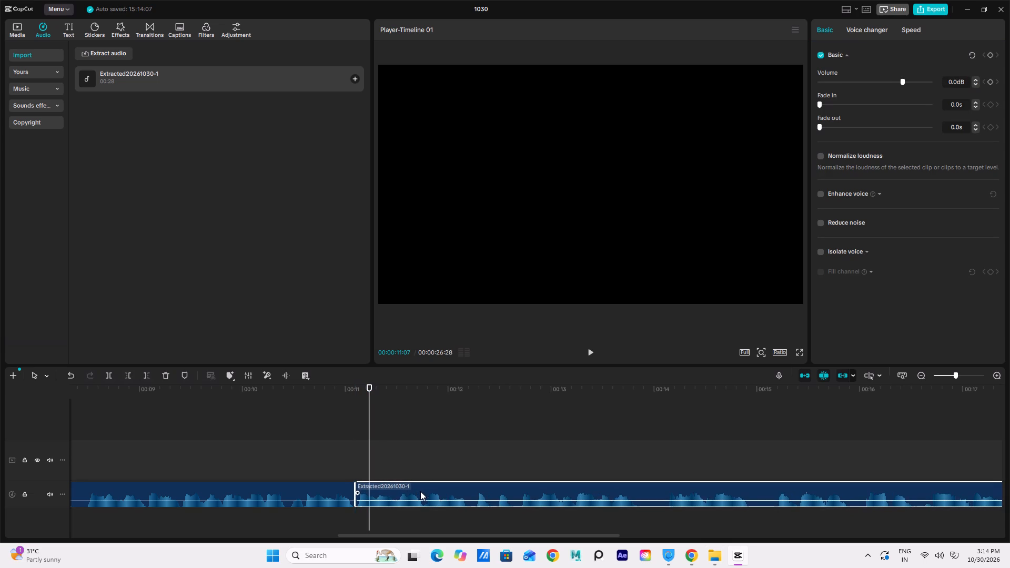
Listen across the join at 00:00:11:03, extend the following clip's start slightly earlier, and butt it against the previous clip.
click(313, 386)
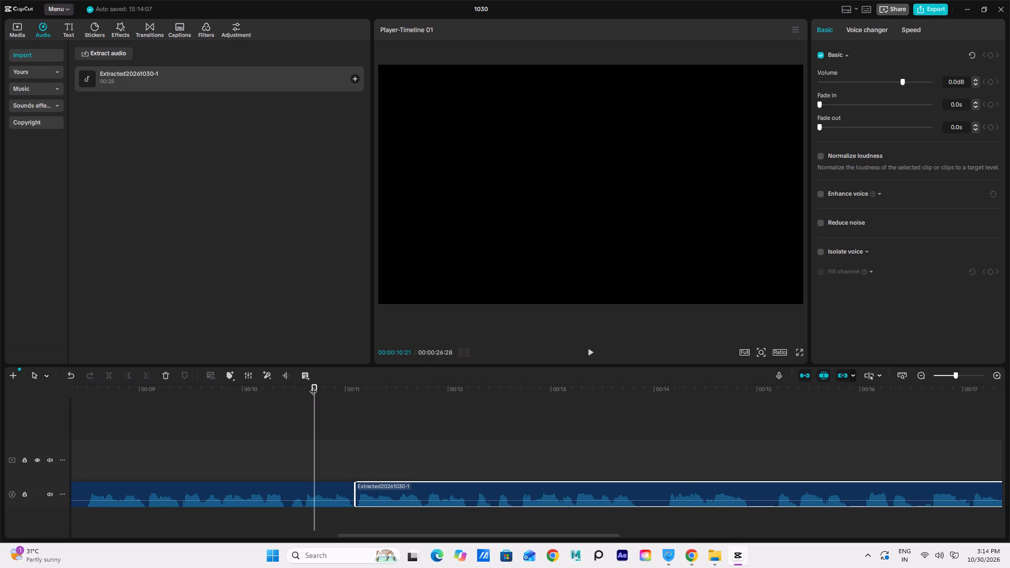
key(space)
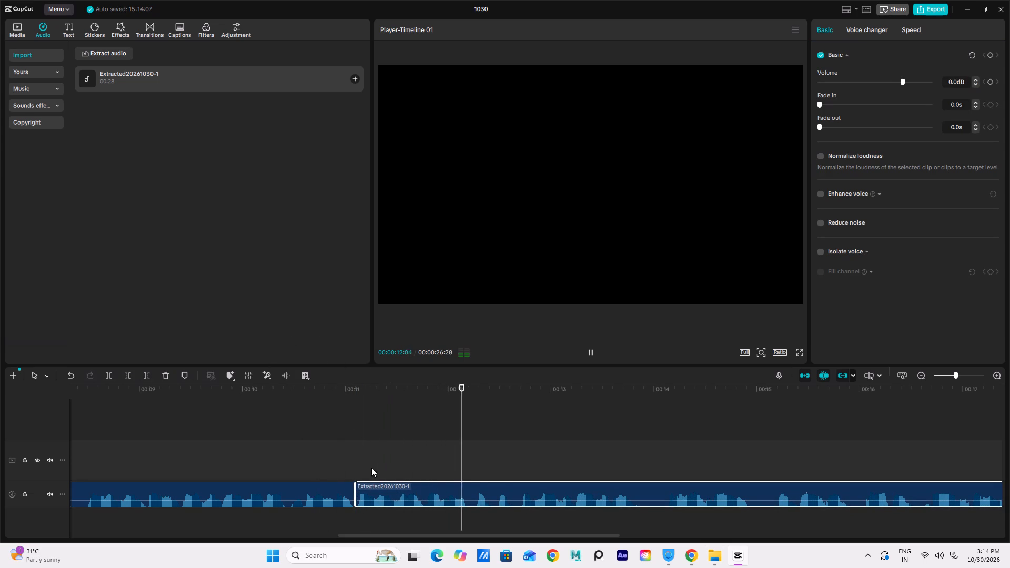
key(space)
drag(390, 487, 401, 487)
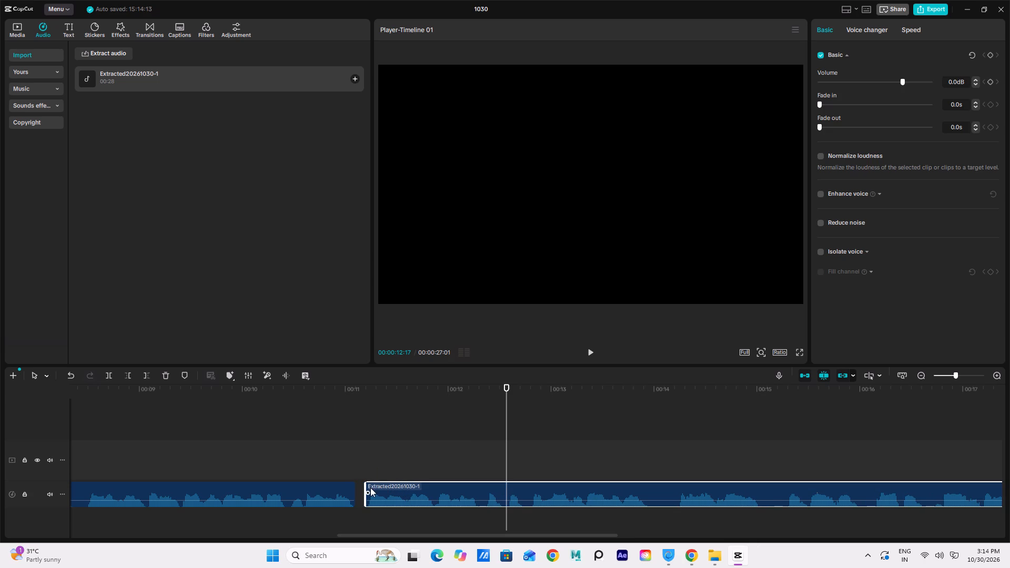
drag(365, 493, 357, 495)
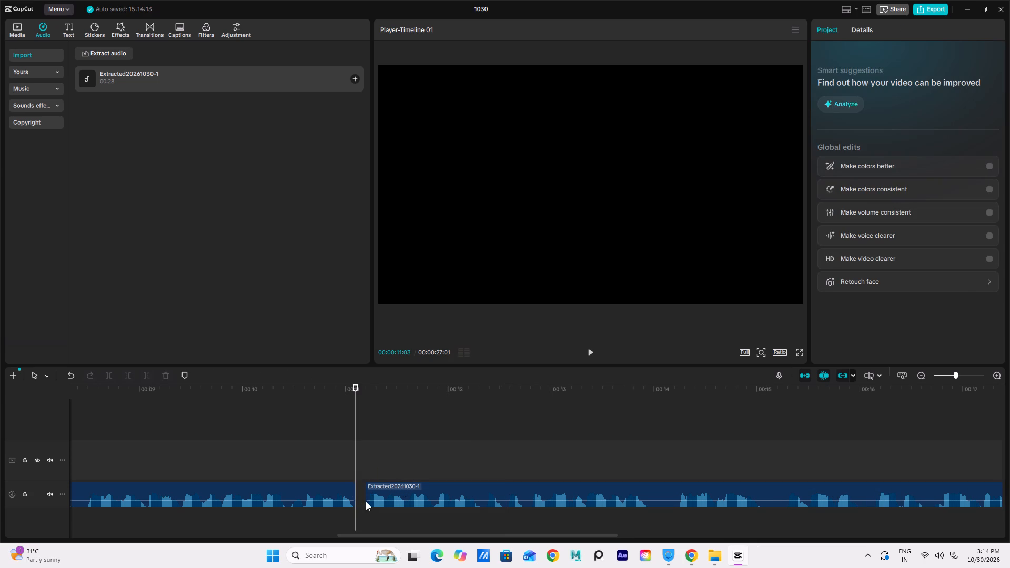
click(368, 501)
click(387, 486)
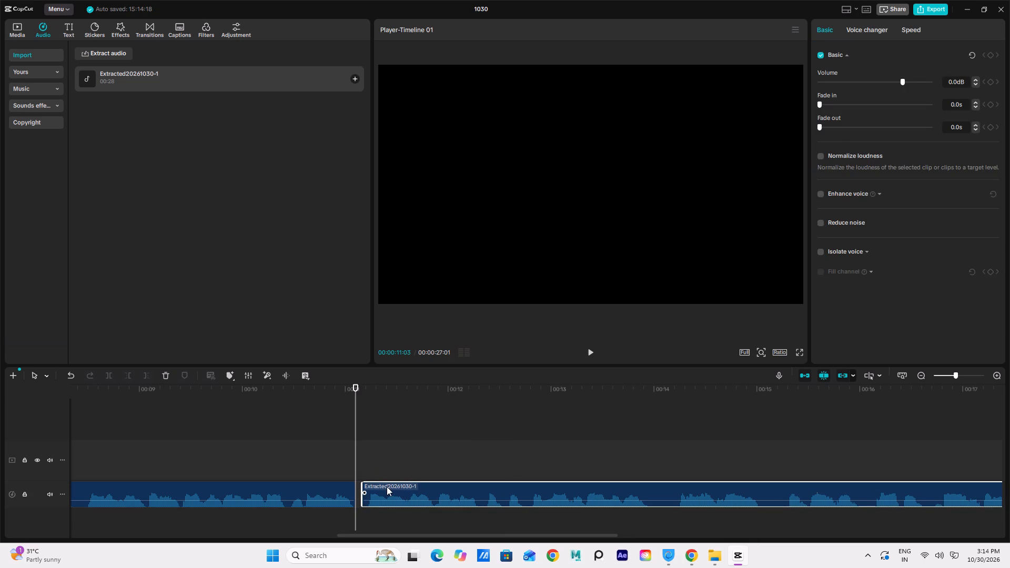
click(383, 486)
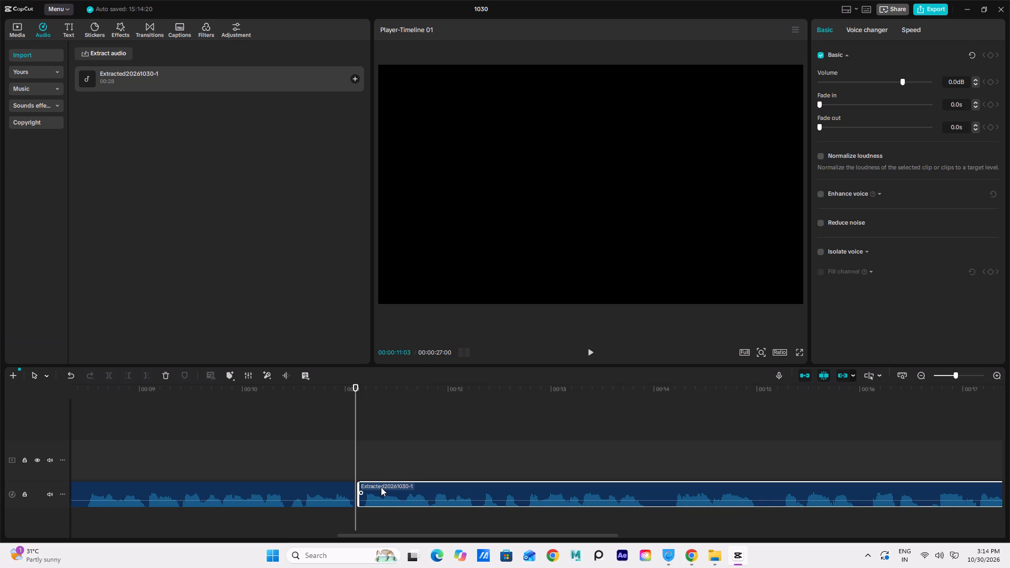
click(388, 488)
Play on from 00:00:10:18 to the next voiceover pause, cut it out between 00:00:13:27 and 00:00:14:05, and close the gap.
click(305, 420)
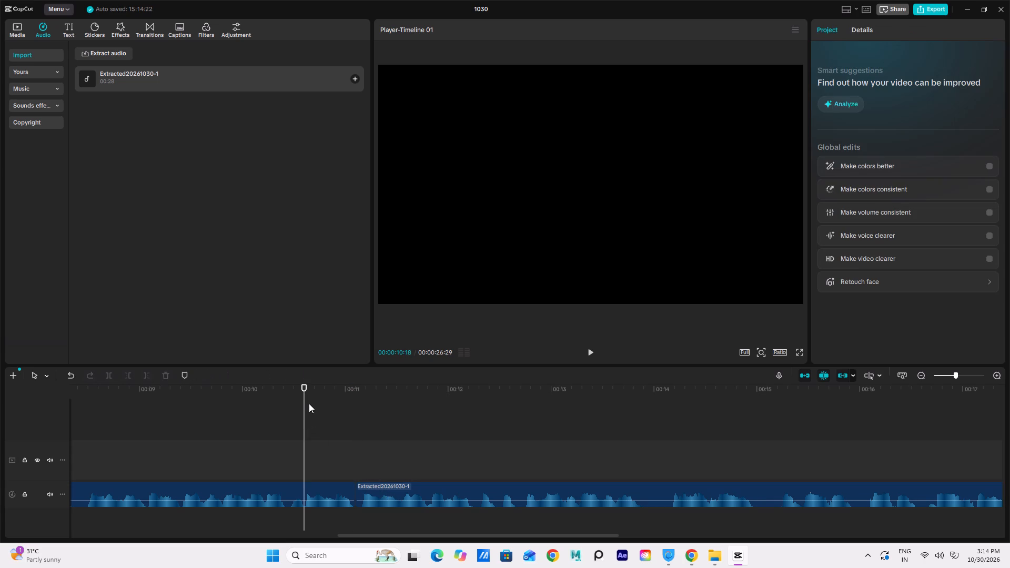
key(space)
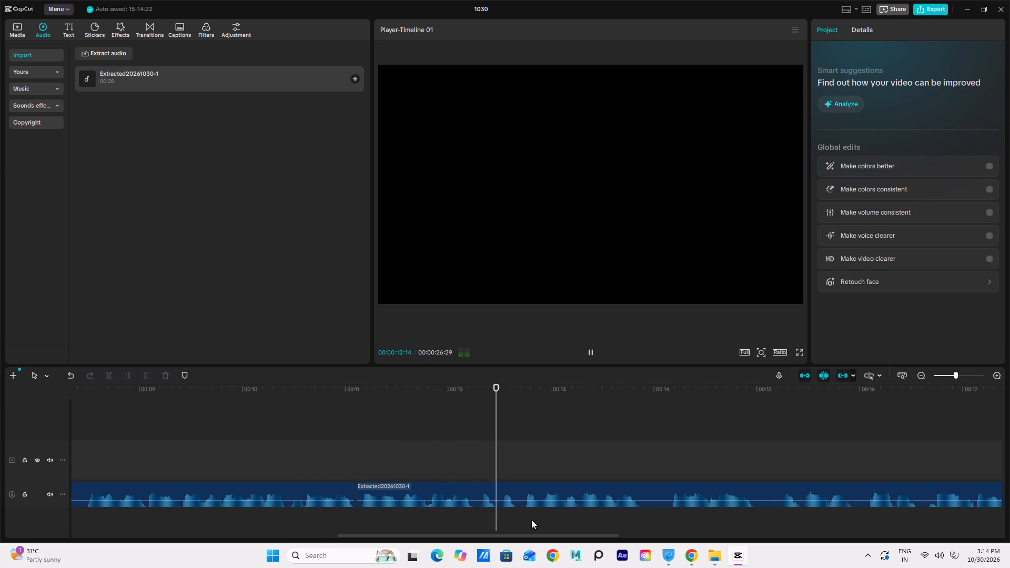
key(space)
key(space)
key(space)
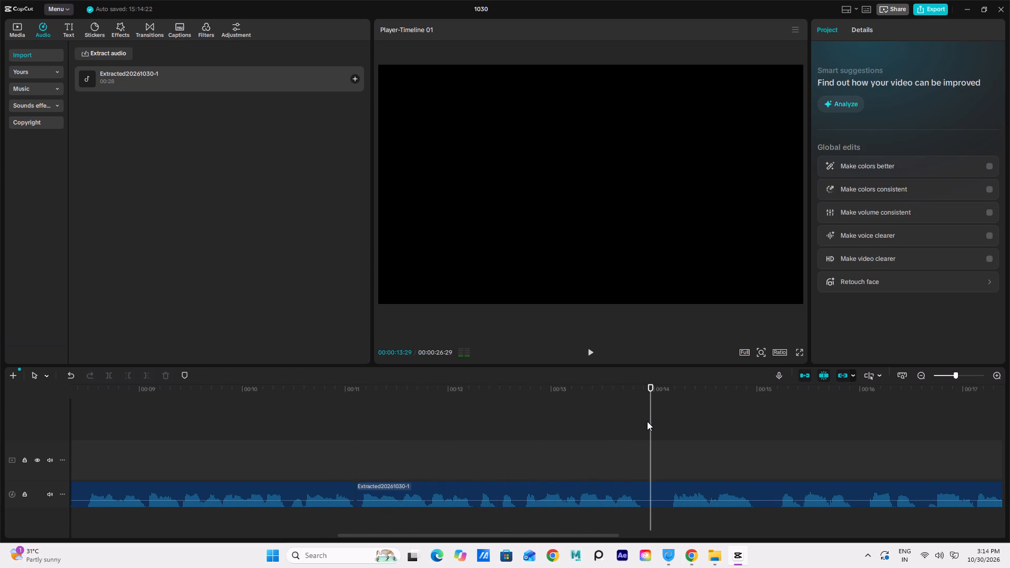
drag(650, 384, 645, 397)
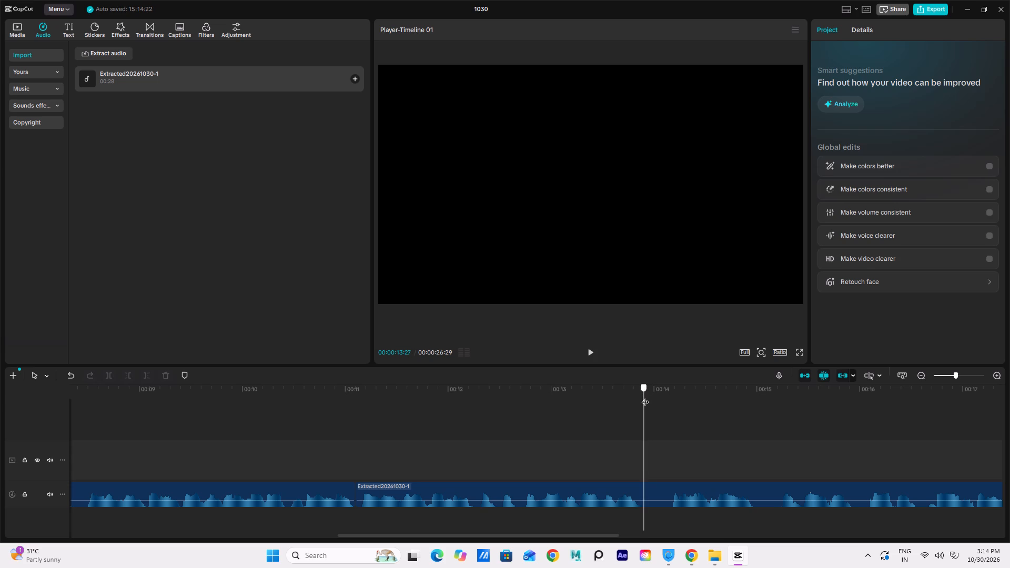
drag(645, 397, 644, 397)
key(ctrl+b)
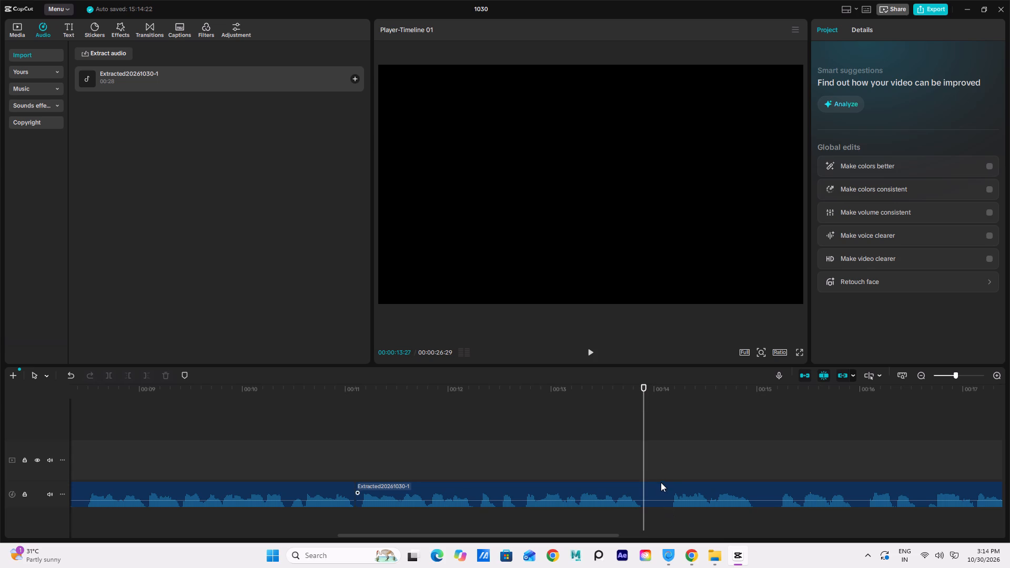
click(661, 482)
key(ctrl+b)
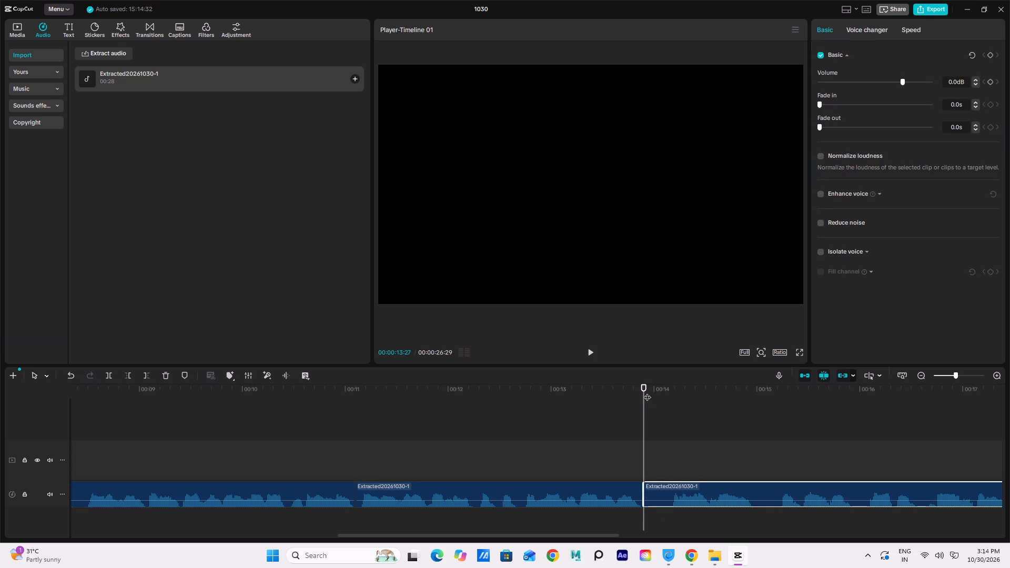
drag(644, 384, 670, 414)
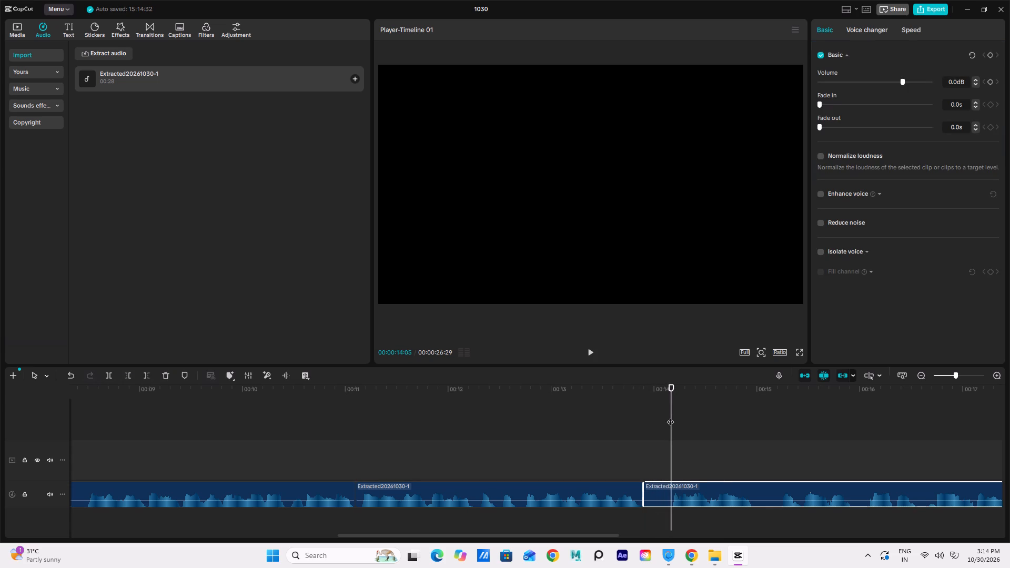
key(ctrl+b)
click(656, 498)
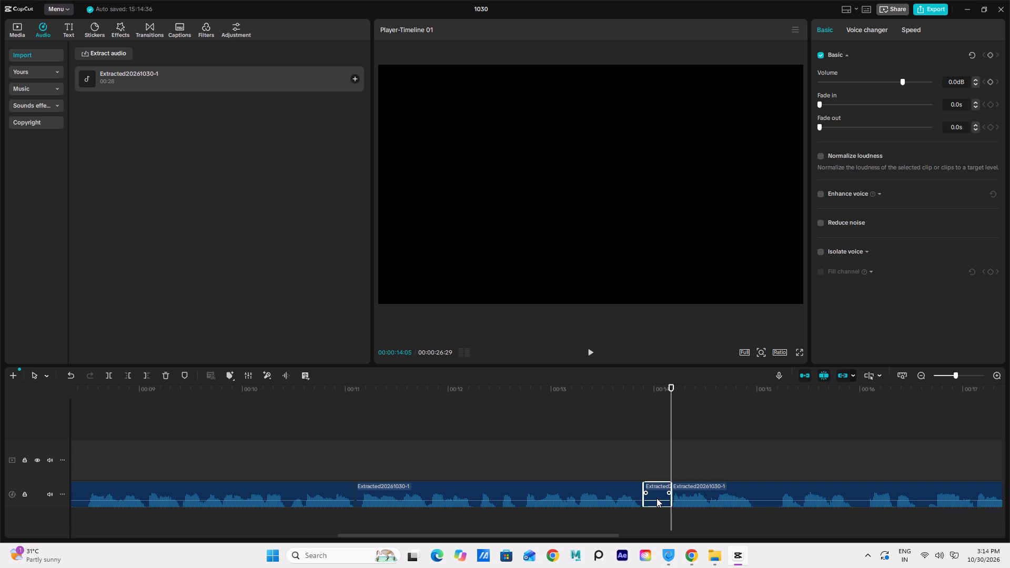
key(Delete)
drag(698, 494, 679, 495)
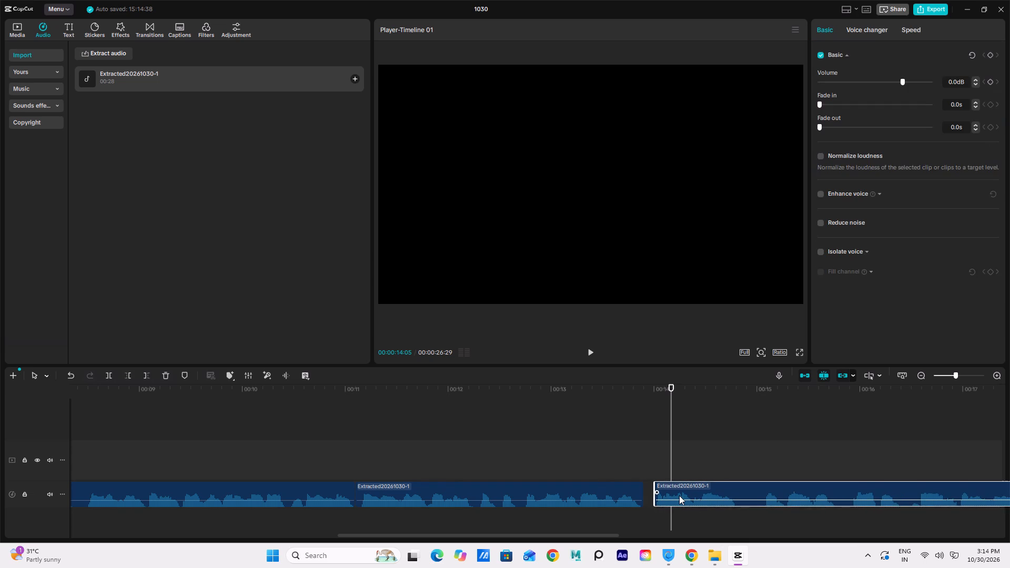
drag(679, 495, 672, 495)
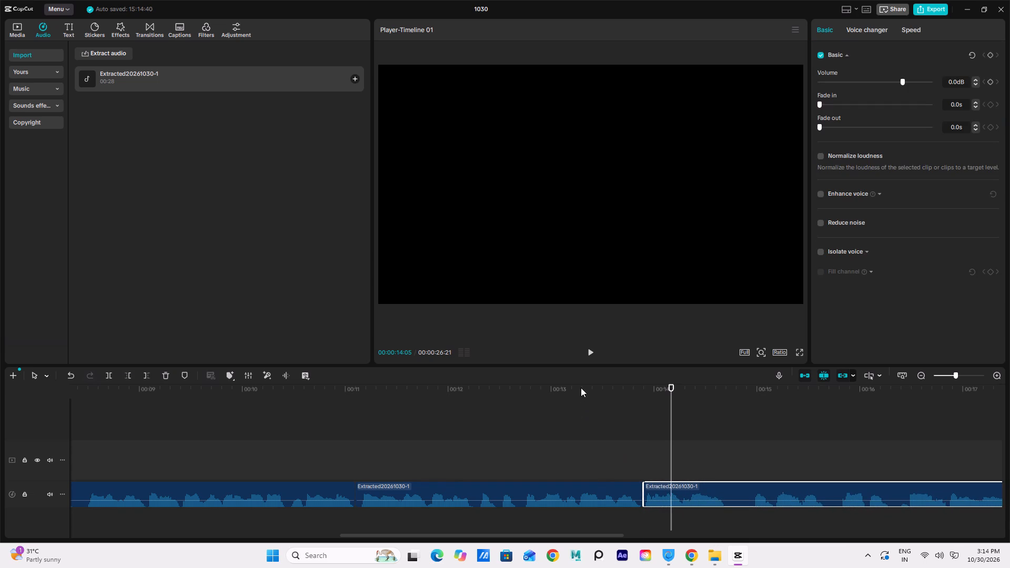
Play across the new join, cut out the following voiceover pause between 00:00:14:21 and 00:00:14:29, and close the gap.
click(581, 388)
key(space)
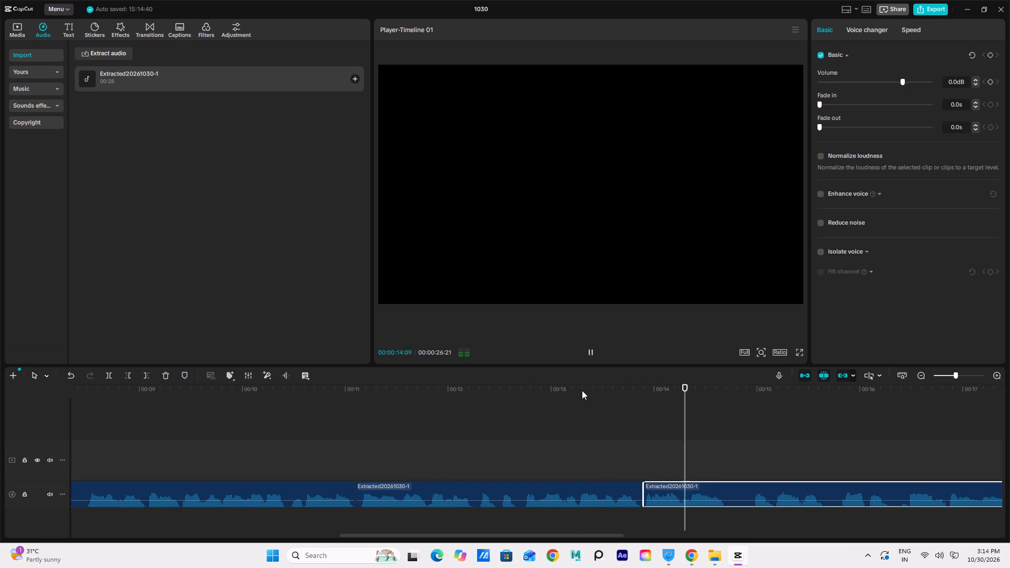
key(space)
drag(733, 386, 727, 394)
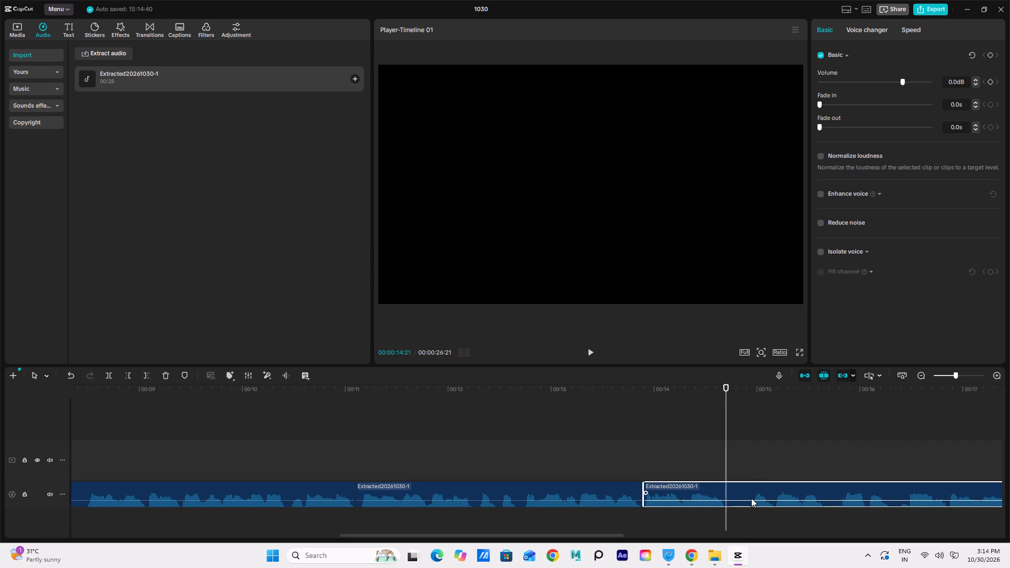
key(ctrl+b)
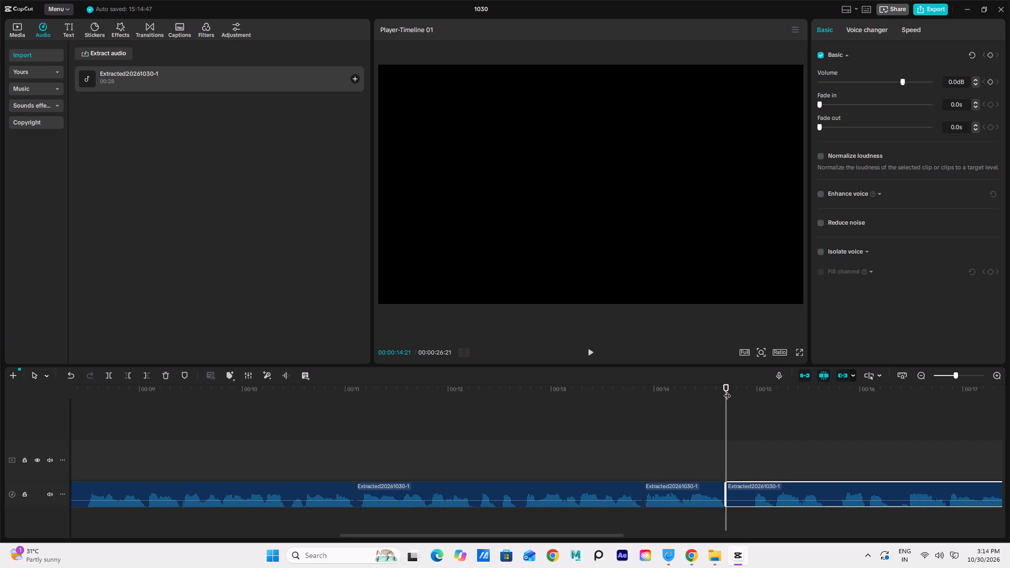
drag(727, 386, 754, 398)
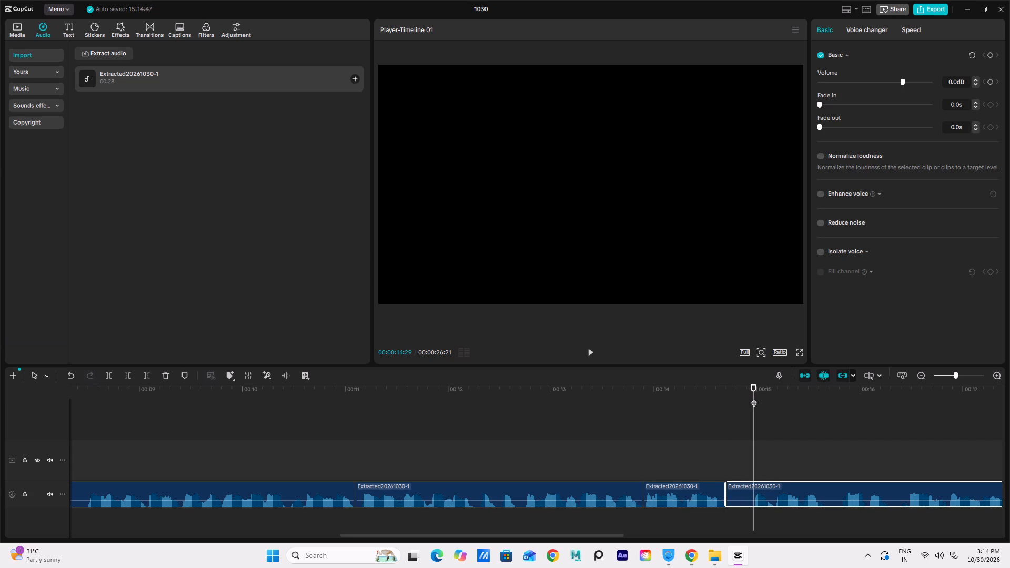
key(ctrl+b)
click(742, 493)
key(Delete)
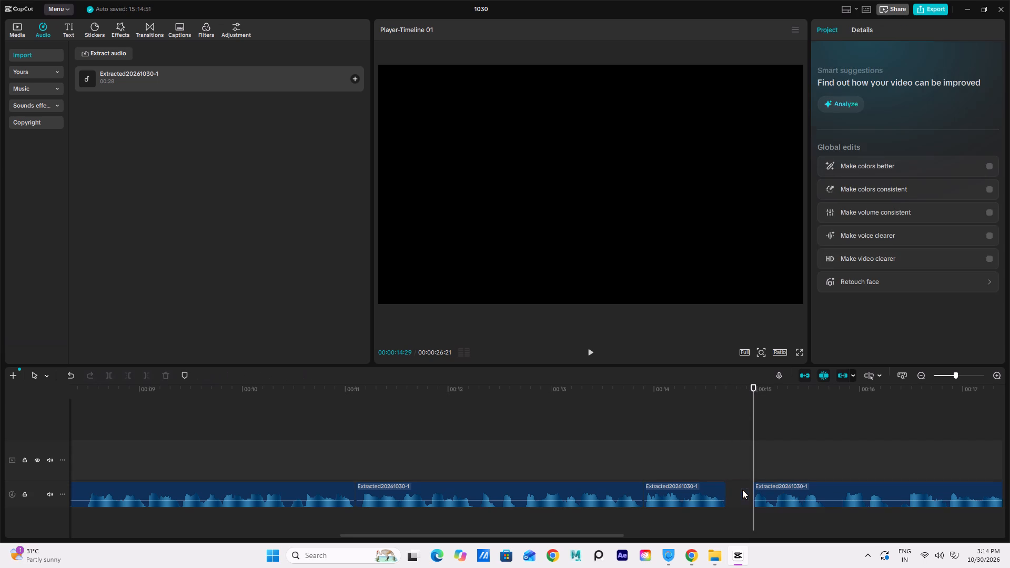
drag(773, 485, 748, 488)
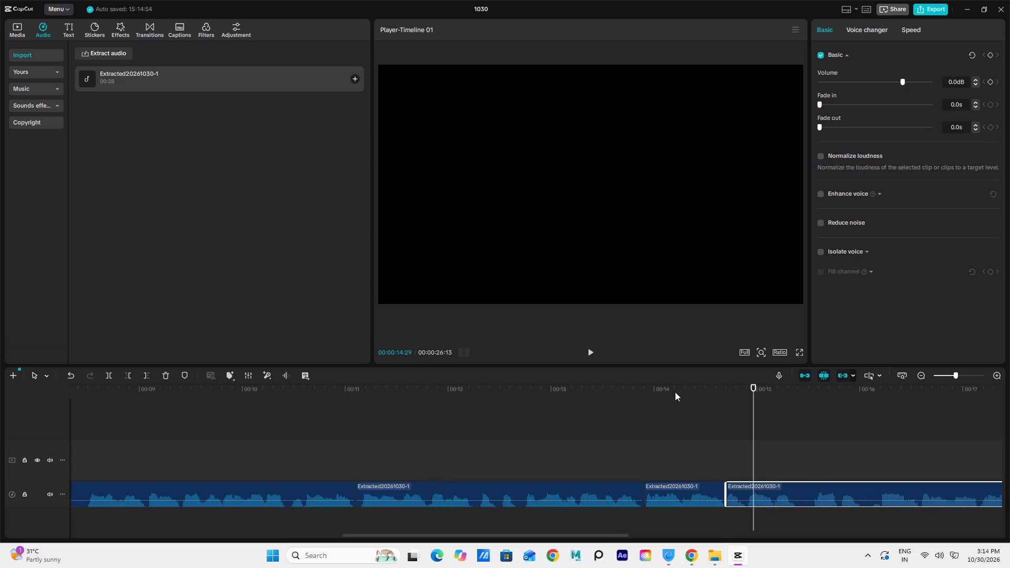
Replay the voiceover around the join at 00:00:14:21 to check how the tightened speech flows.
click(673, 391)
key(space)
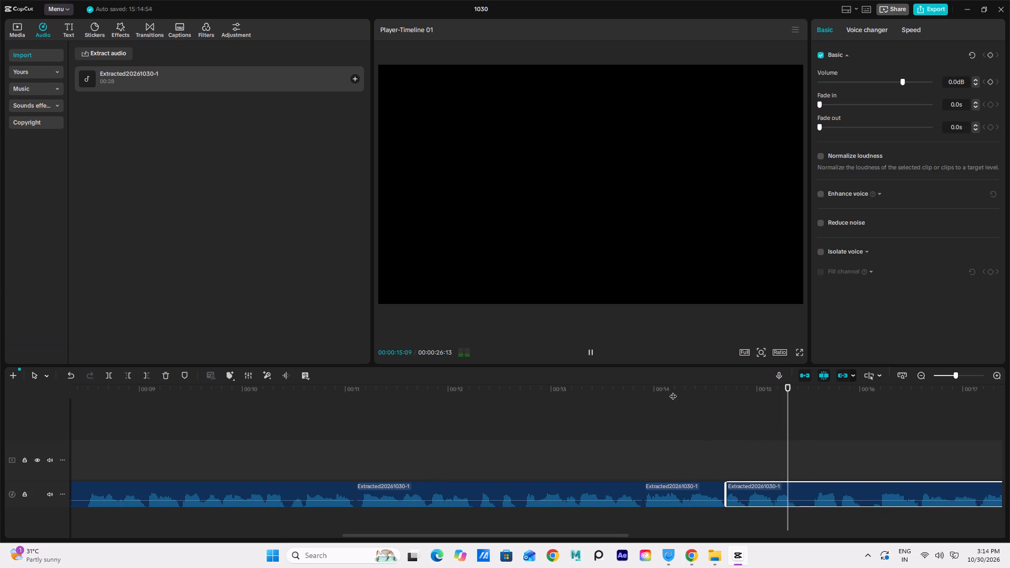
key(space)
click(685, 389)
key(space)
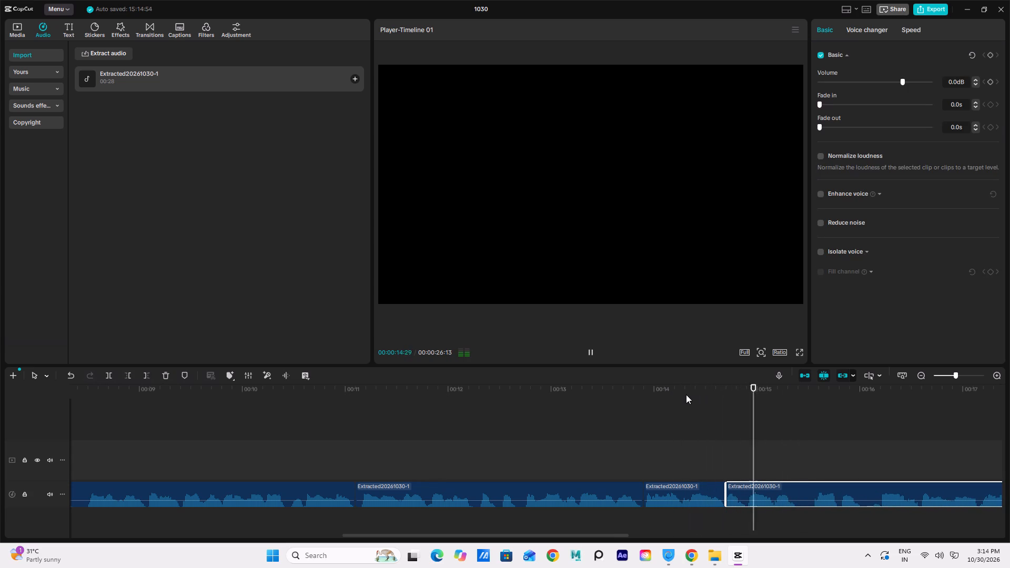
key(space)
key(space)
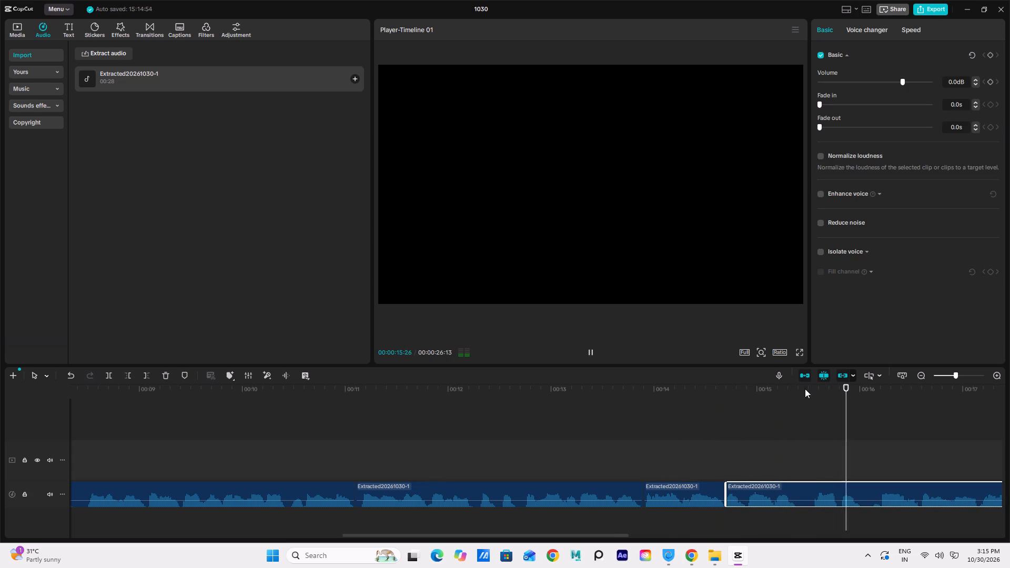
key(space)
click(724, 386)
key(space)
key(space)
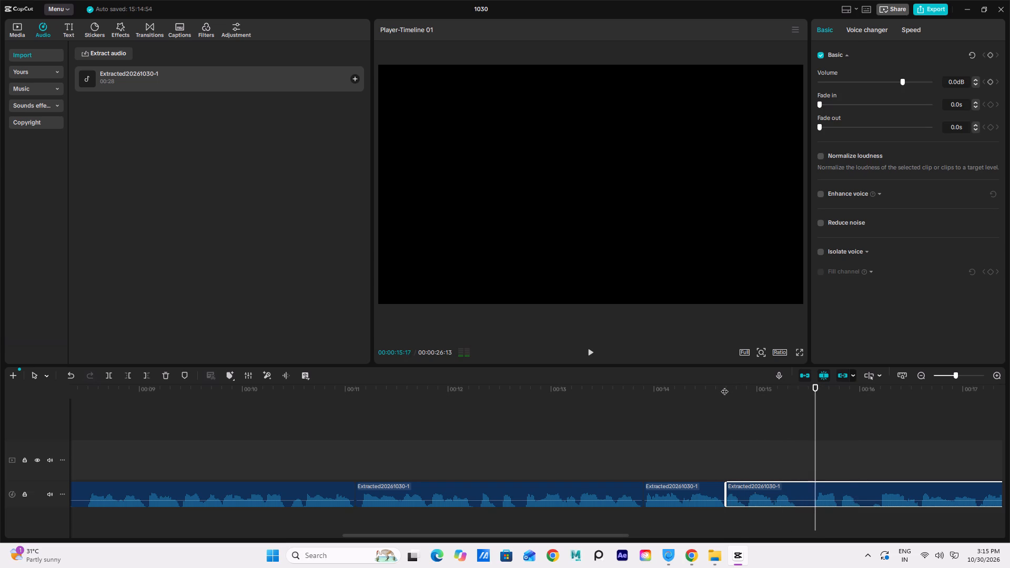
Play on to the next voiceover pause, cut it out between 00:00:18:28 and 00:00:19:07, and close the gap.
key(space)
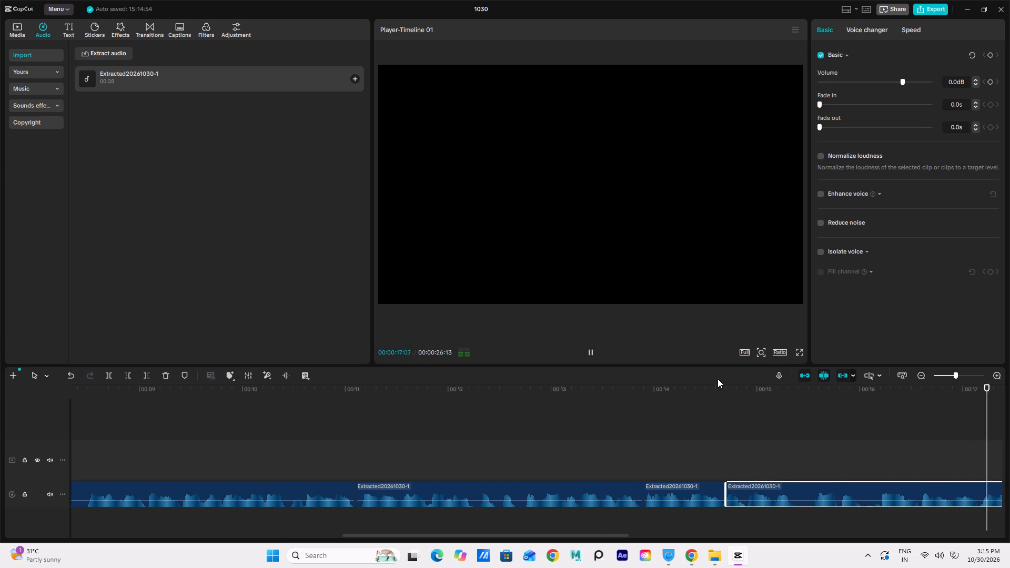
key(space)
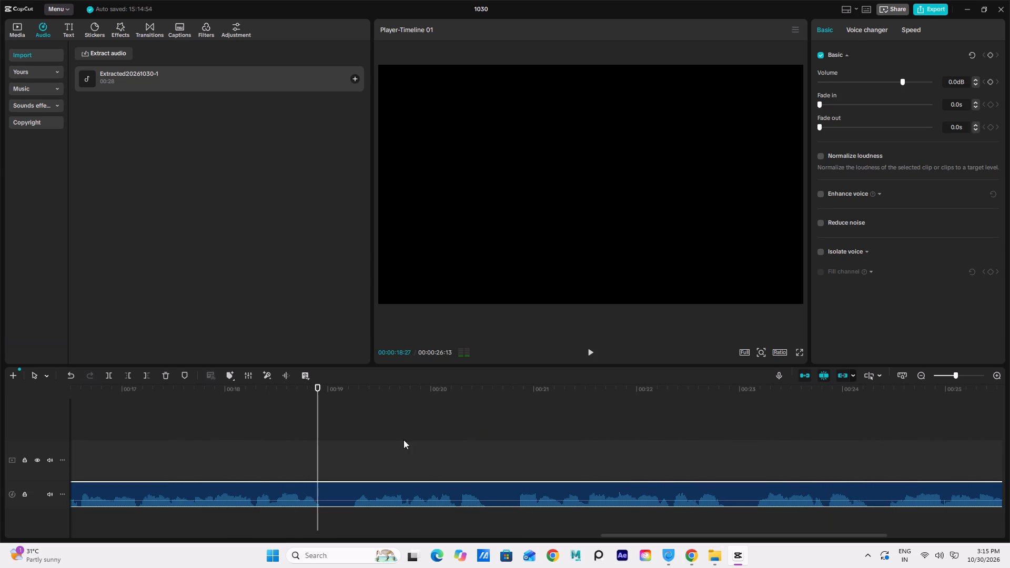
drag(316, 384, 322, 387)
key(ctrl+b)
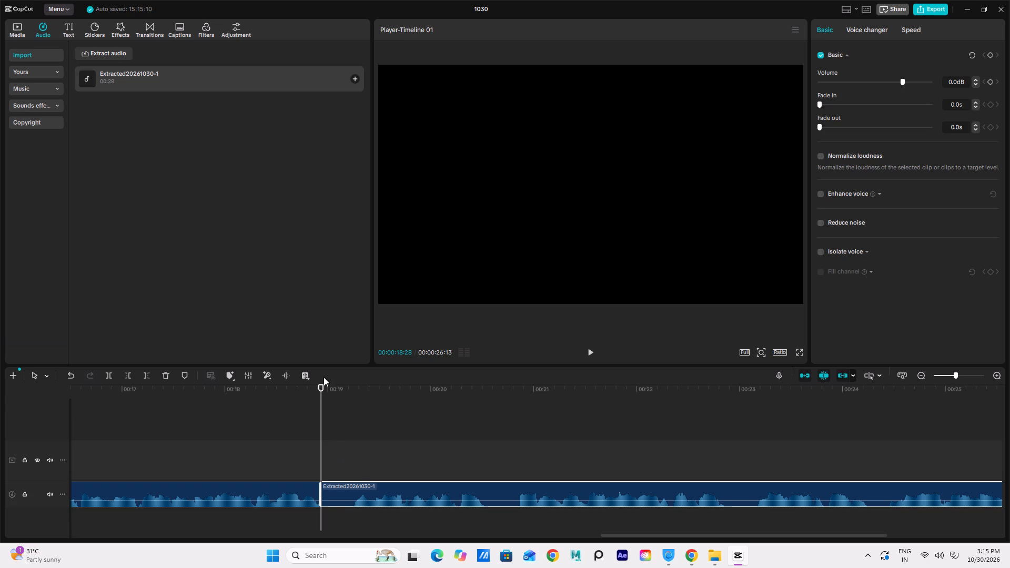
drag(320, 385, 350, 398)
key(ctrl+b)
click(331, 495)
key(Delete)
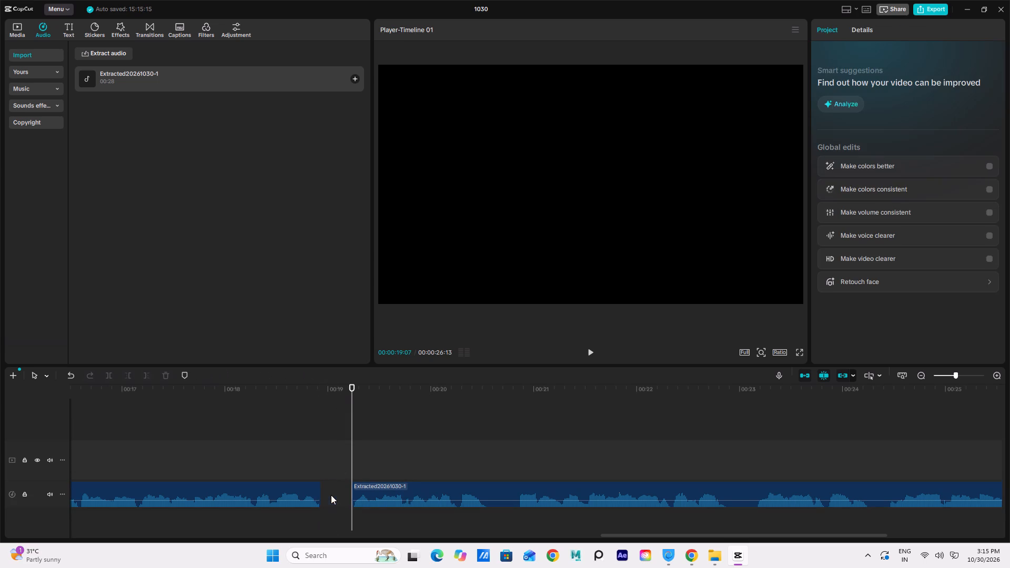
drag(379, 490, 350, 487)
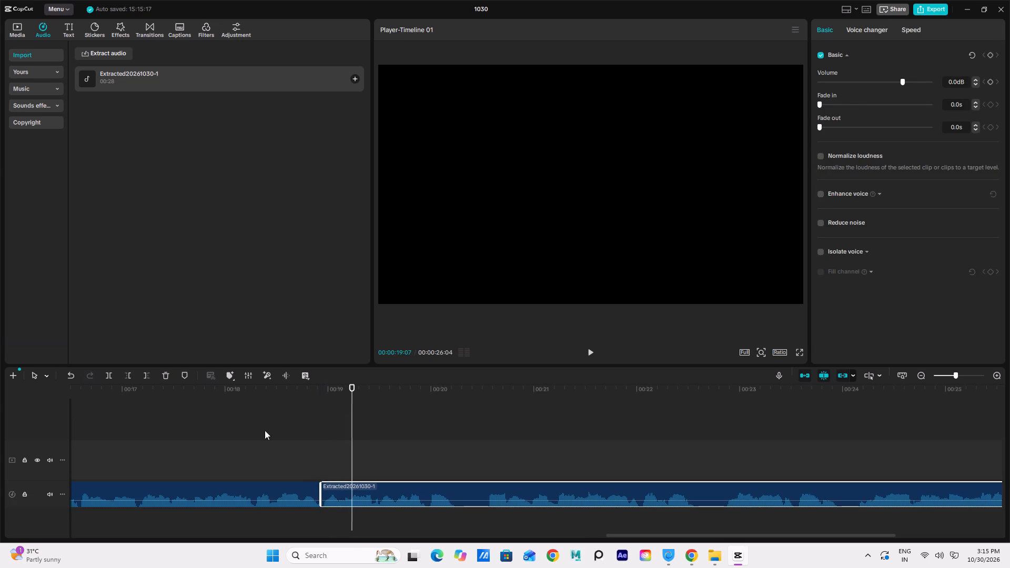
Play on to the following voiceover pause, cut it out between 00:00:20:08 and 00:00:20:16, and close the gap.
click(249, 383)
key(space)
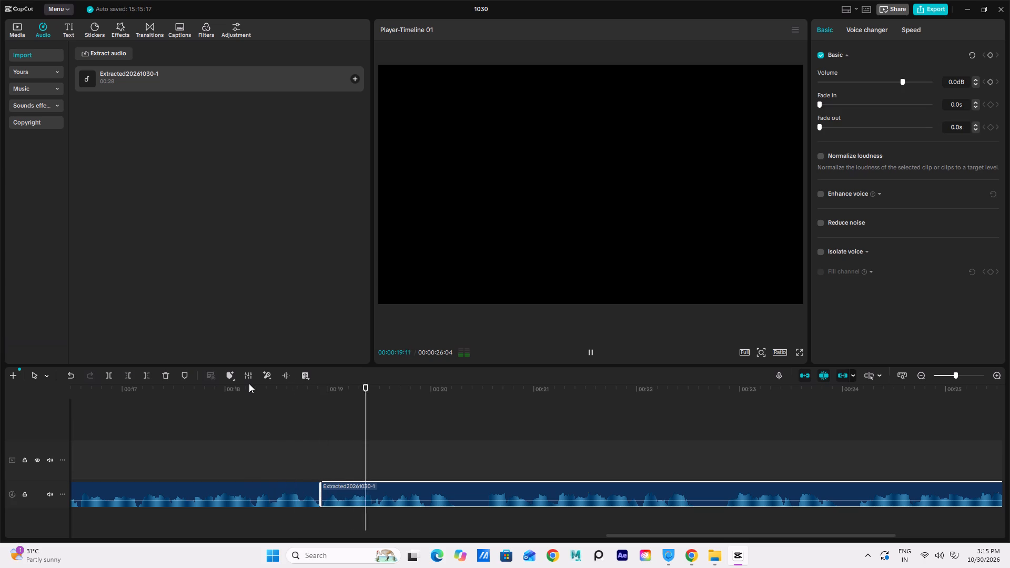
key(space)
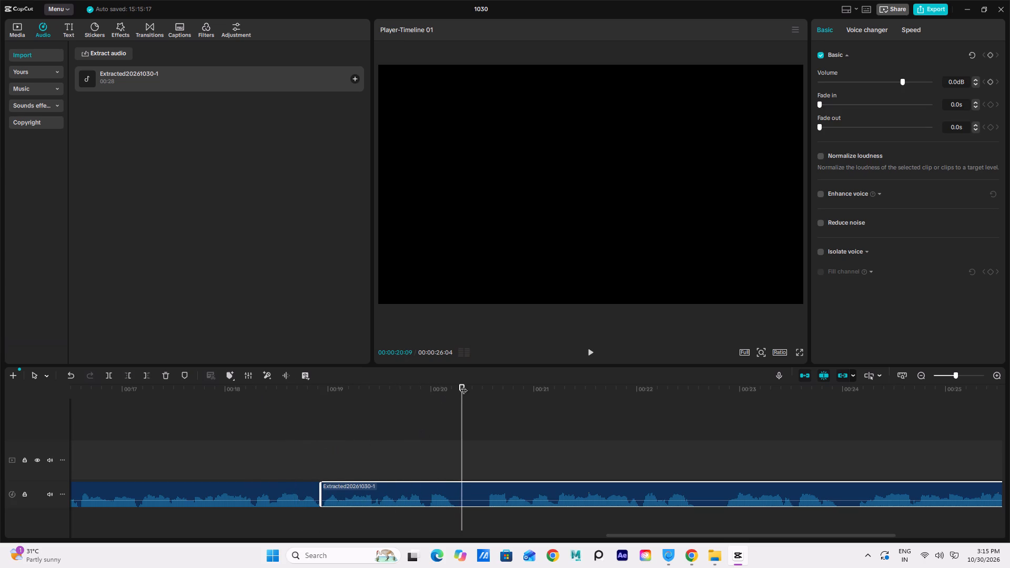
drag(461, 387, 459, 391)
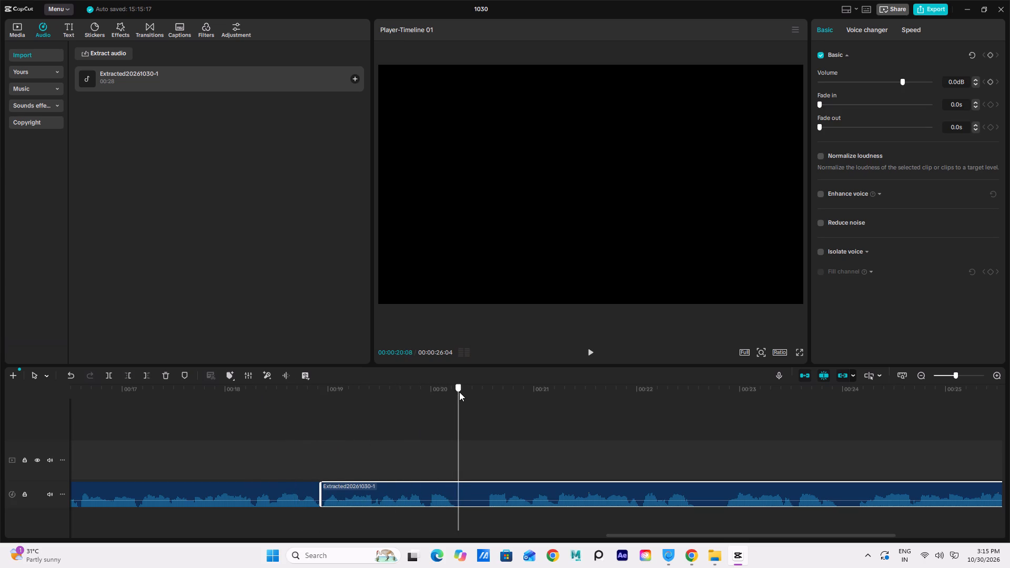
key(ctrl+b)
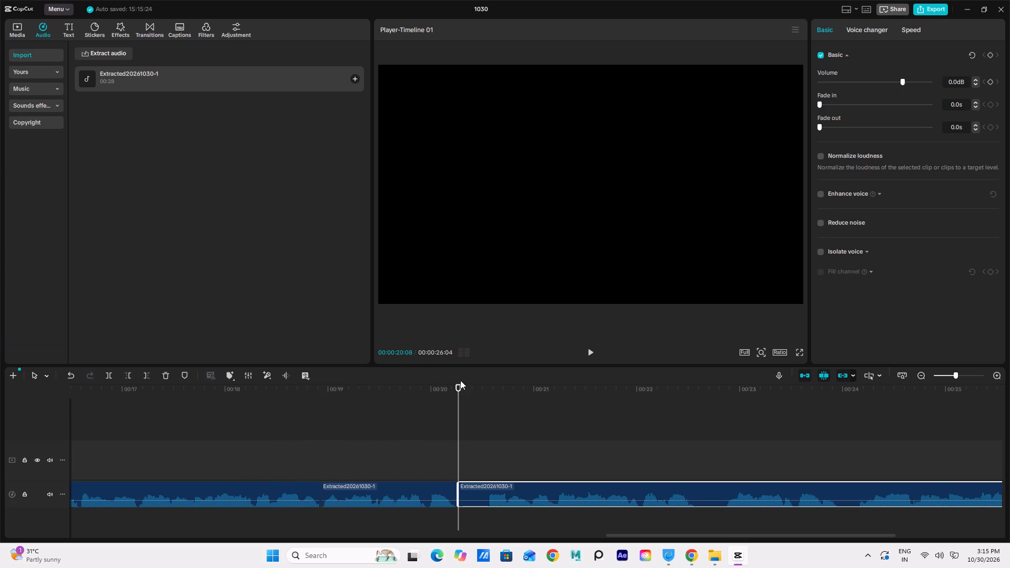
drag(458, 388, 487, 398)
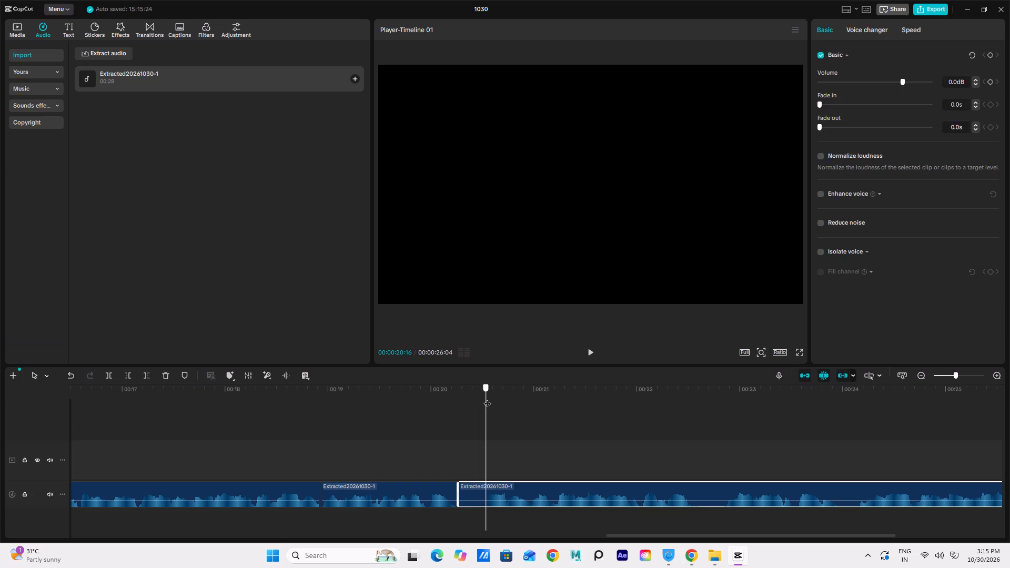
drag(487, 398, 486, 402)
key(ctrl+b)
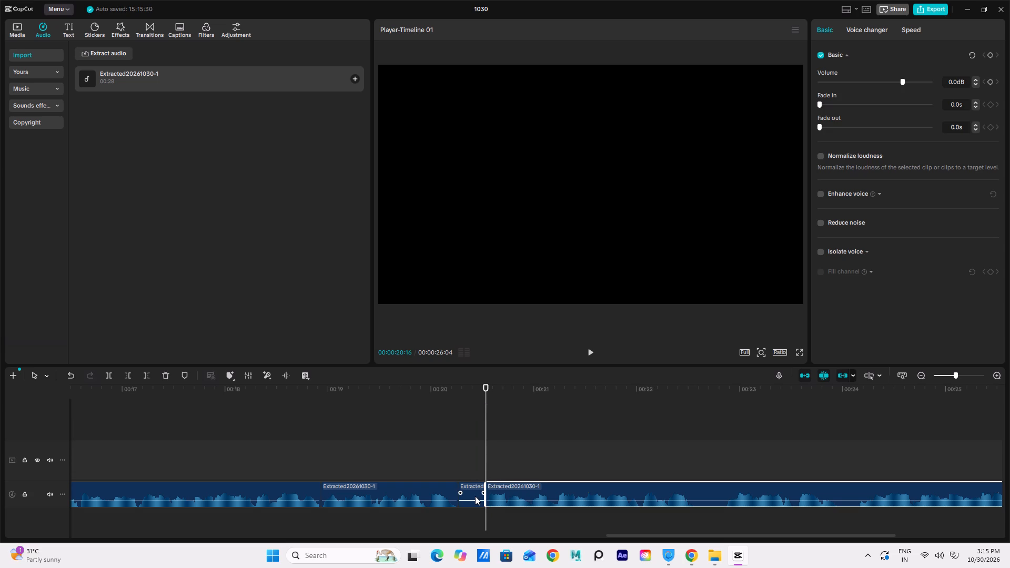
click(475, 496)
key(Delete)
drag(504, 492, 477, 492)
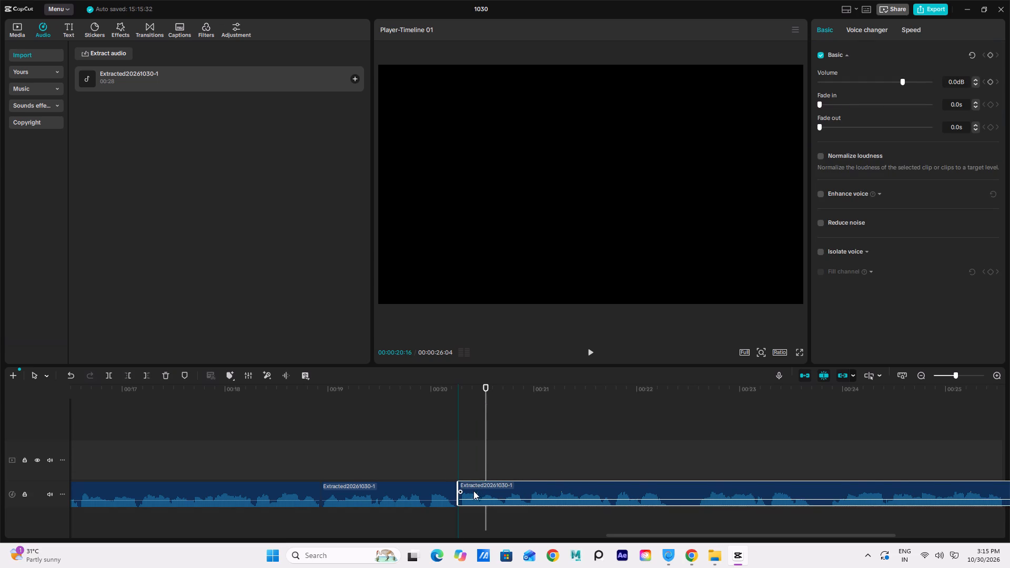
Play on to the next voiceover pause, cut it out between 00:00:22:09 and 00:00:22:18, and close the gap.
click(398, 393)
key(space)
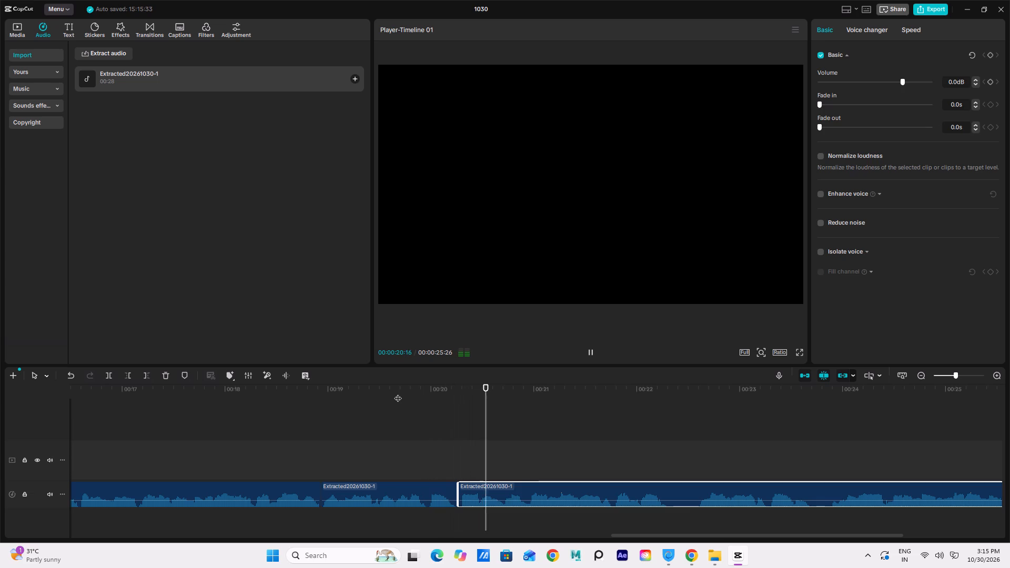
key(space)
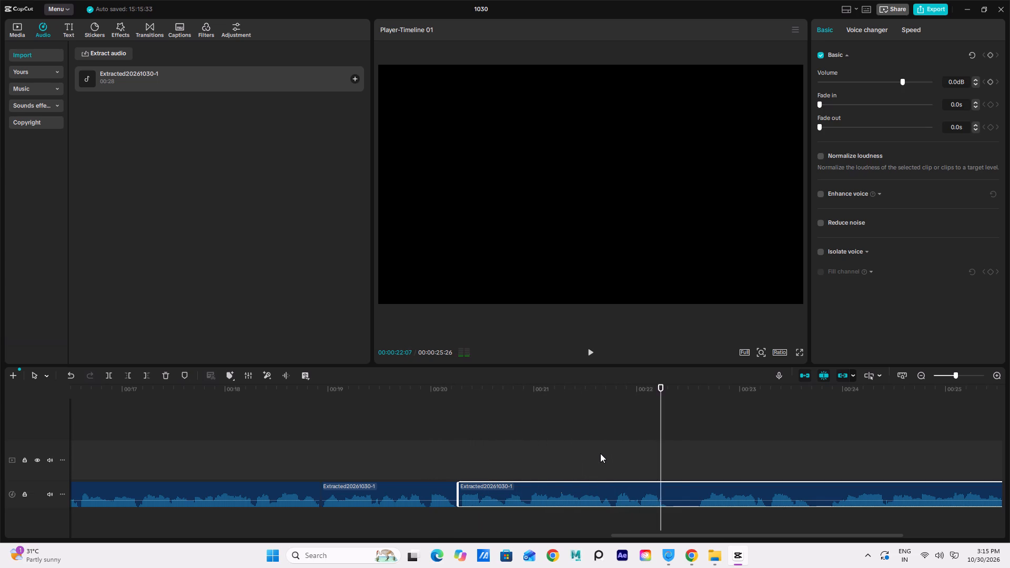
key(space)
key(space)
drag(719, 386, 669, 412)
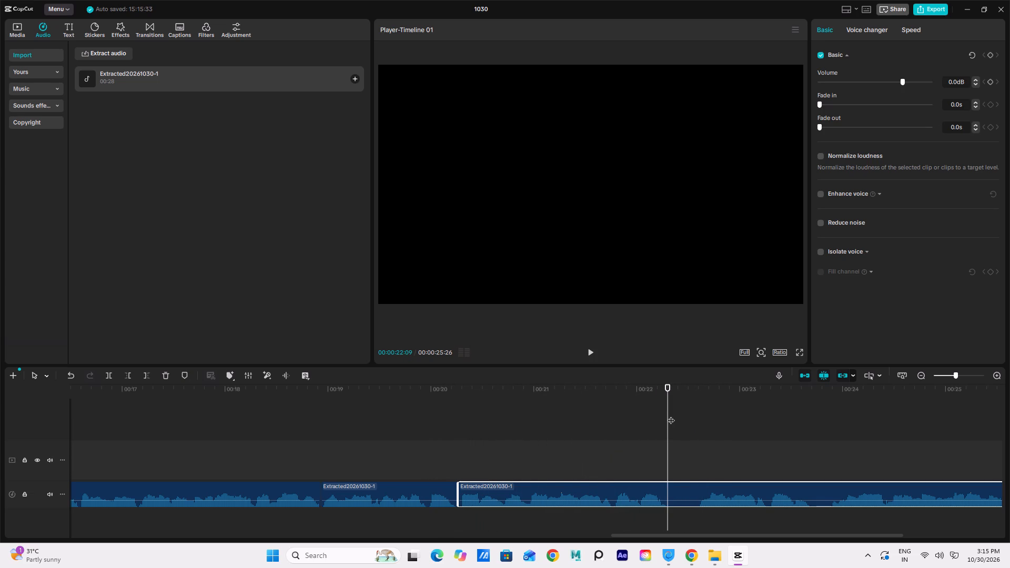
key(ctrl+b)
drag(664, 387, 698, 408)
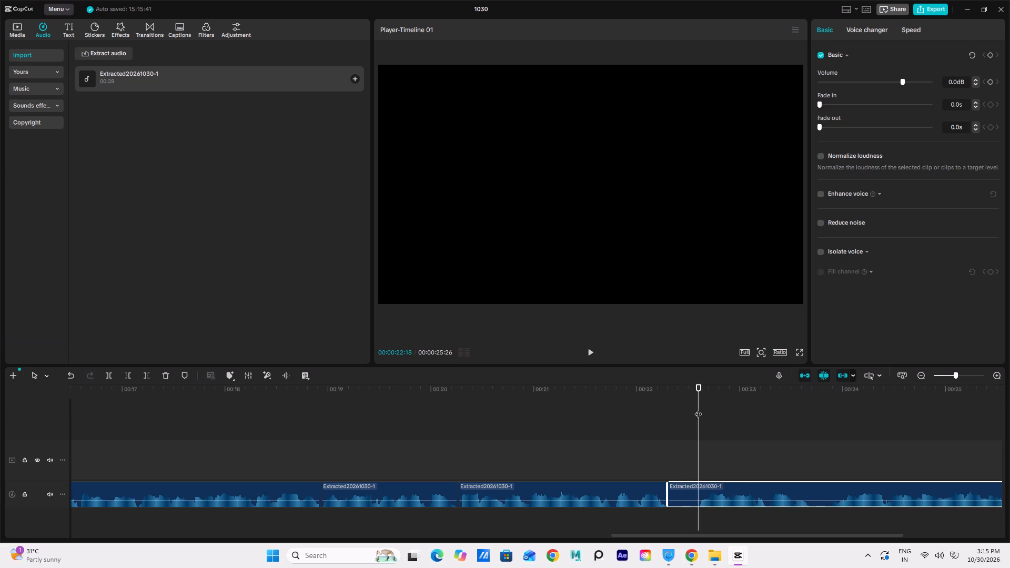
key(ctrl+b)
click(671, 495)
key(Delete)
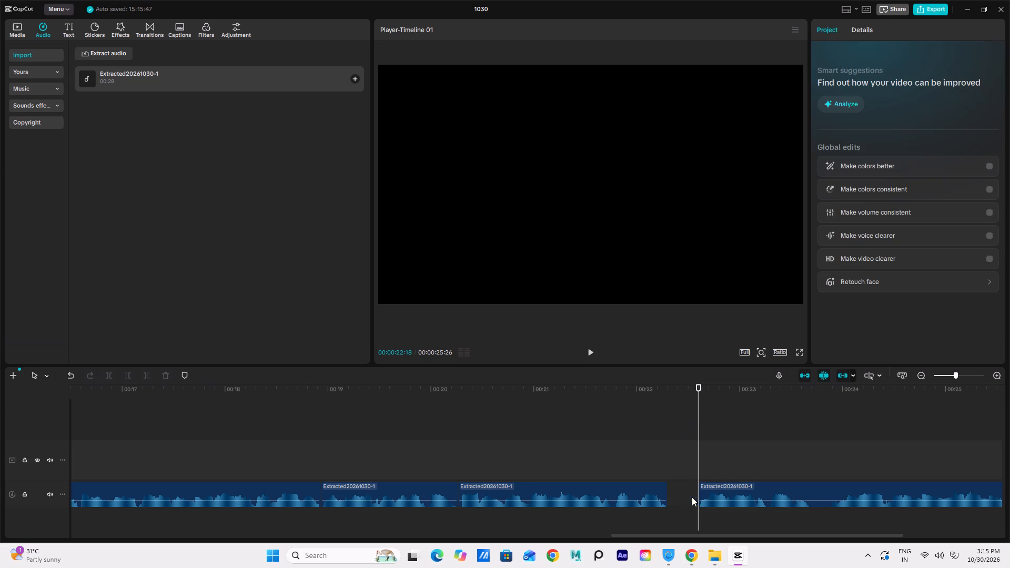
drag(734, 491, 705, 491)
Play across the new join, cut out the following voiceover pause between 00:00:23:12 and 00:00:23:17, and close the gap.
click(567, 395)
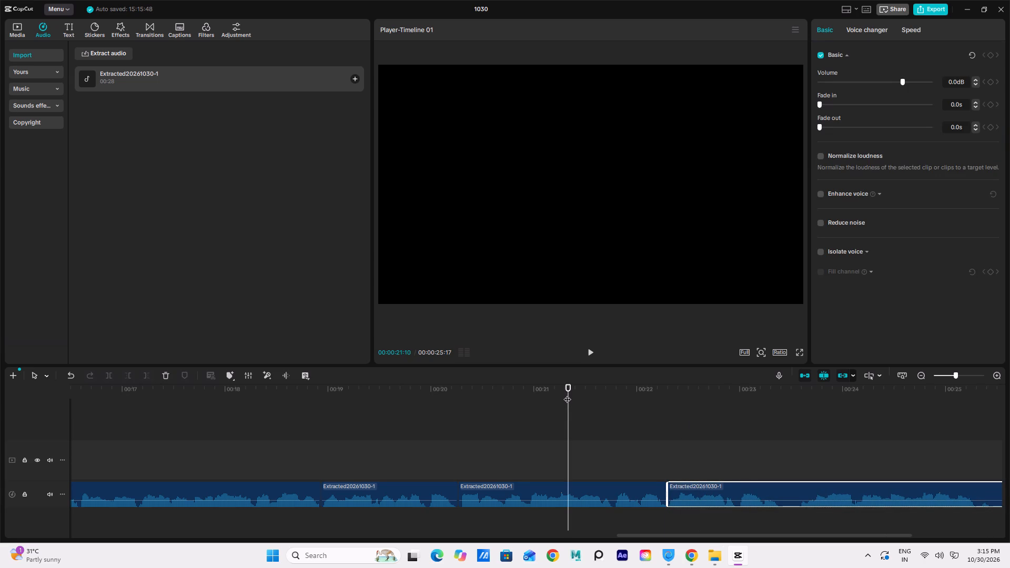
key(space)
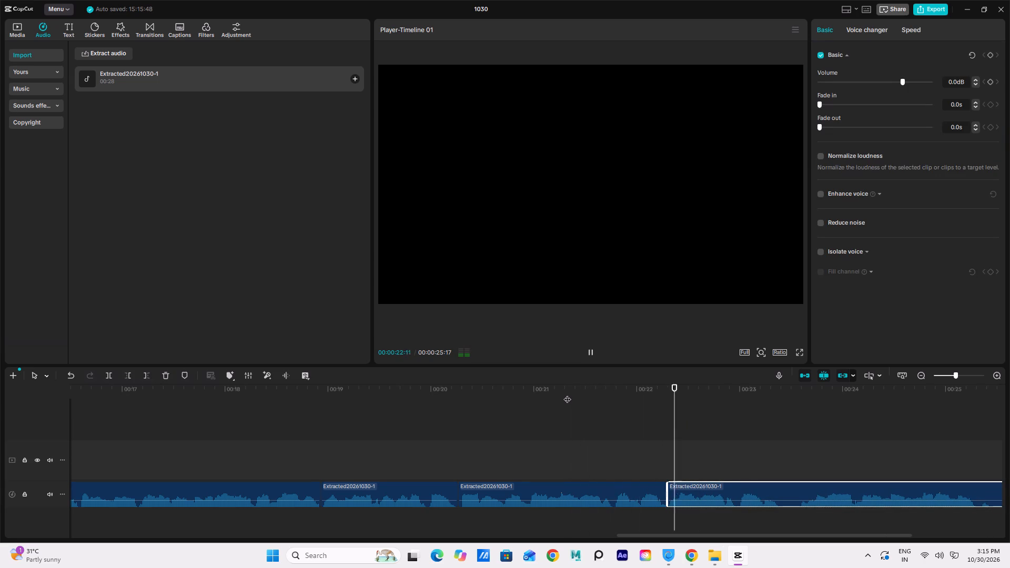
key(space)
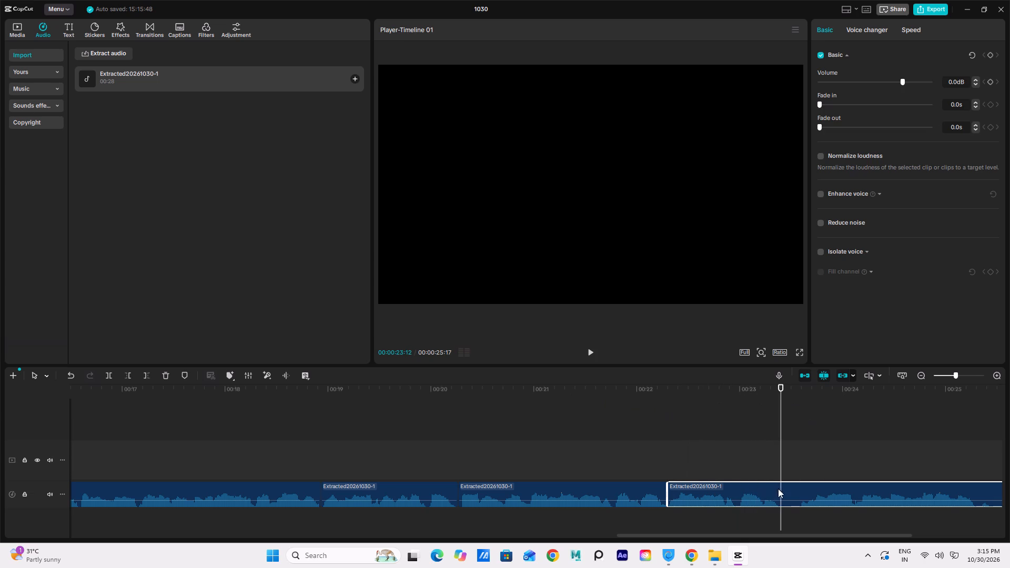
click(776, 494)
key(ctrl+b)
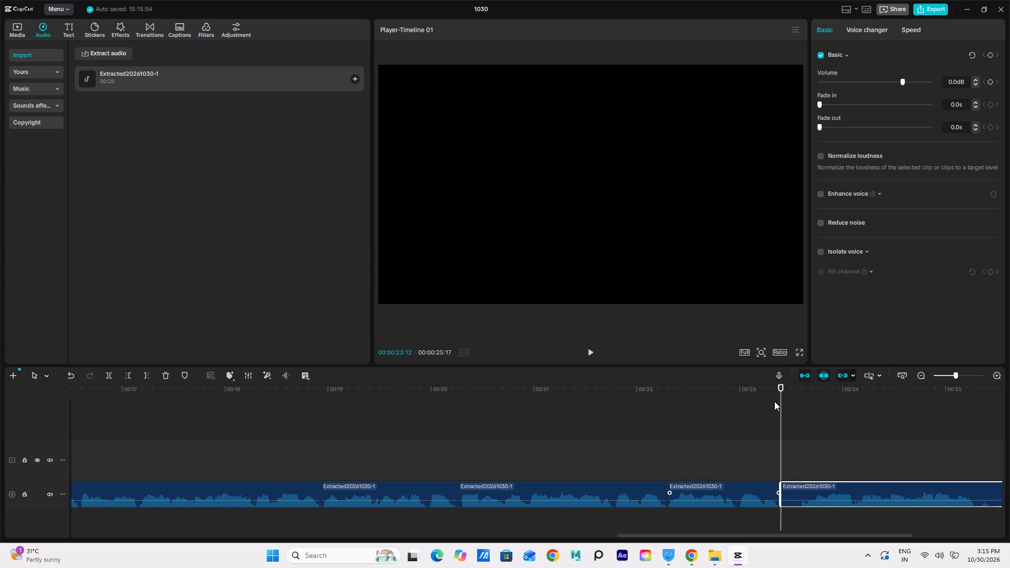
drag(781, 385, 803, 397)
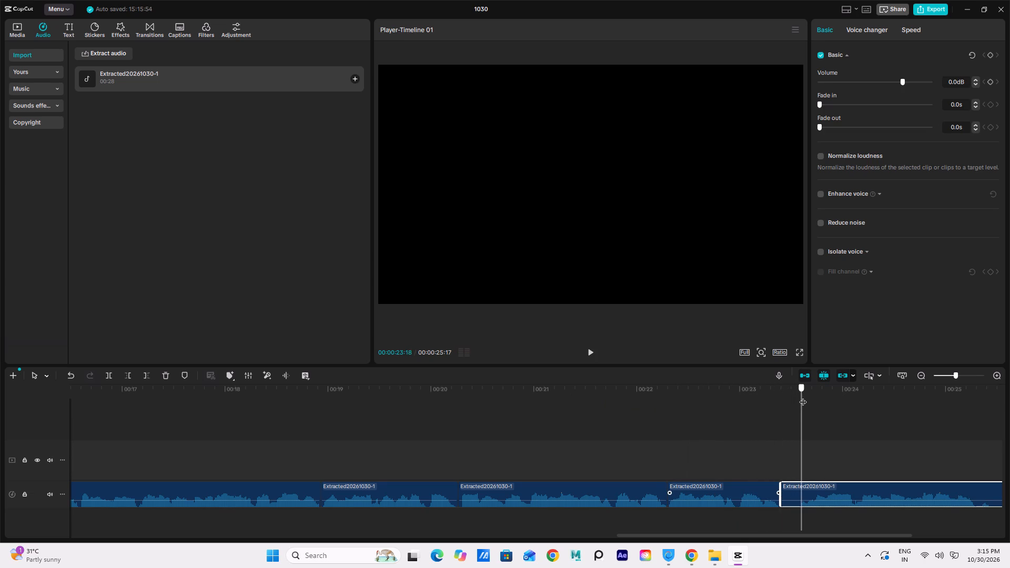
drag(803, 397, 797, 398)
key(ctrl+b)
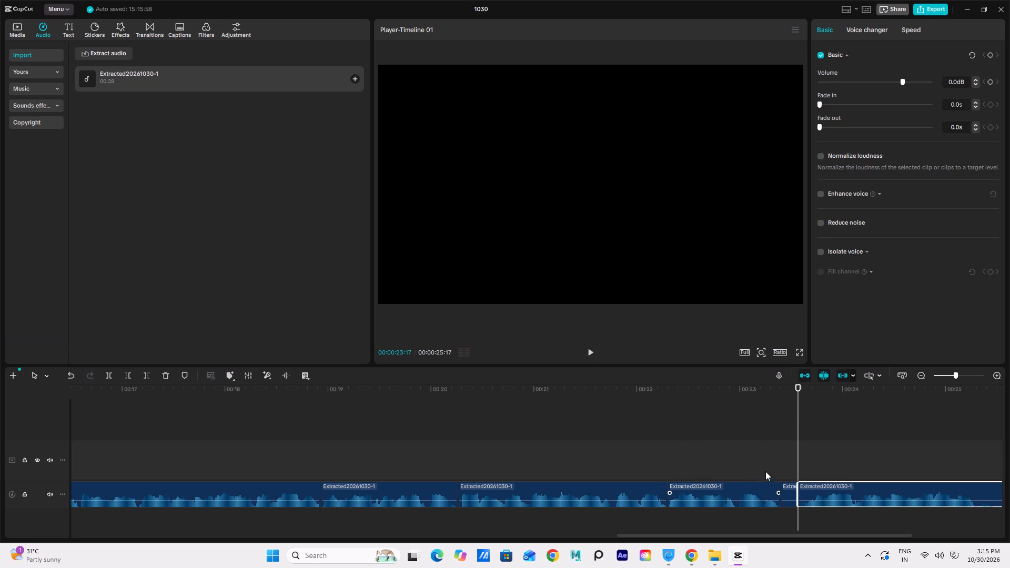
click(792, 496)
key(Delete)
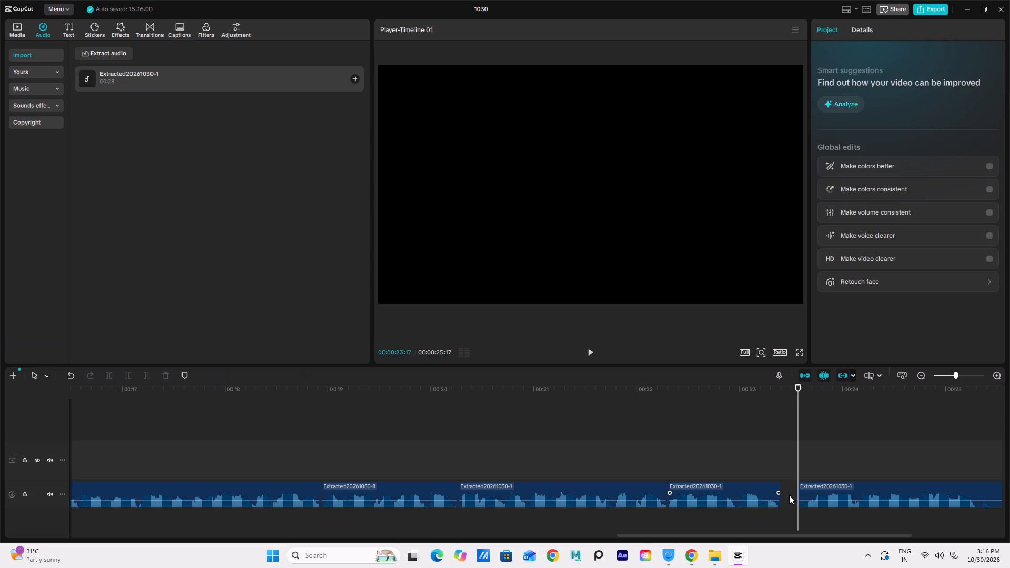
drag(810, 491, 793, 491)
Play the last stretch of the voiceover and trim off the silent tail of its final clip after 00:00:25:05.
click(711, 390)
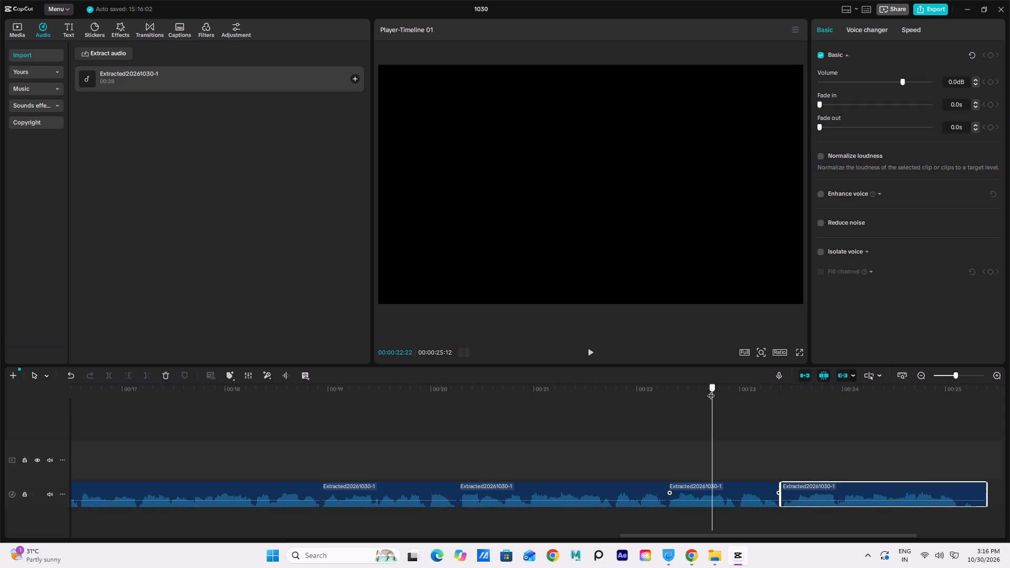
key(space)
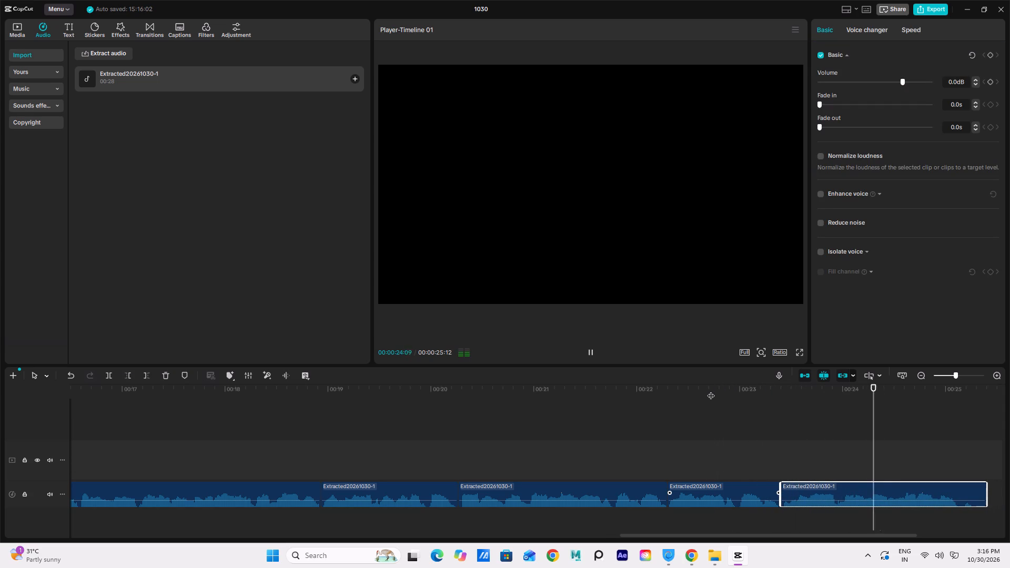
key(space)
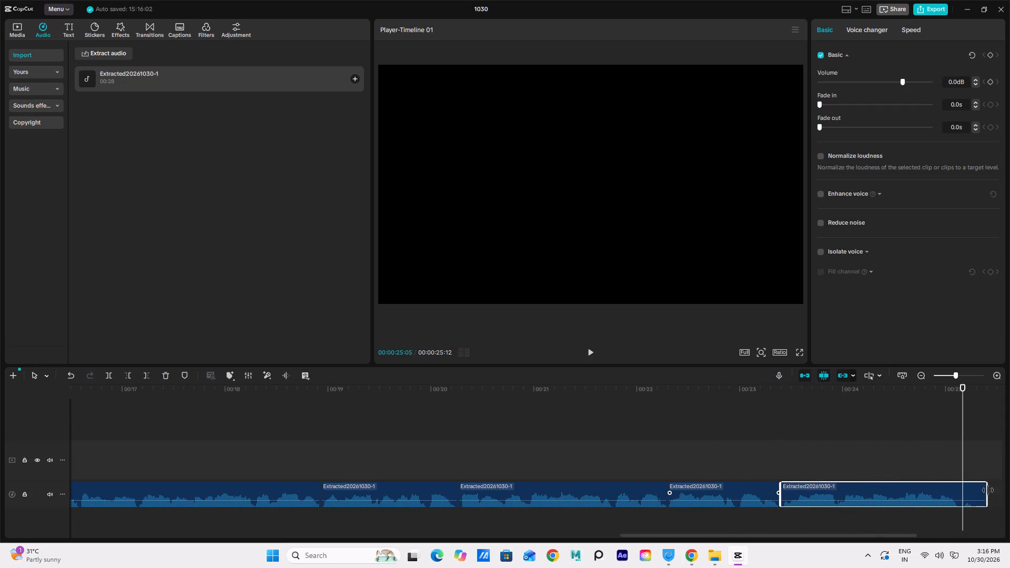
drag(988, 492, 966, 496)
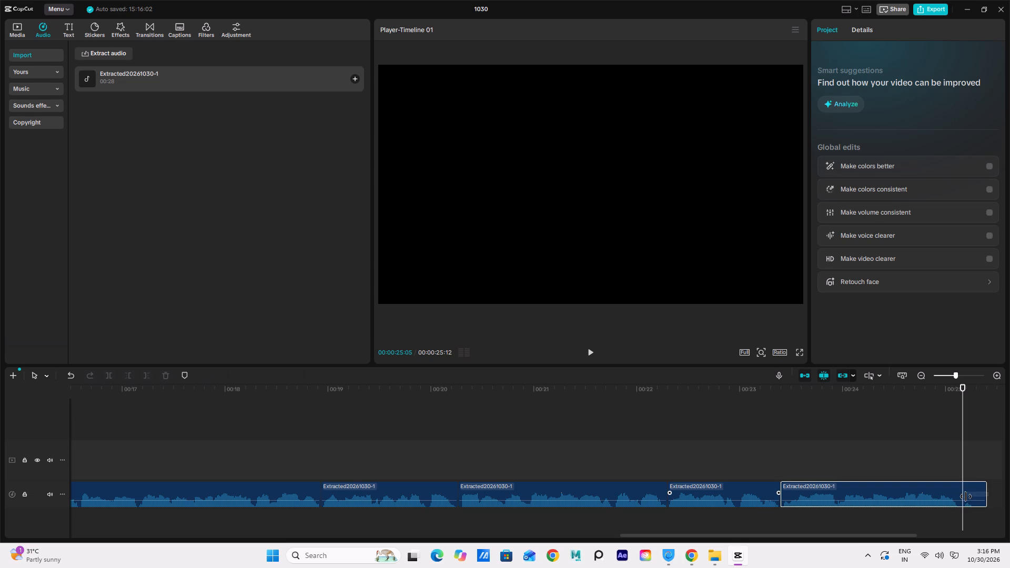
drag(966, 496, 973, 495)
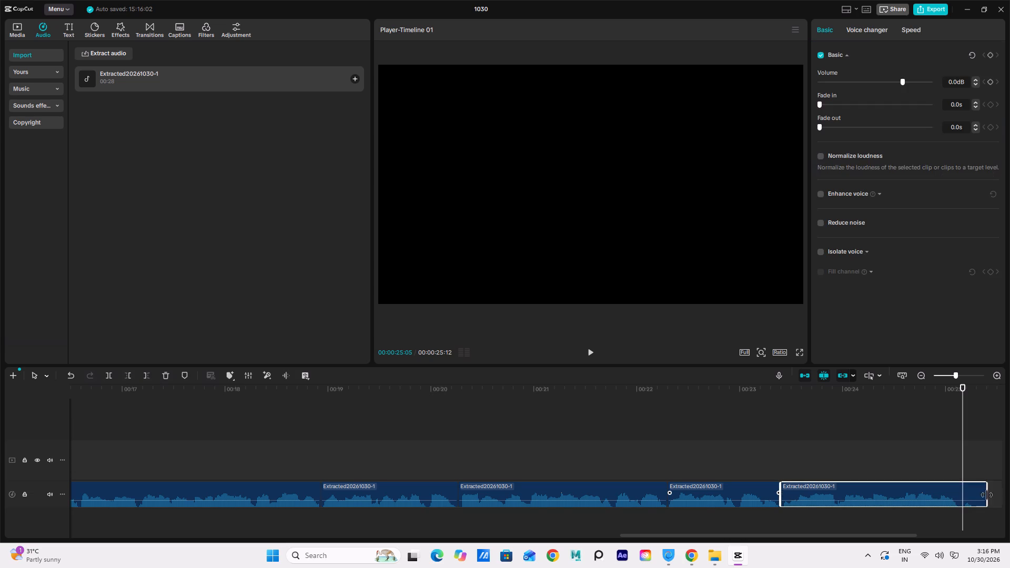
drag(987, 495, 969, 495)
click(985, 494)
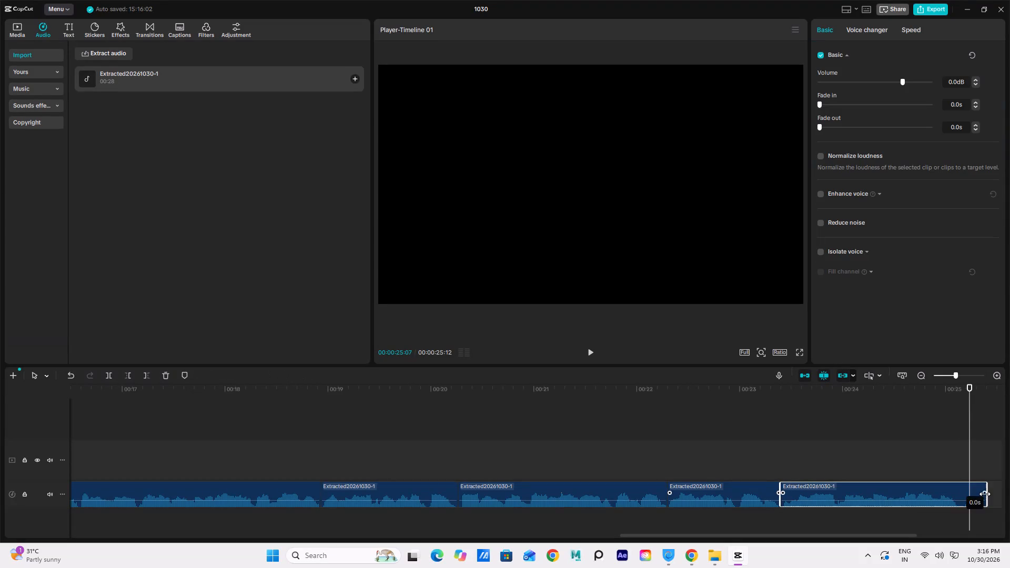
drag(988, 492, 971, 492)
click(958, 492)
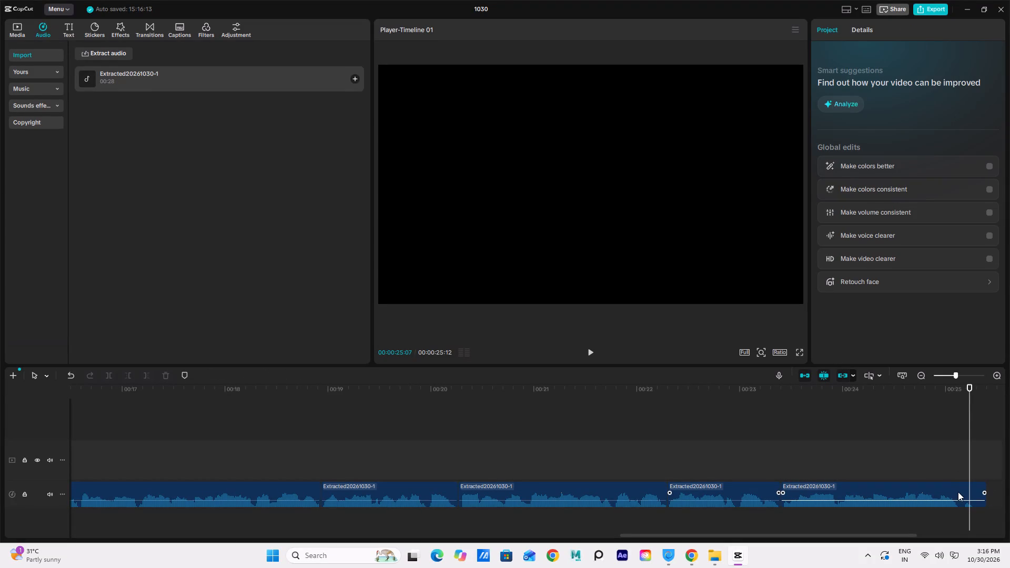
click(948, 425)
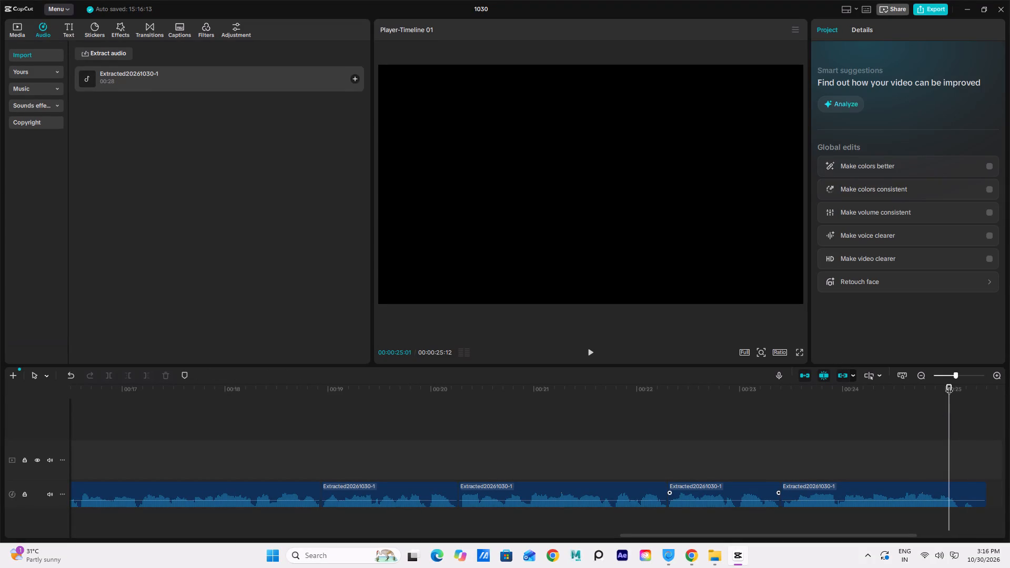
drag(949, 386, 963, 388)
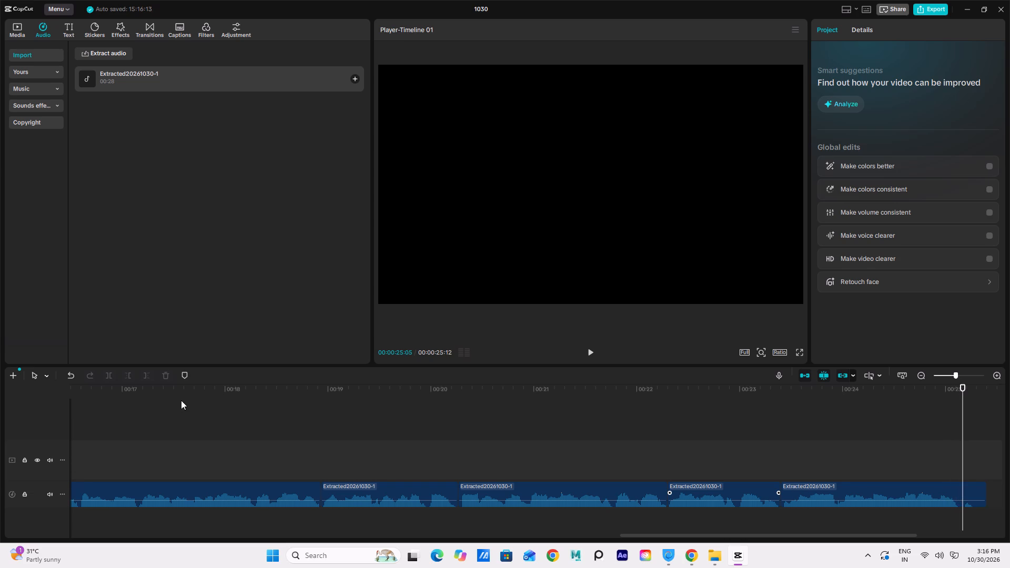
click(853, 496)
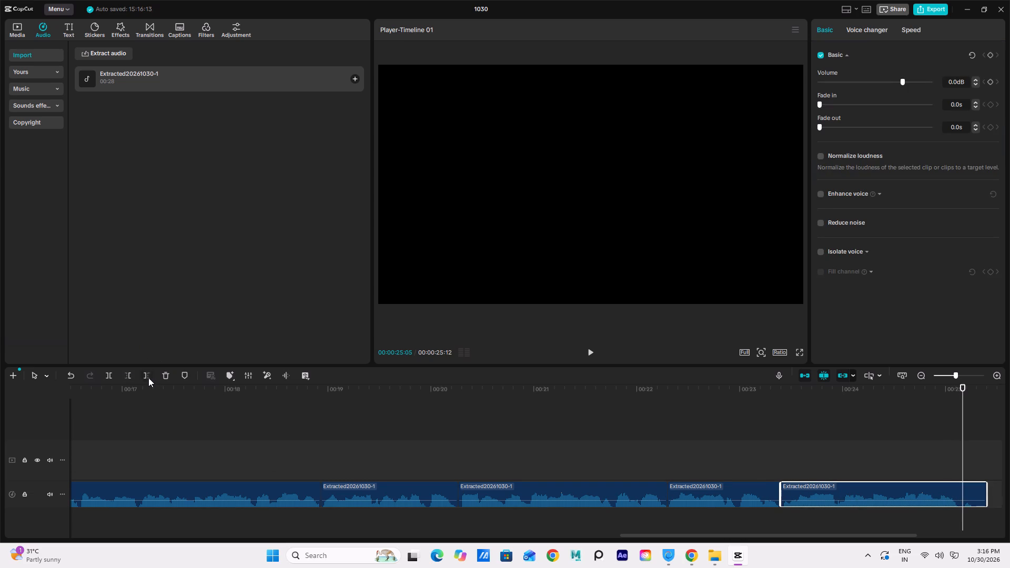
click(147, 376)
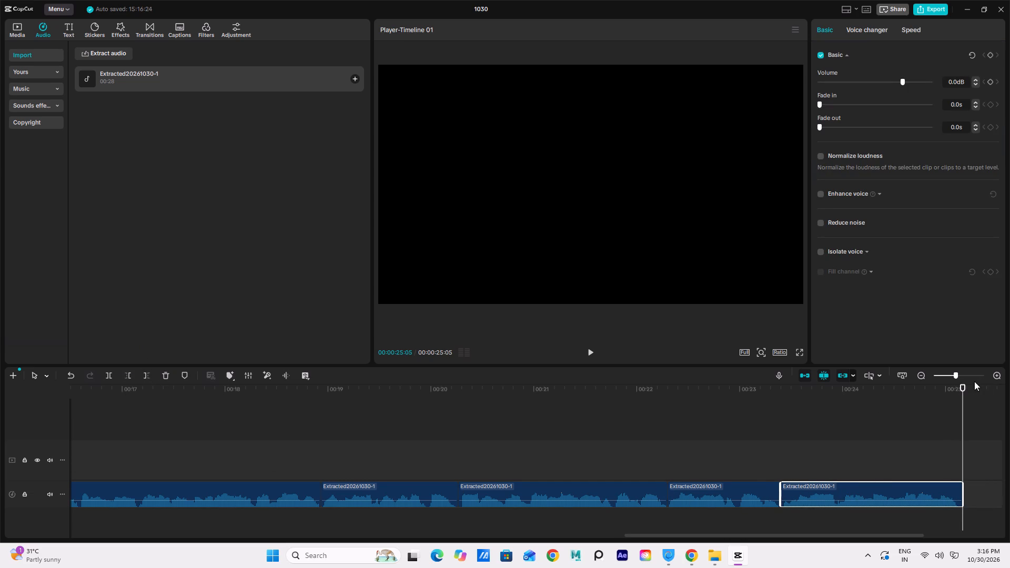
drag(964, 387, 0, 389)
ctrl+scroll(612, 478, up, 5)
ctrl+scroll(585, 477, down, 4)
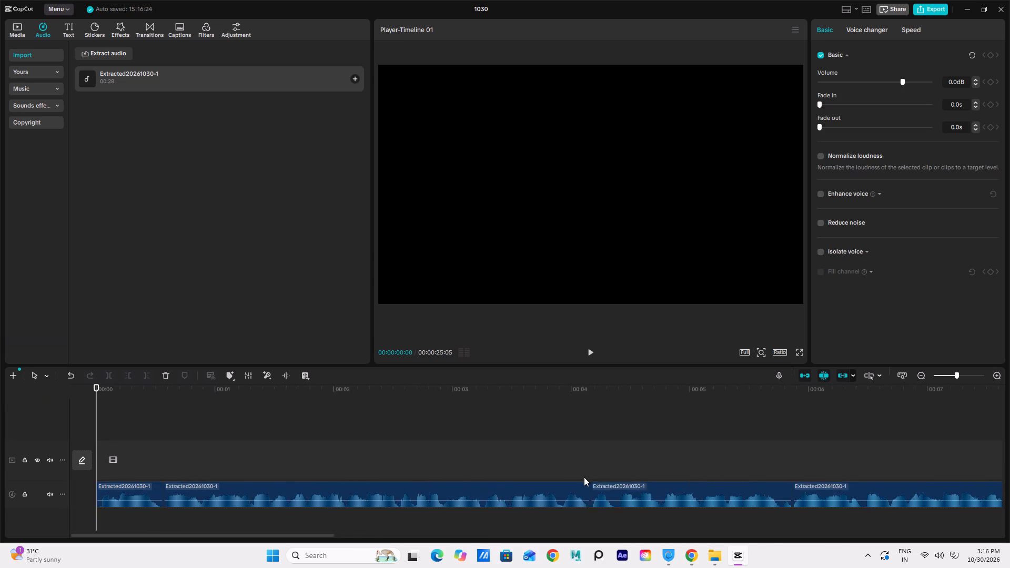
ctrl+scroll(584, 477, down, 16)
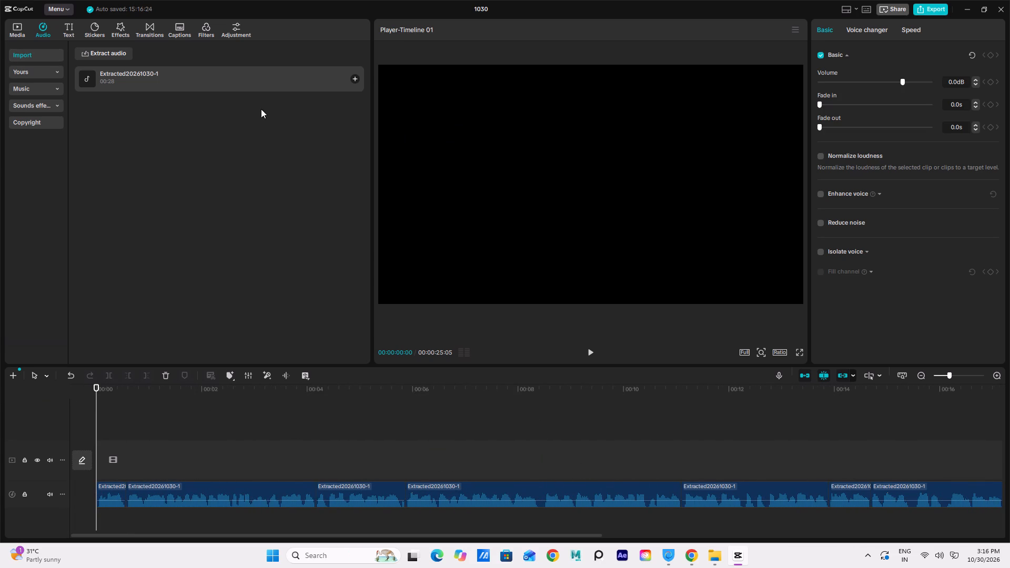
click(22, 57)
click(18, 28)
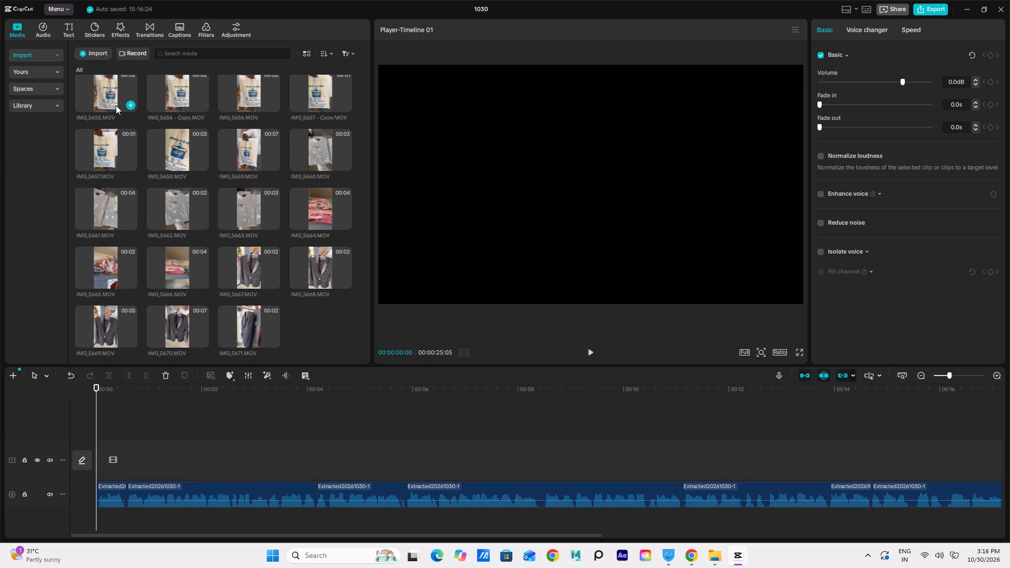
scroll(203, 174, up, 11)
scroll(203, 174, down, 14)
scroll(203, 170, up, 9)
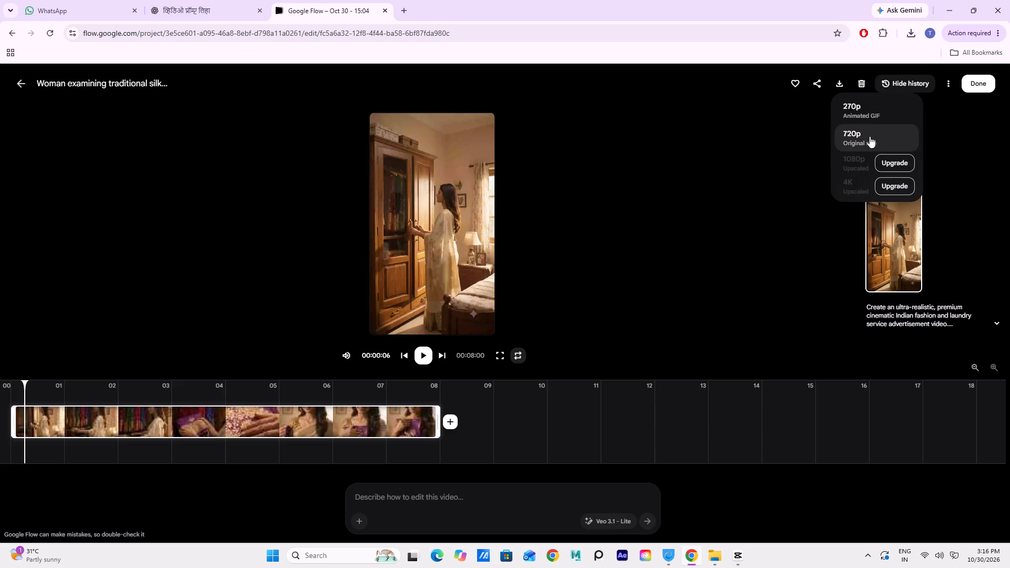
click(870, 136)
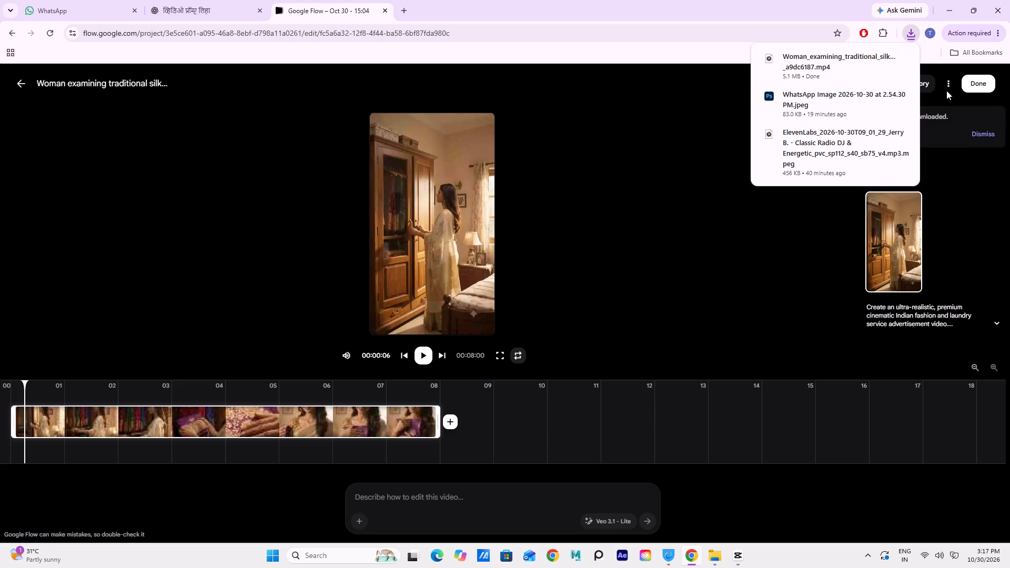
Switch back to CapCut and look through the imported shop footage down to the end of the media library.
click(734, 560)
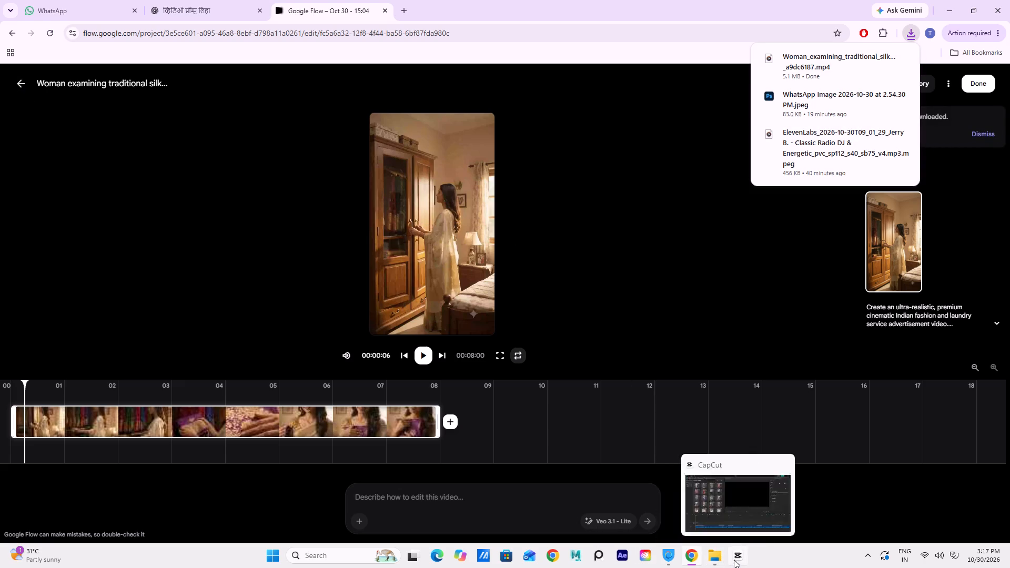
scroll(155, 242, down, 14)
scroll(151, 236, up, 1)
scroll(156, 219, down, 4)
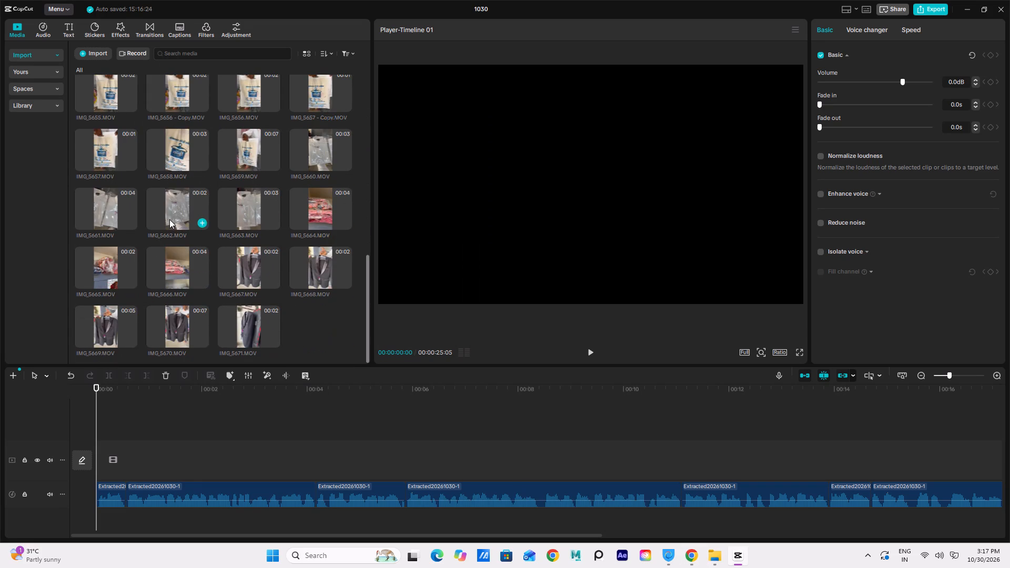
scroll(169, 219, down, 6)
scroll(170, 217, up, 1)
scroll(170, 217, down, 1)
double_click(308, 312)
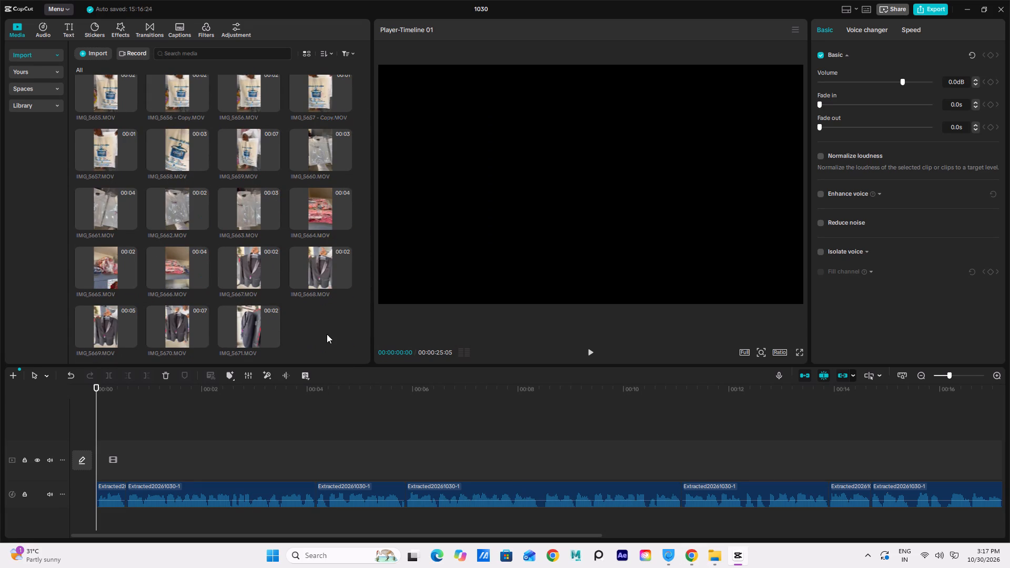
double_click(327, 334)
Switch to File Explorer and browse the Downloads folder, the ROCKS ANIMATION STUDIO (E:) drive and the OS (C:) drive.
click(710, 556)
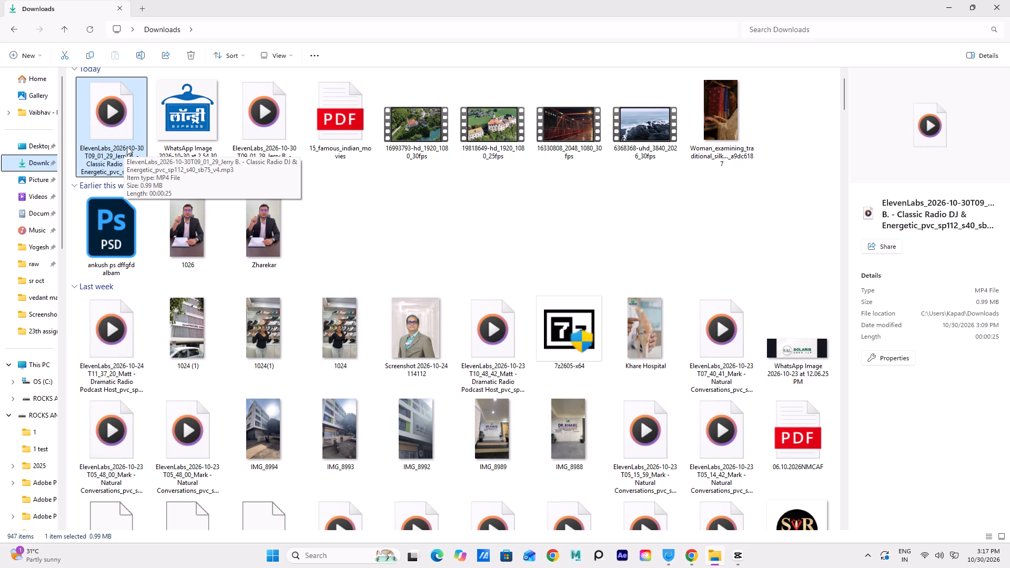
scroll(41, 300, down, 6)
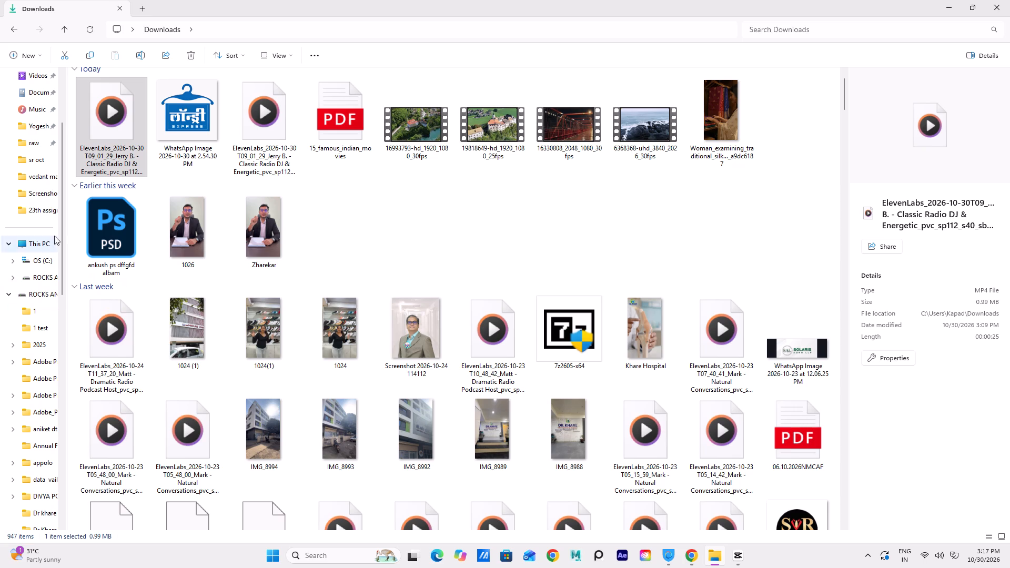
scroll(232, 291, down, 20)
scroll(232, 291, down, 7)
scroll(243, 297, up, 20)
scroll(243, 297, up, 6)
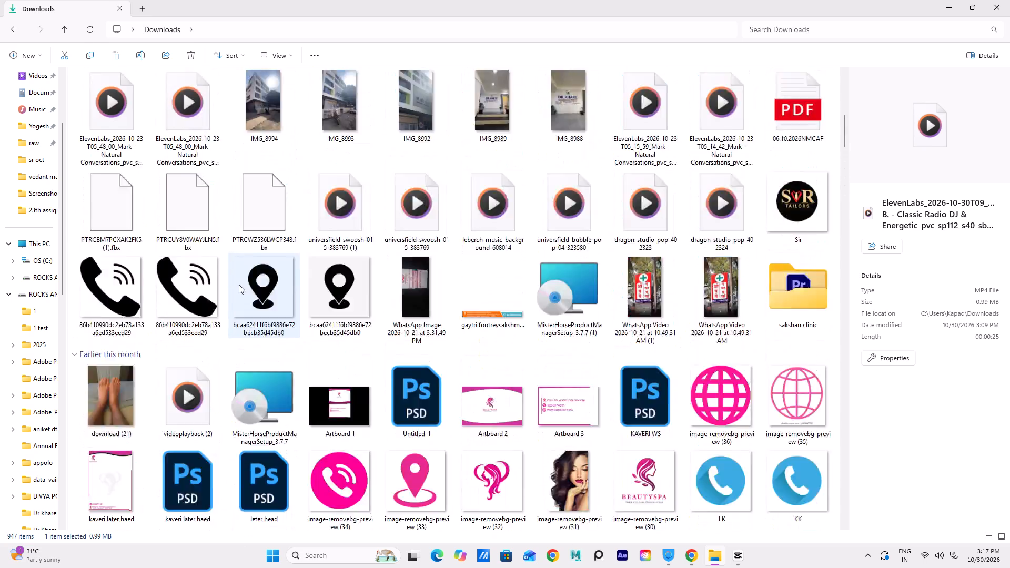
scroll(239, 285, up, 15)
click(31, 348)
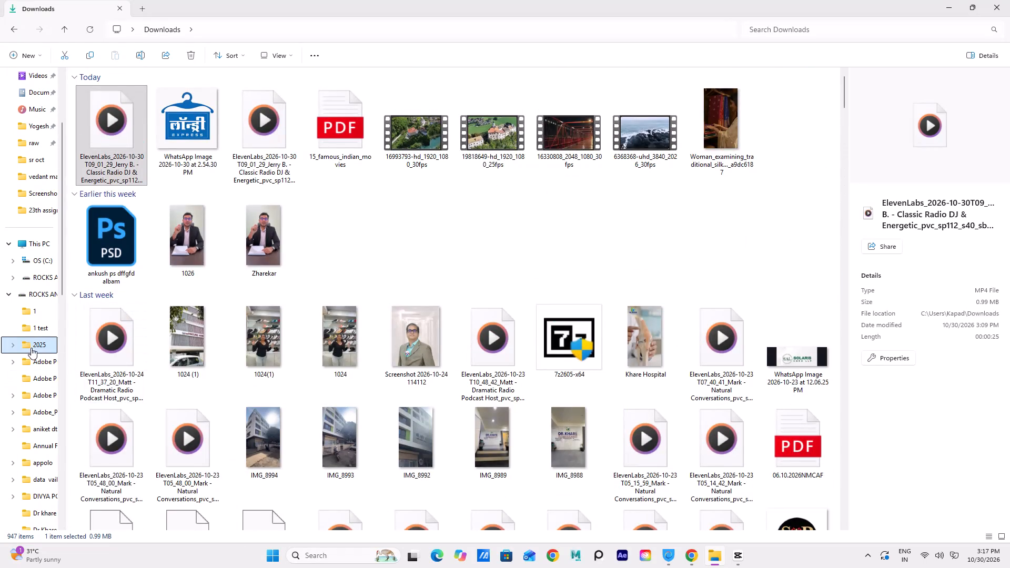
click(43, 321)
click(39, 301)
click(37, 305)
click(35, 287)
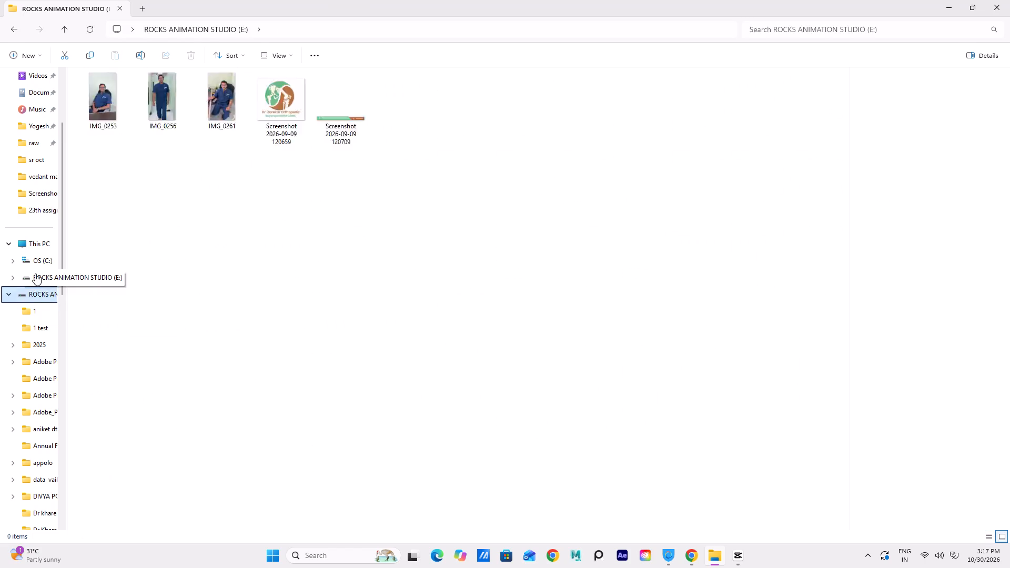
click(35, 273)
click(625, 100)
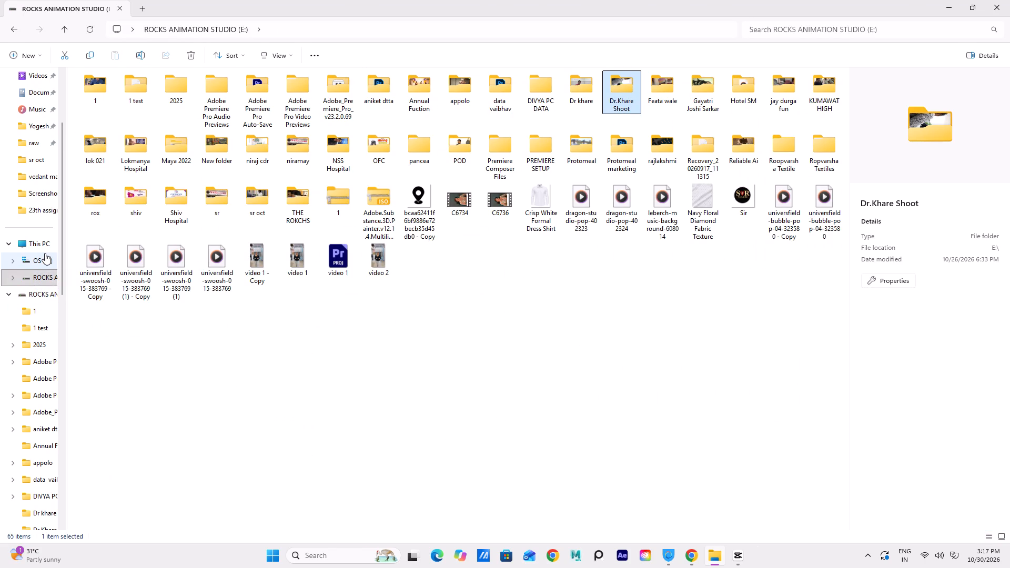
scroll(44, 252, up, 1)
click(47, 273)
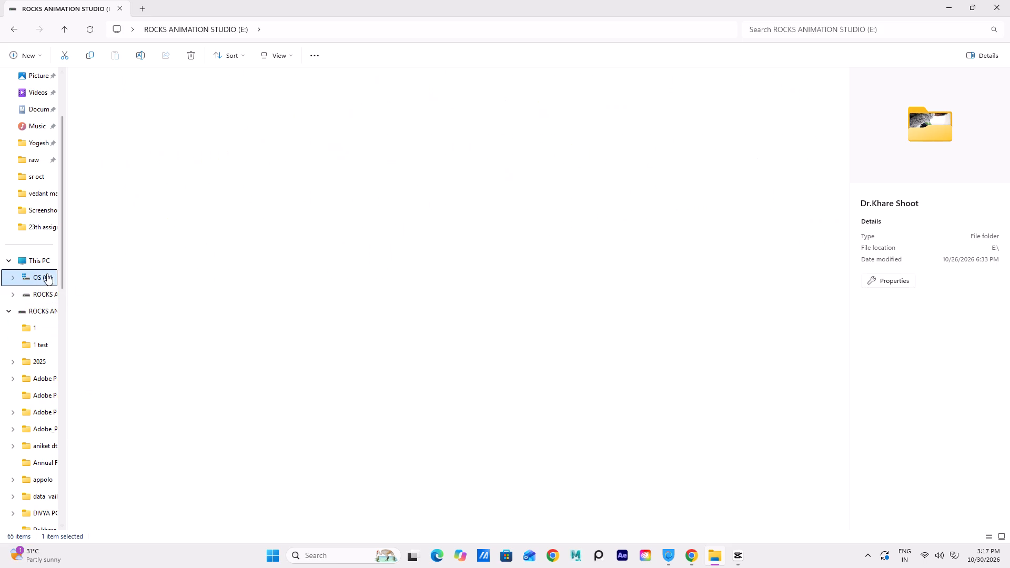
drag(845, 373, 53, 24)
drag(270, 258, 262, 259)
drag(96, 280, 1009, 81)
click(601, 453)
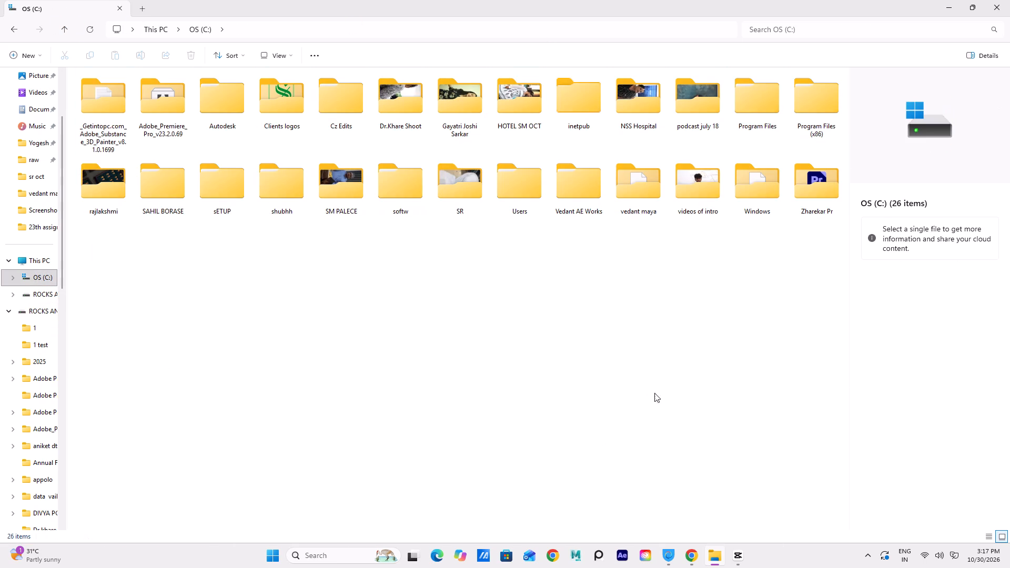
Switch back to CapCut and play the voiceover from the start to 00:00:08:15.
click(737, 567)
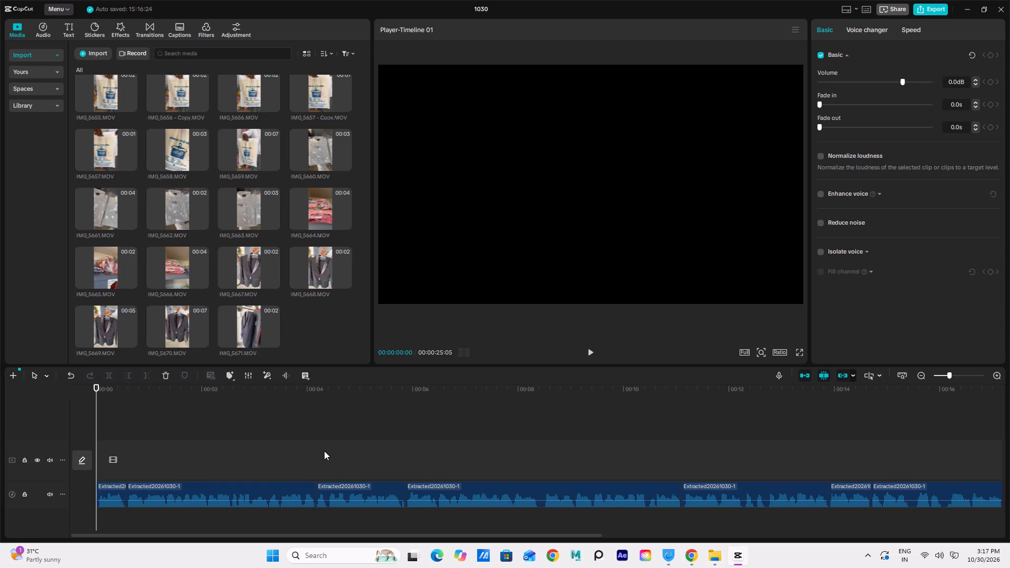
key(space)
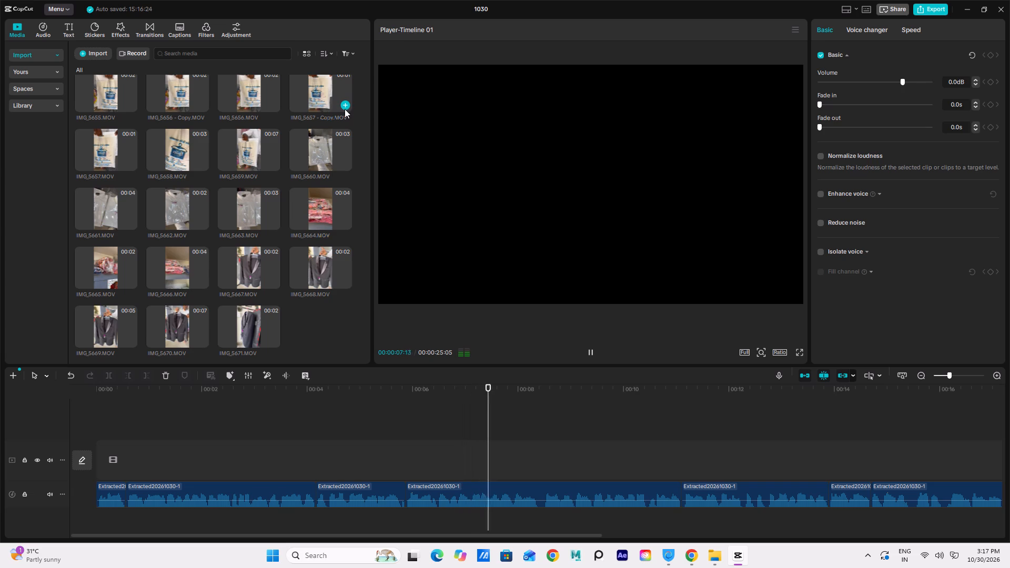
key(space)
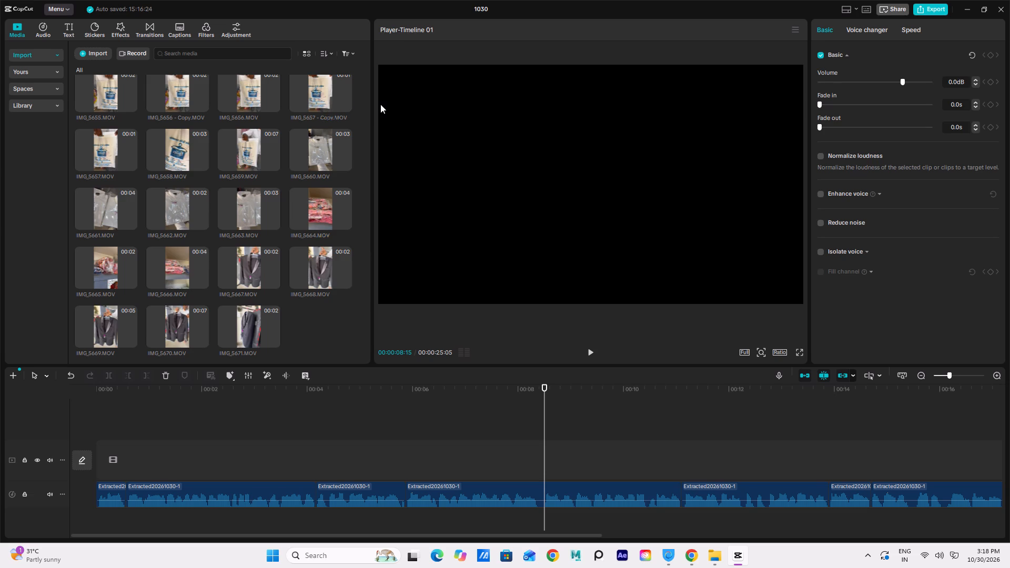
key(Return)
Return to the start of the timeline and turn off auto snapping.
click(682, 461)
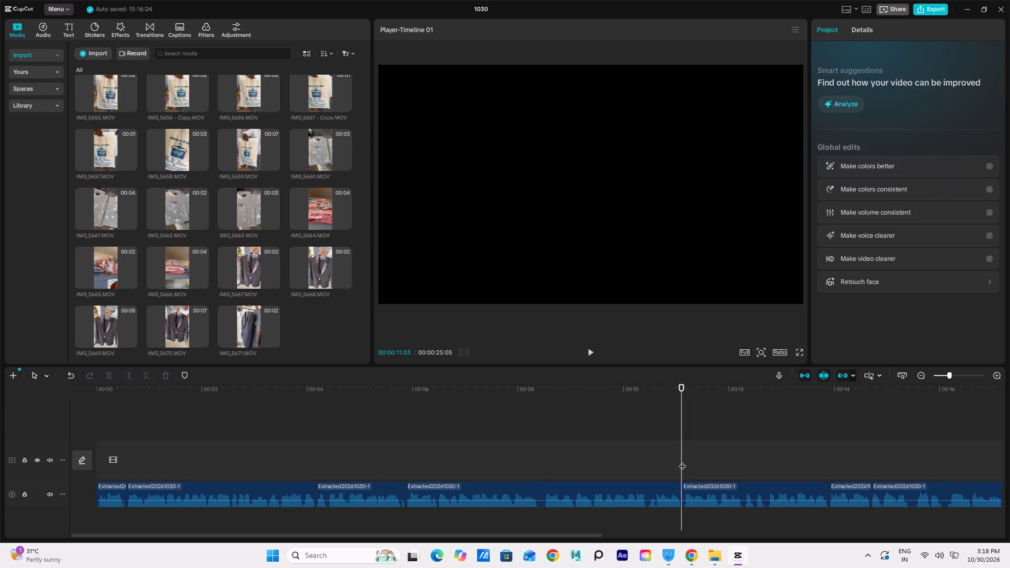
key(BackSpace)
key(Home)
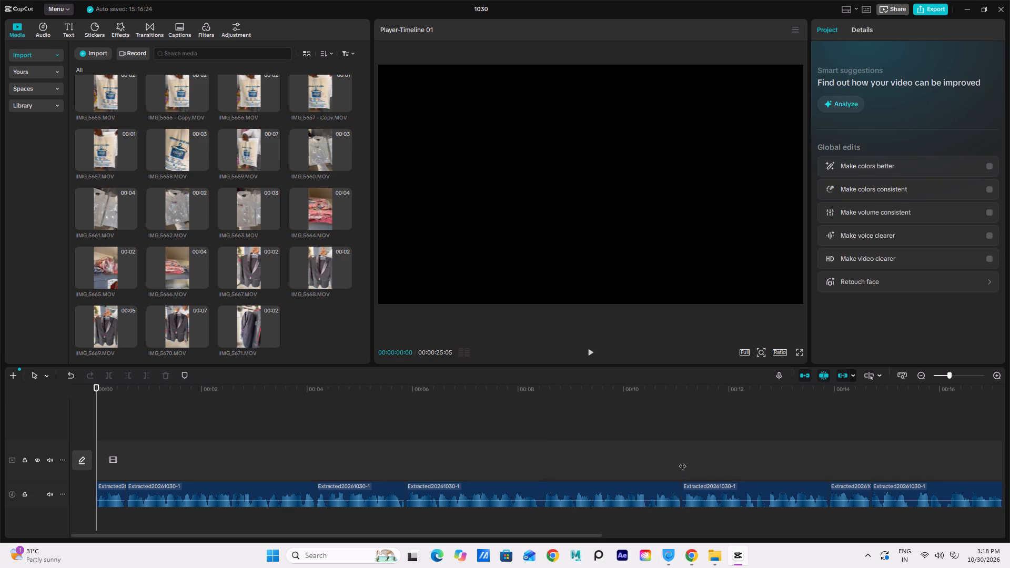
key(Return)
text(n)
Play the whole voiceover from the start to its end, pausing between phrases, and replay its opening to 00:00:01:28.
key(space)
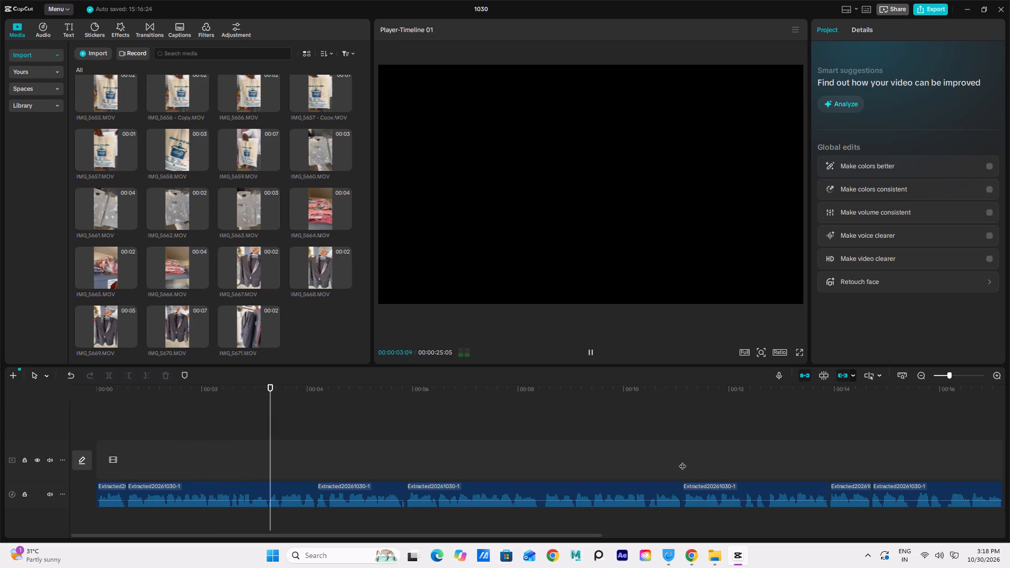
key(space)
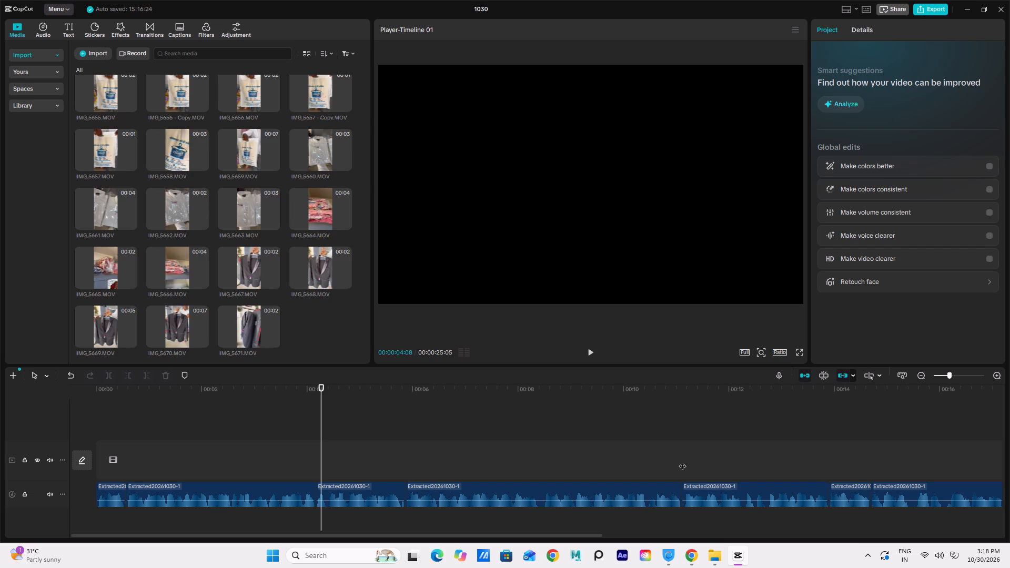
key(space)
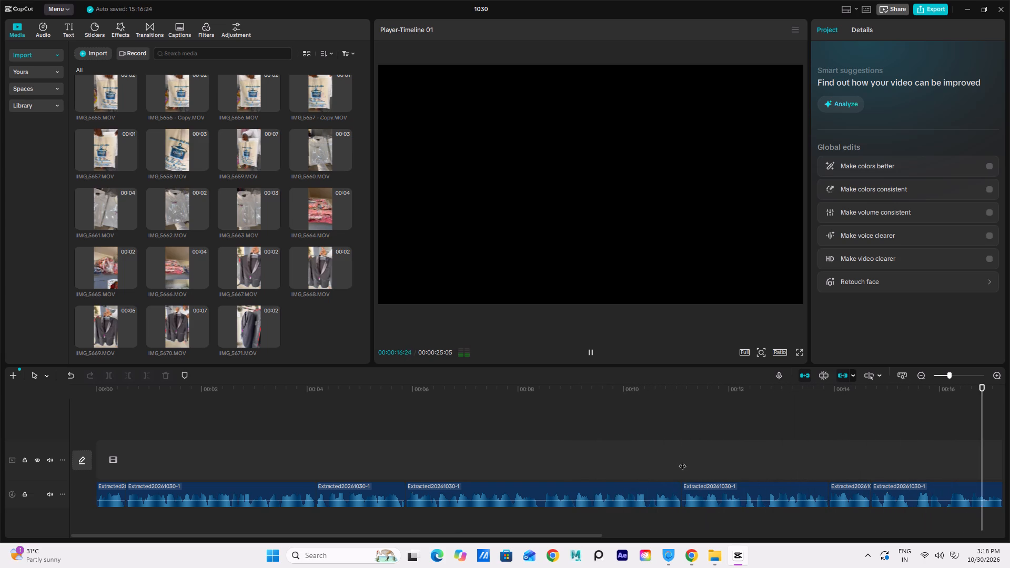
key(space)
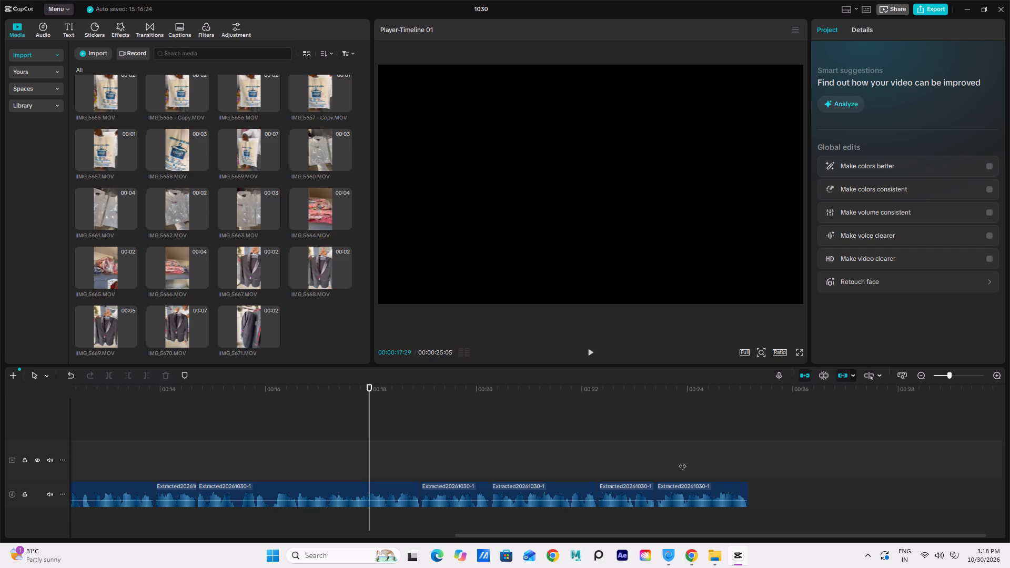
key(space)
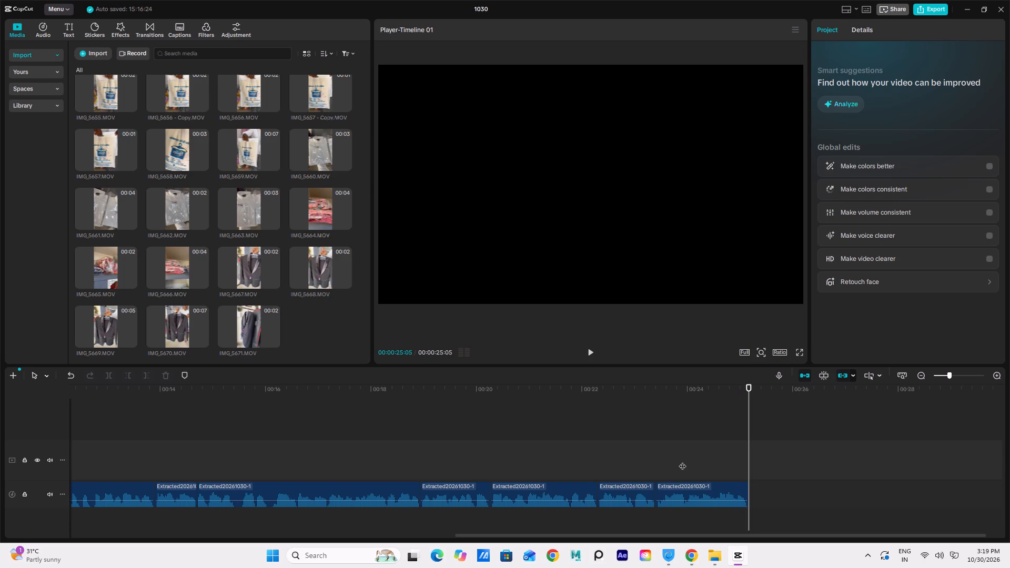
key(space)
key(space)
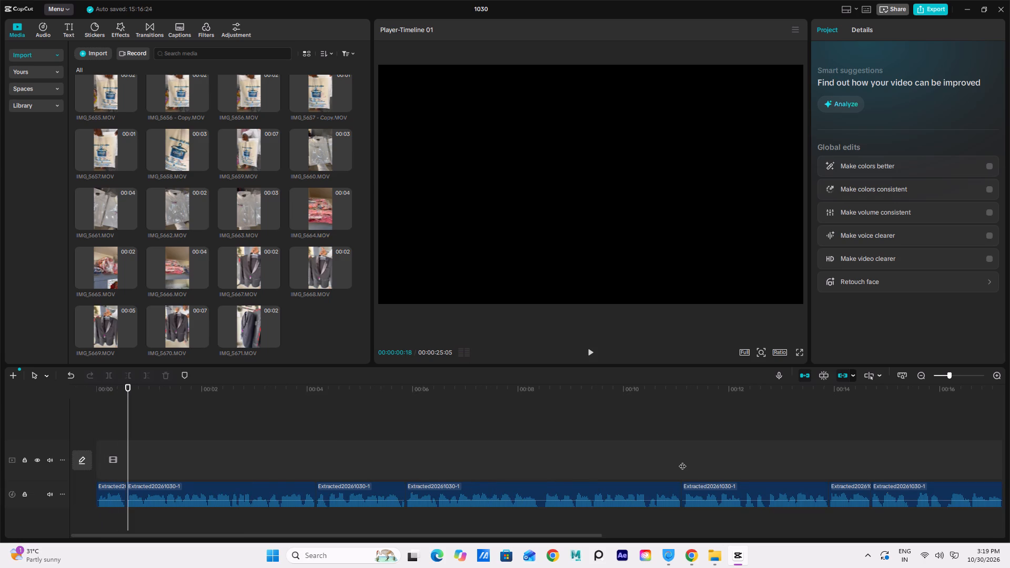
key(space)
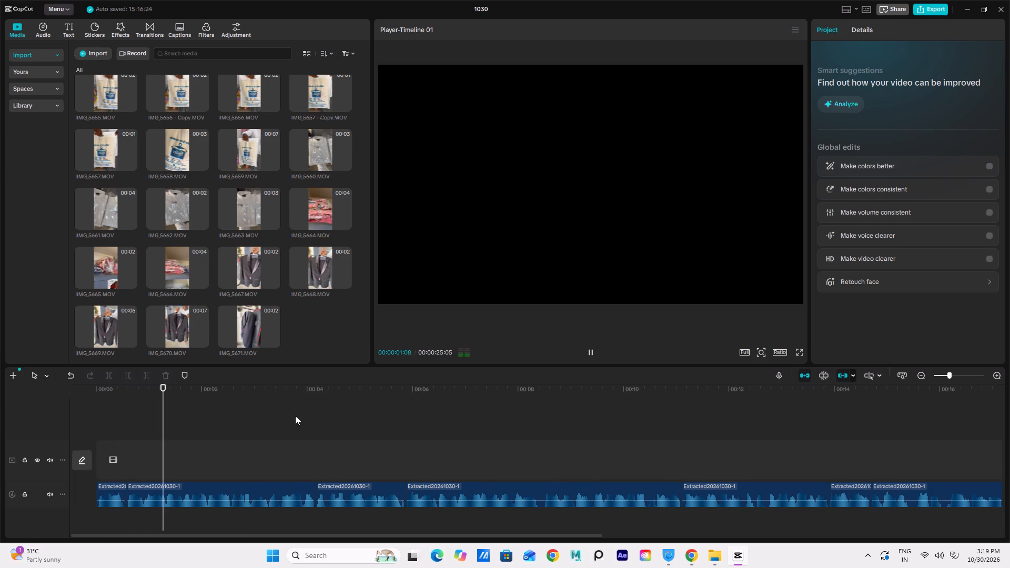
key(space)
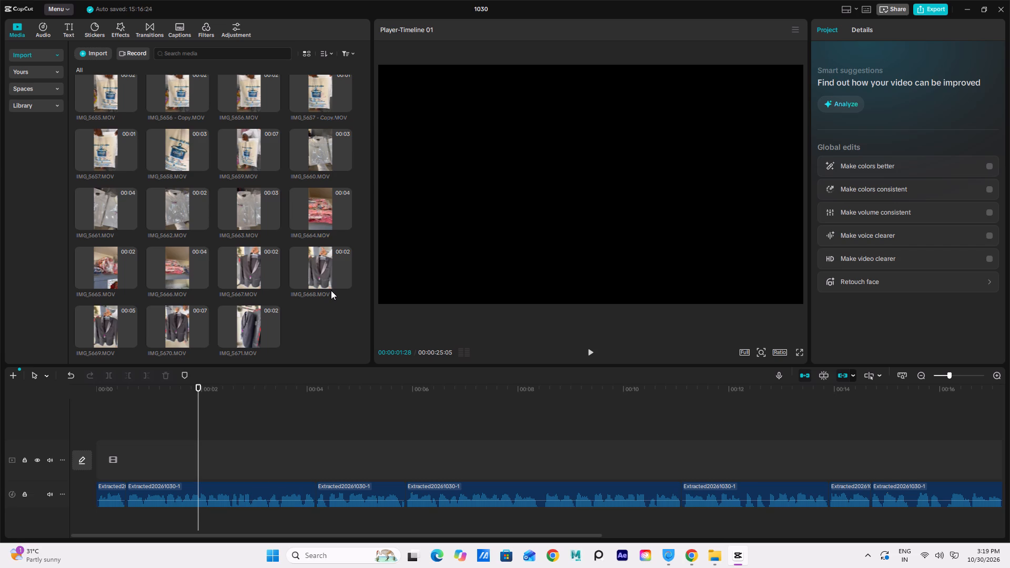
Preview IMG_5632.MOV of the hanging sarees, place it at the start of the main video track, and play it against the voiceover.
scroll(138, 79, up, 15)
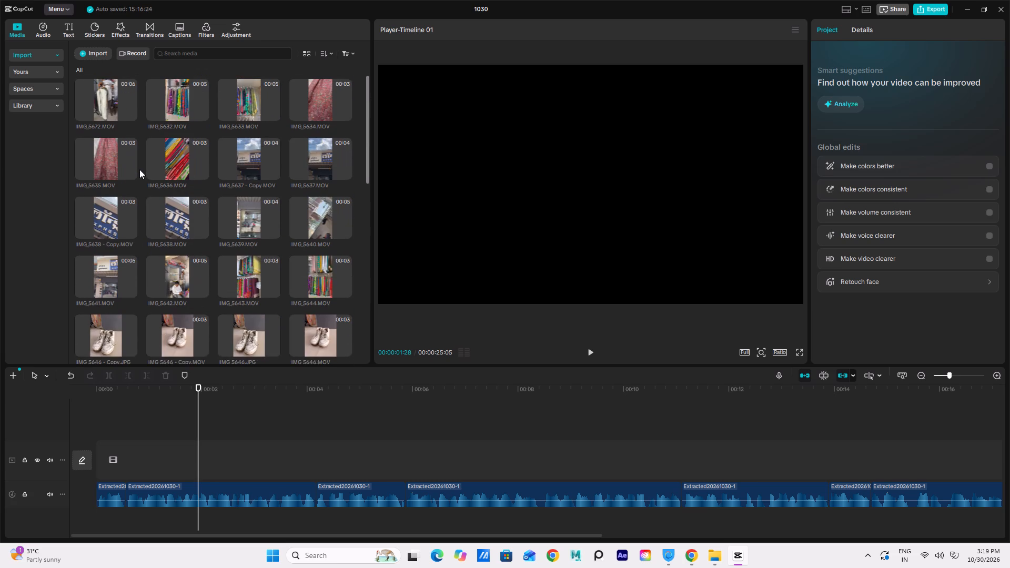
scroll(139, 169, up, 7)
double_click(166, 98)
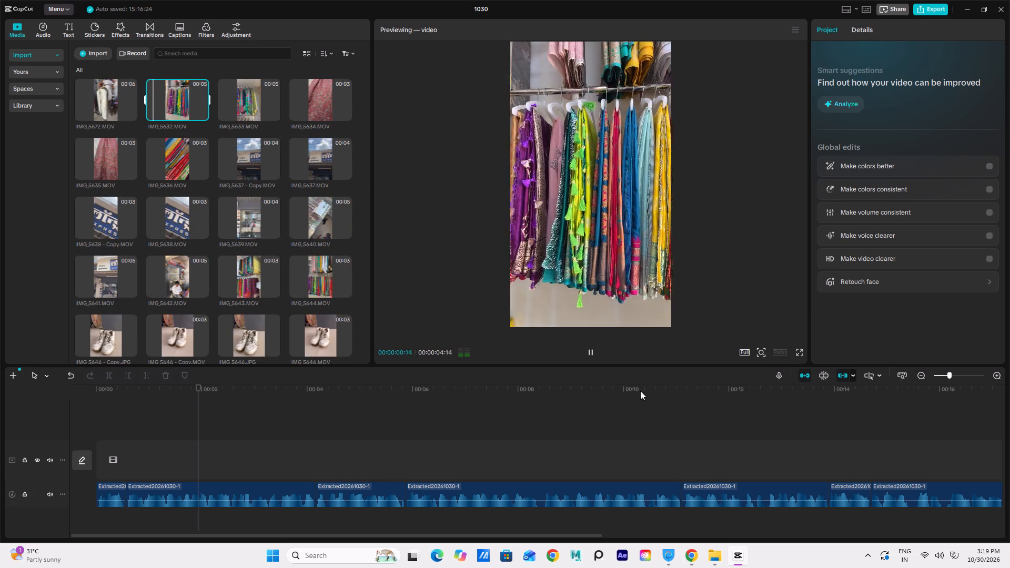
key(space)
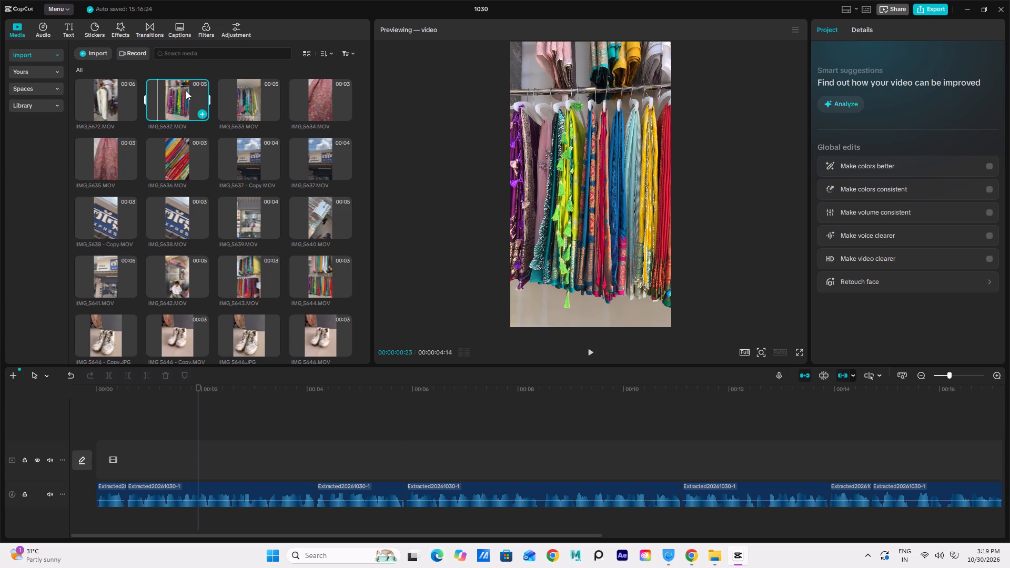
drag(185, 90, 90, 465)
drag(203, 397, 0, 397)
key(space)
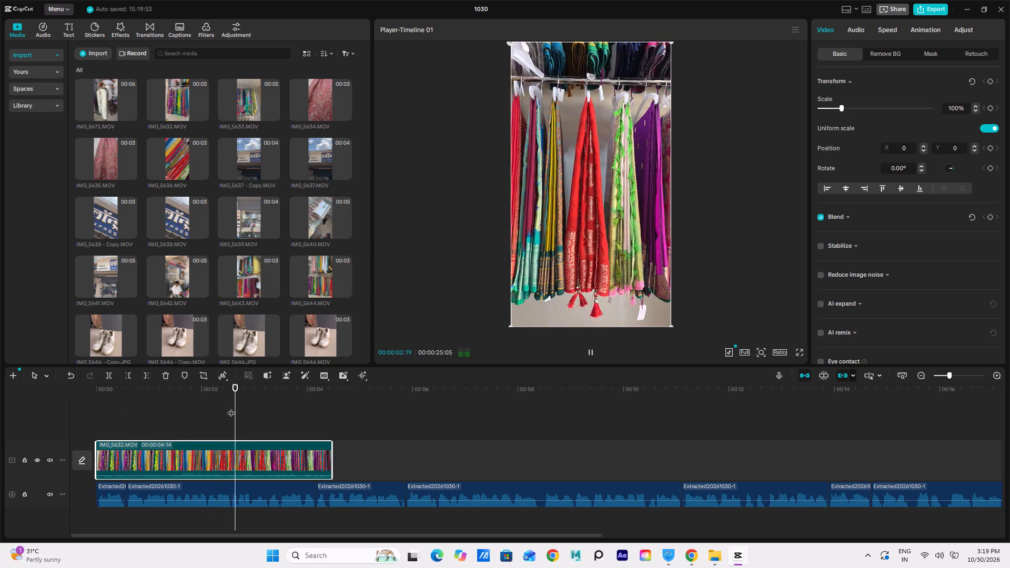
key(space)
key(space)
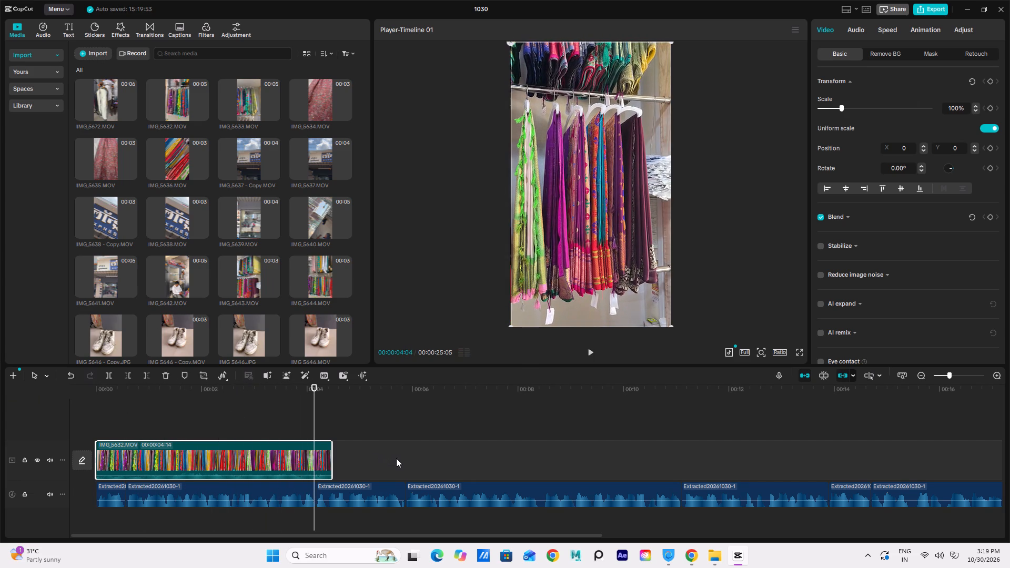
key(space)
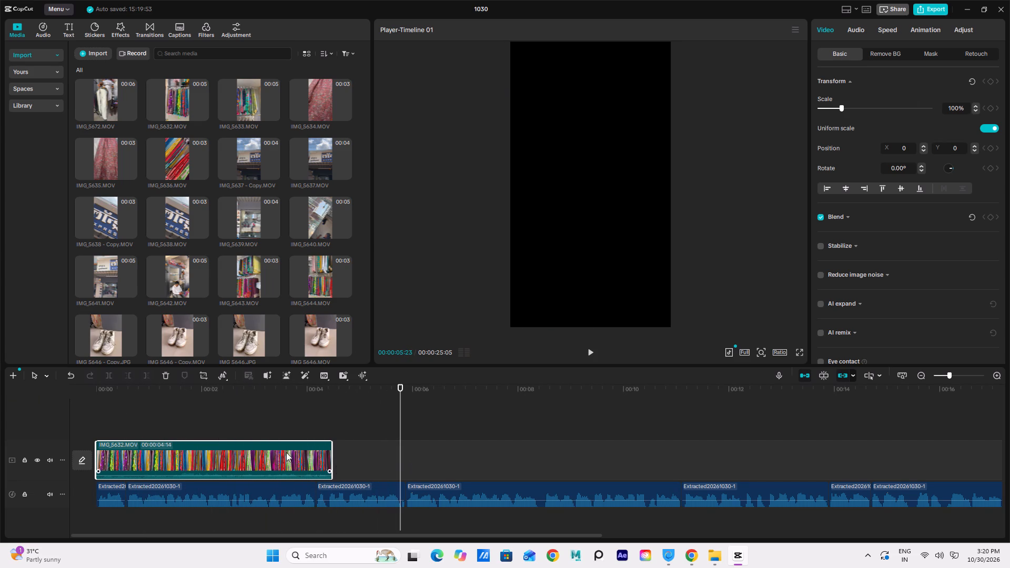
Preview IMG_5636.MOV and place it directly after IMG_5632.MOV on the main video track.
click(180, 149)
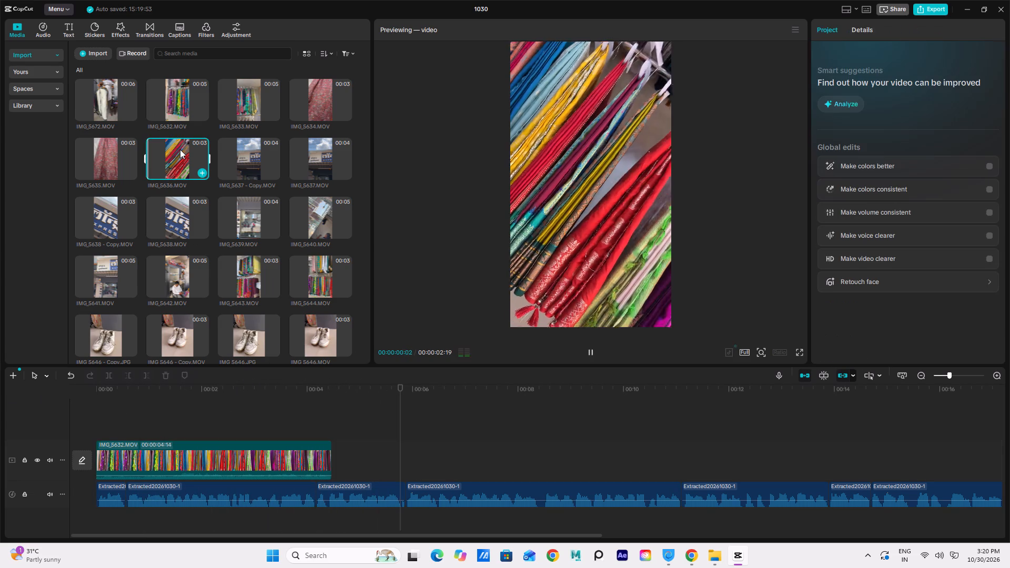
drag(179, 160, 336, 460)
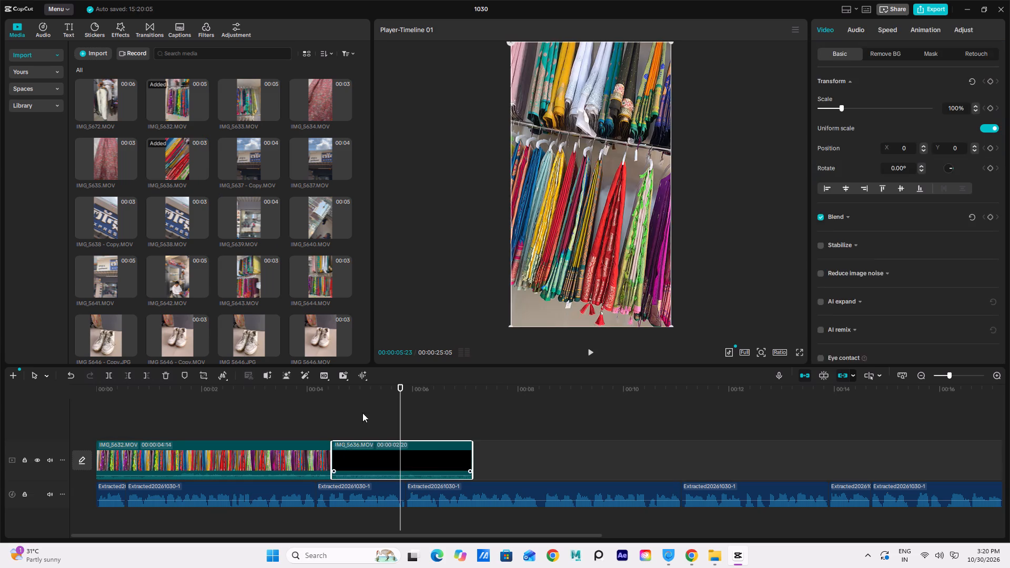
click(328, 389)
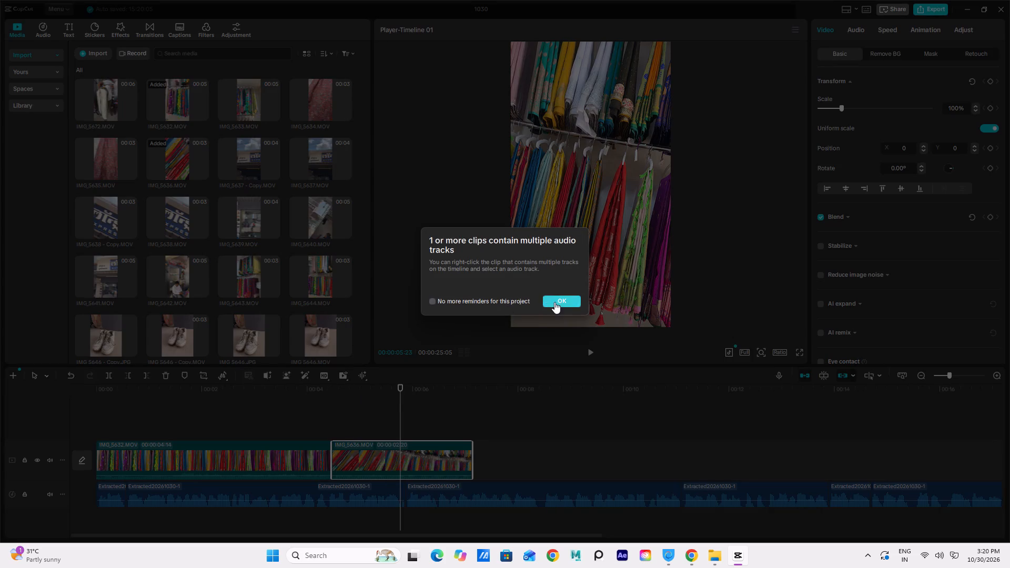
Play IMG_5636.MOV against the voiceover and trim its end so the clip lasts 00:00:01:12, then listen on to 00:00:08:08.
click(554, 302)
click(324, 391)
key(space)
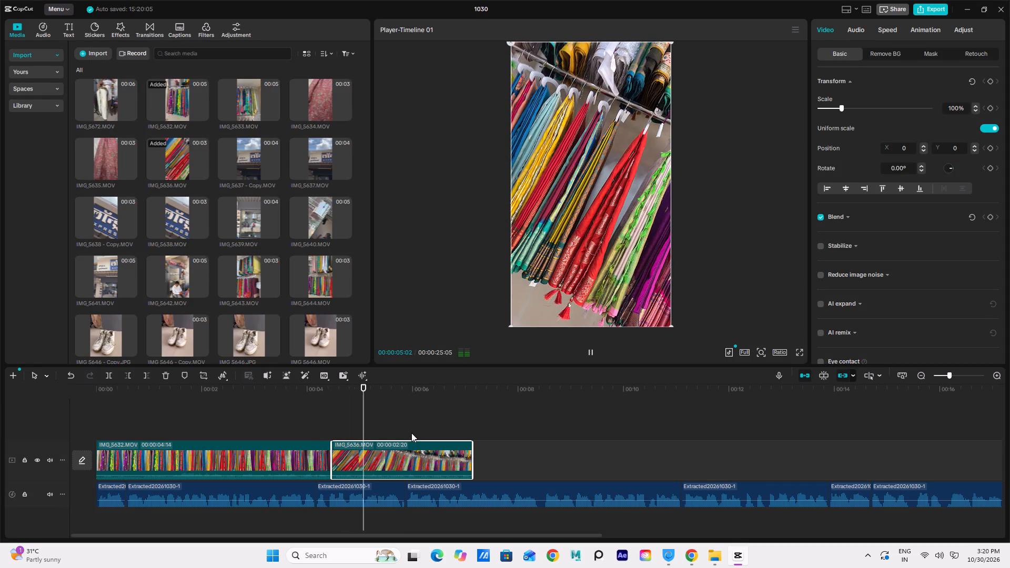
key(space)
key(space)
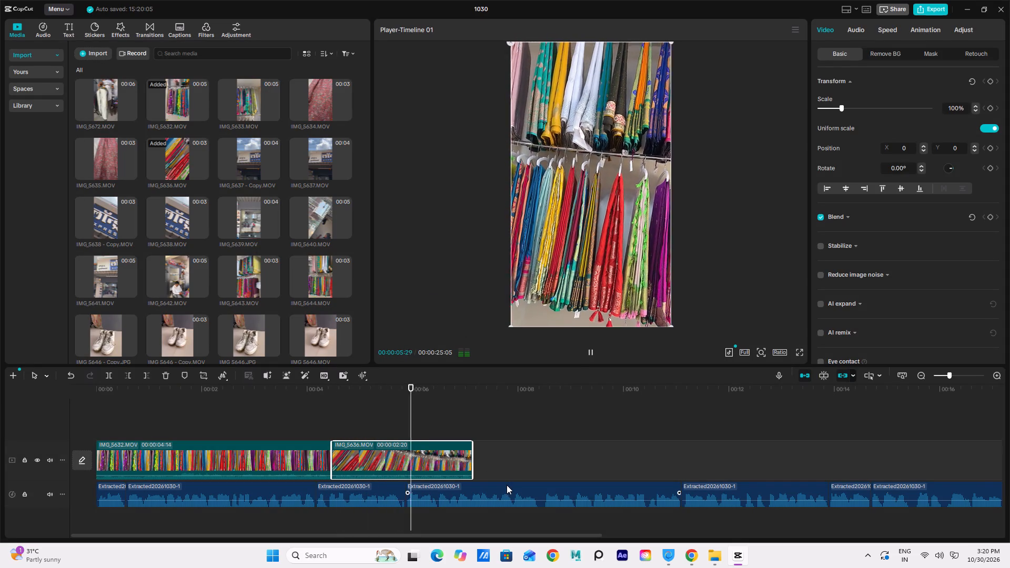
key(space)
drag(473, 459, 405, 460)
key(space)
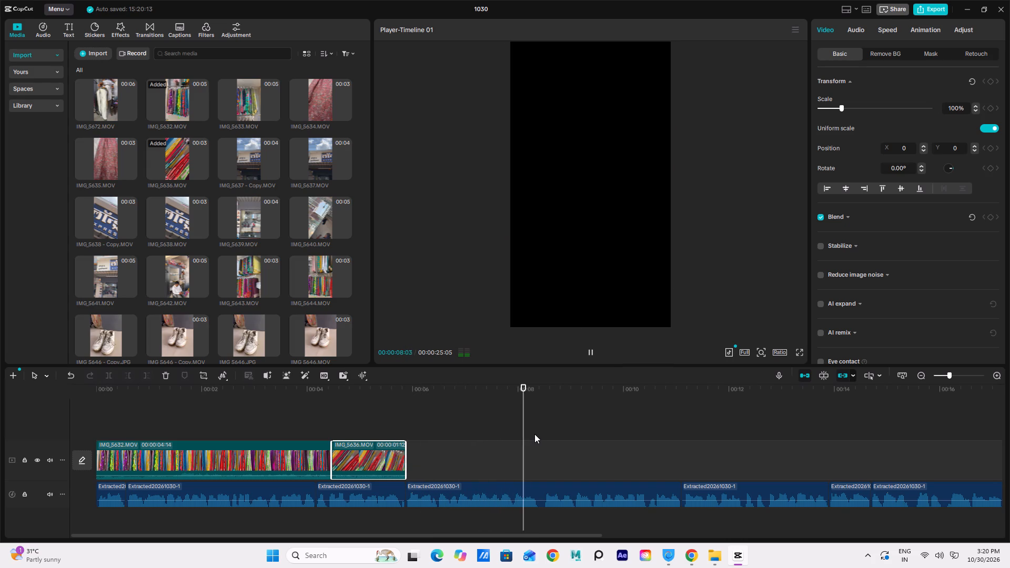
key(space)
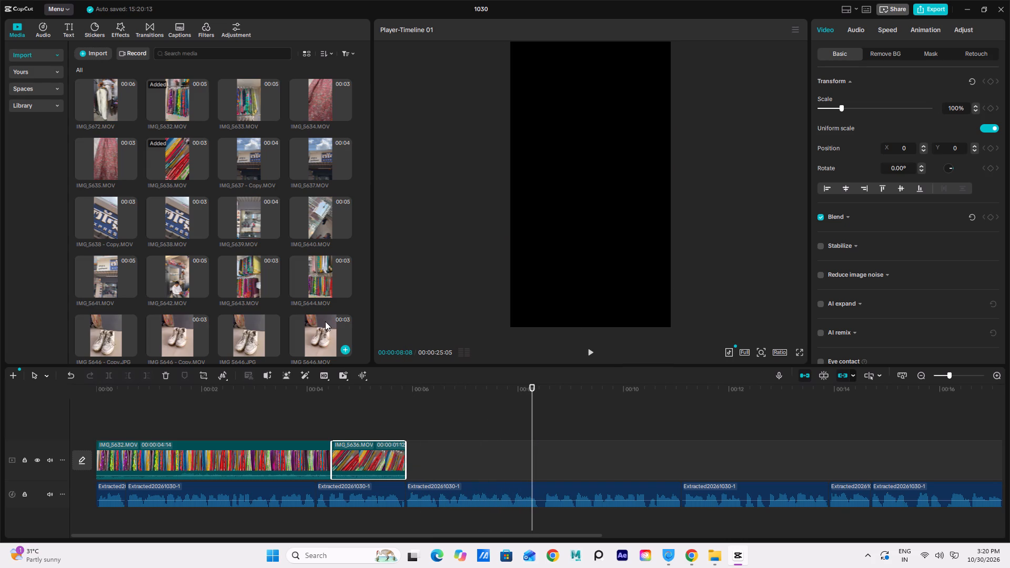
Preview IMG_5637 - Copy.MOV of the shop sign and place it directly after IMG_5636.MOV on the main video track.
click(256, 150)
key(space)
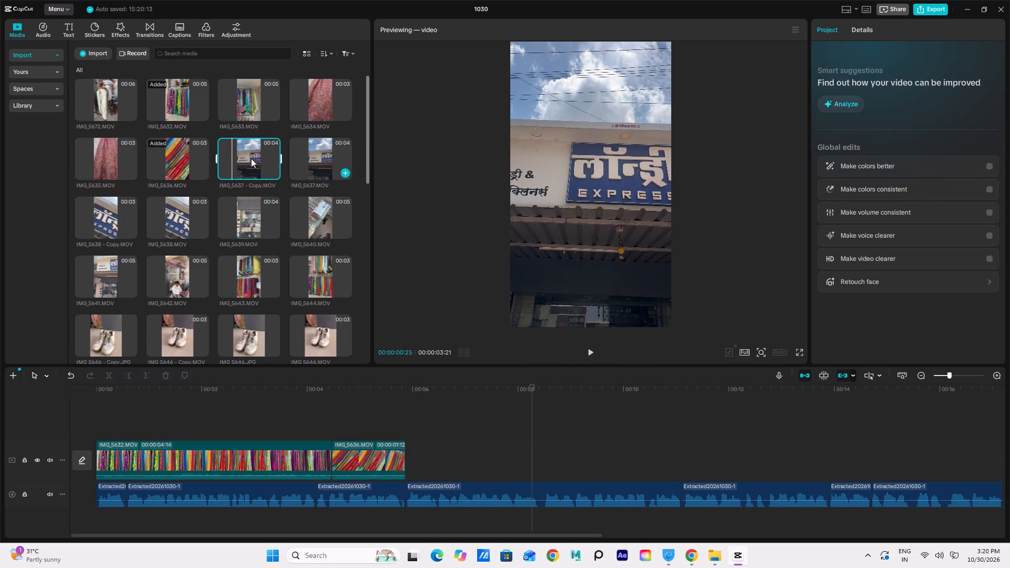
drag(258, 153, 407, 458)
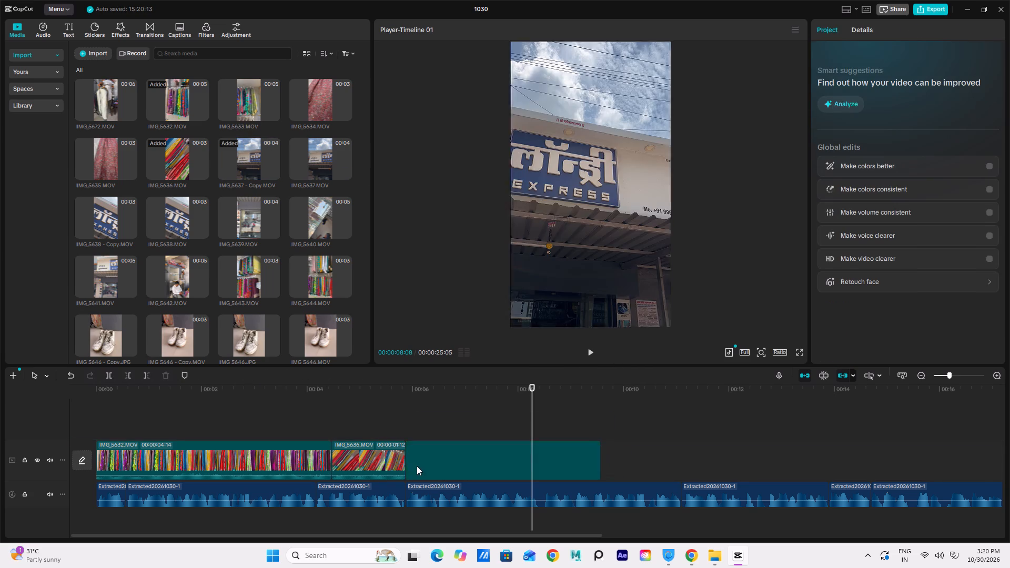
drag(407, 449, 418, 448)
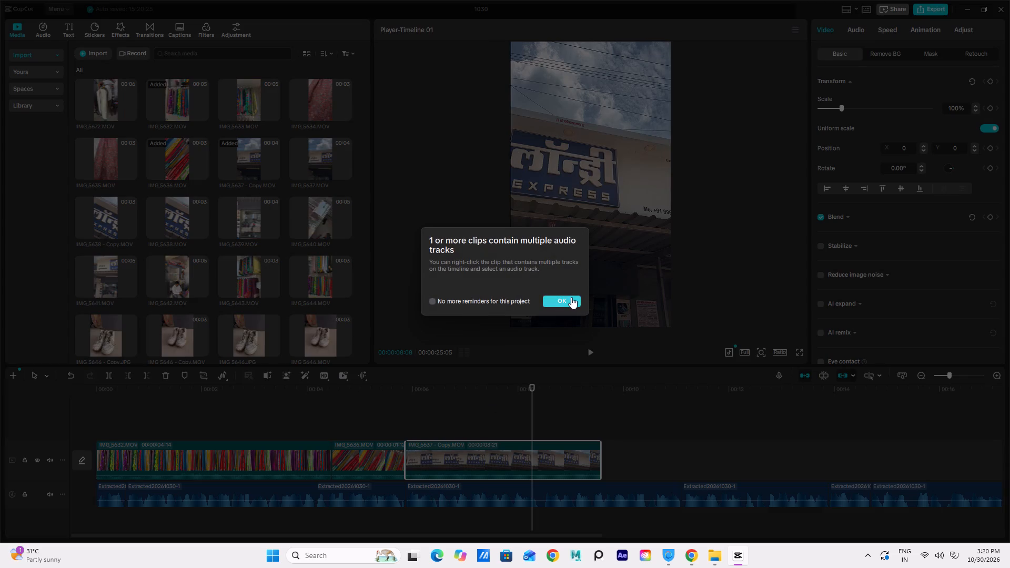
click(571, 297)
Trim the start of IMG_5637 - Copy.MOV on the main video track so the clip lasts 00:00:02:21.
drag(406, 450, 434, 448)
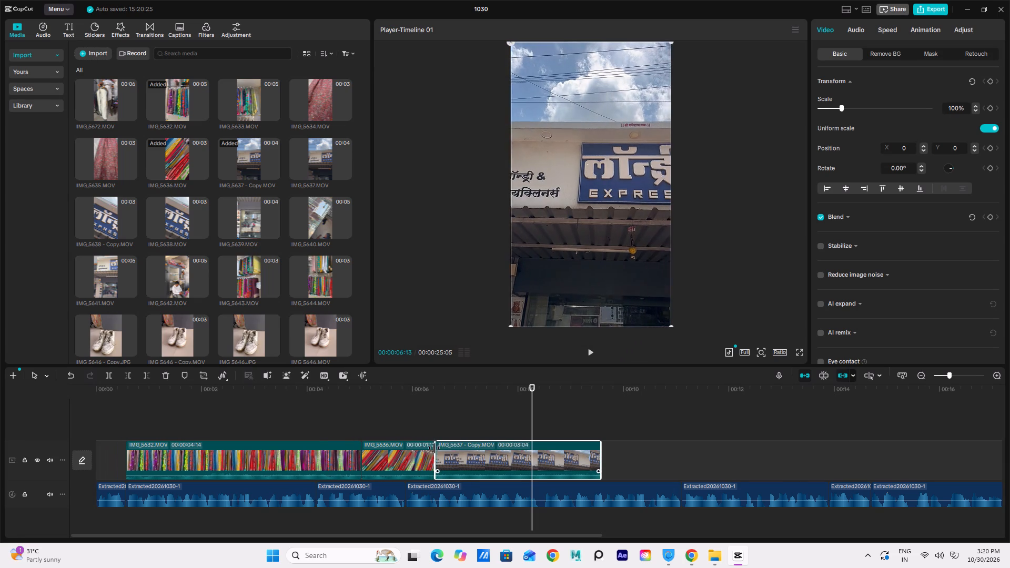
drag(434, 448, 461, 448)
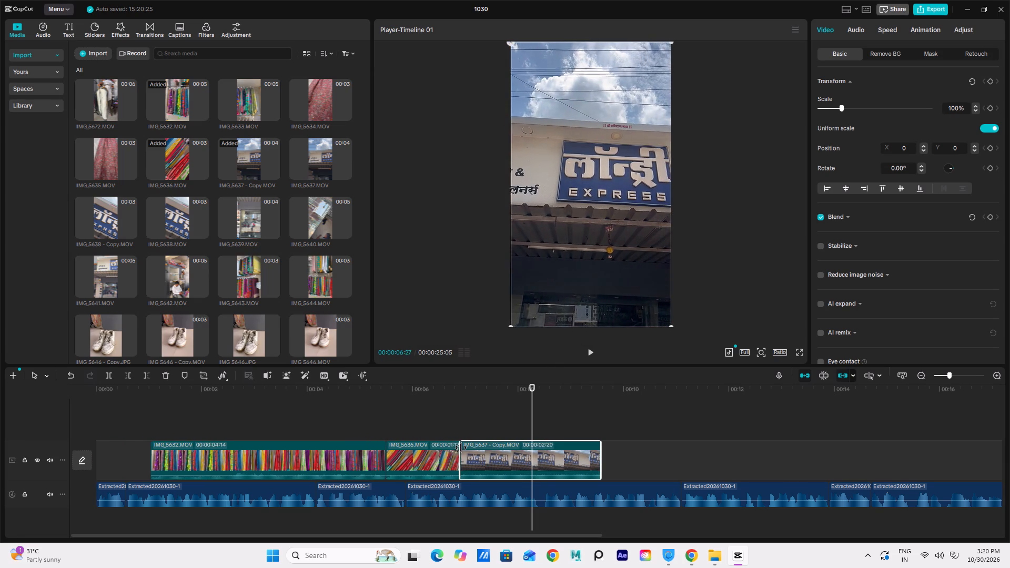
drag(461, 448, 460, 448)
Play the trimmed shop sign clip against the voiceover, replay it, and continue listening in short stretches to 00:00:11:29.
click(403, 389)
key(space)
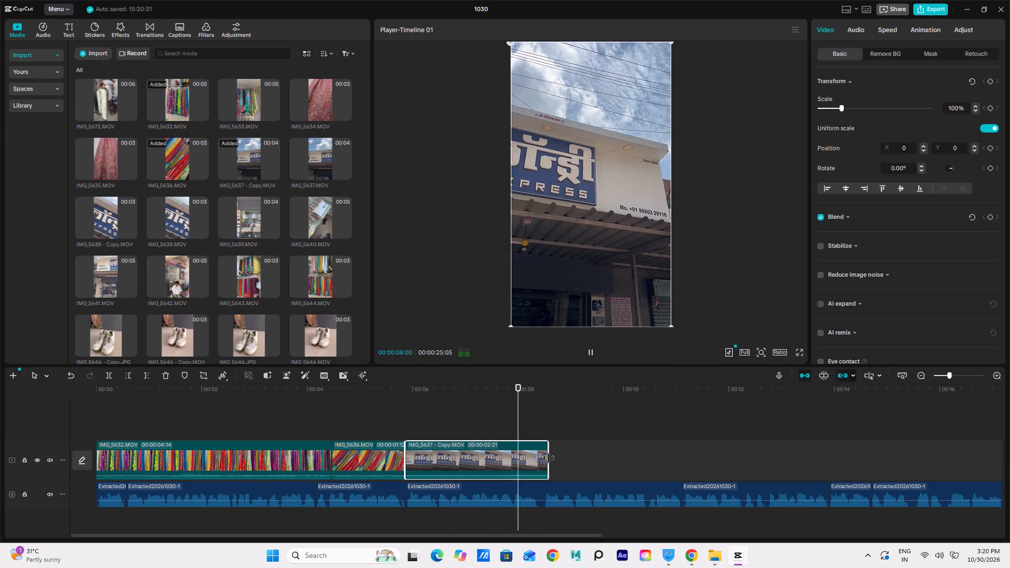
key(space)
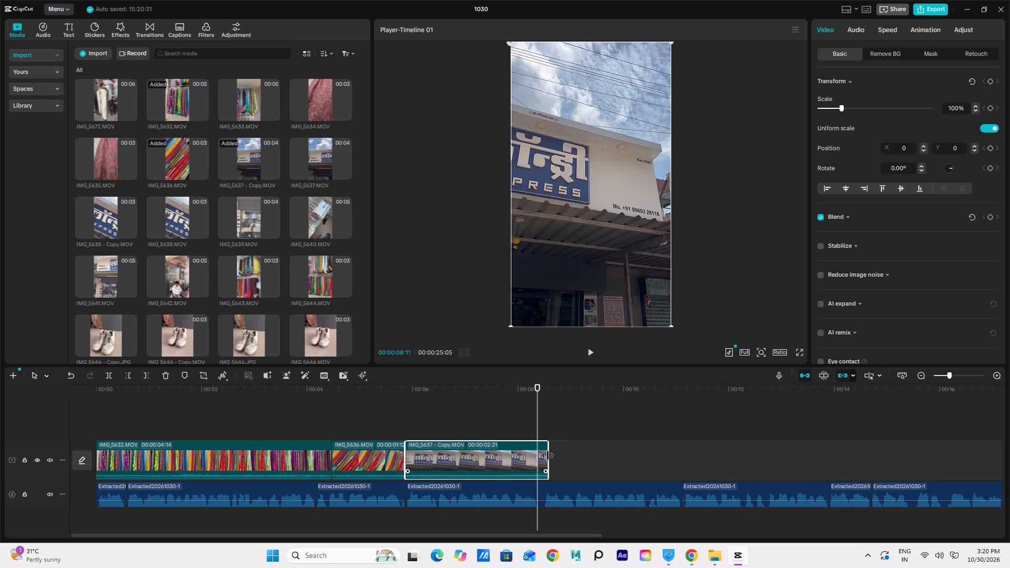
key(space)
key(space)
click(452, 392)
key(space)
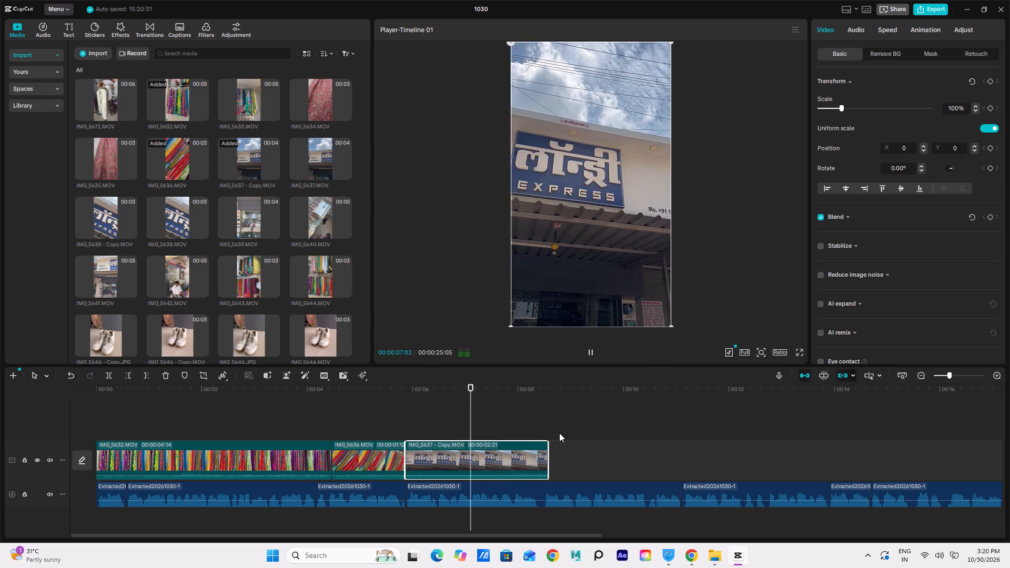
key(space)
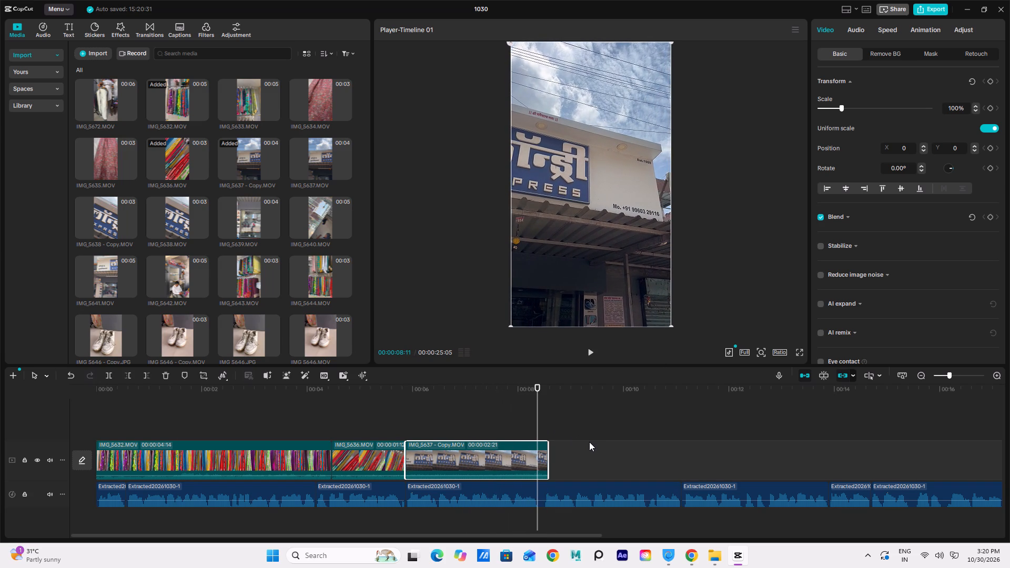
key(space)
key(space)
key(space)
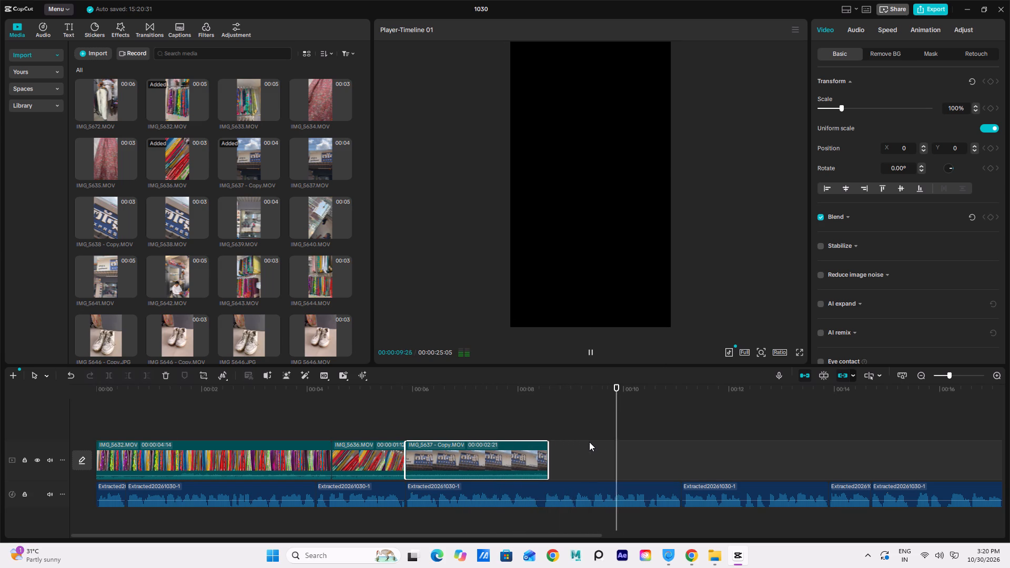
key(space)
key(space)
key(space)
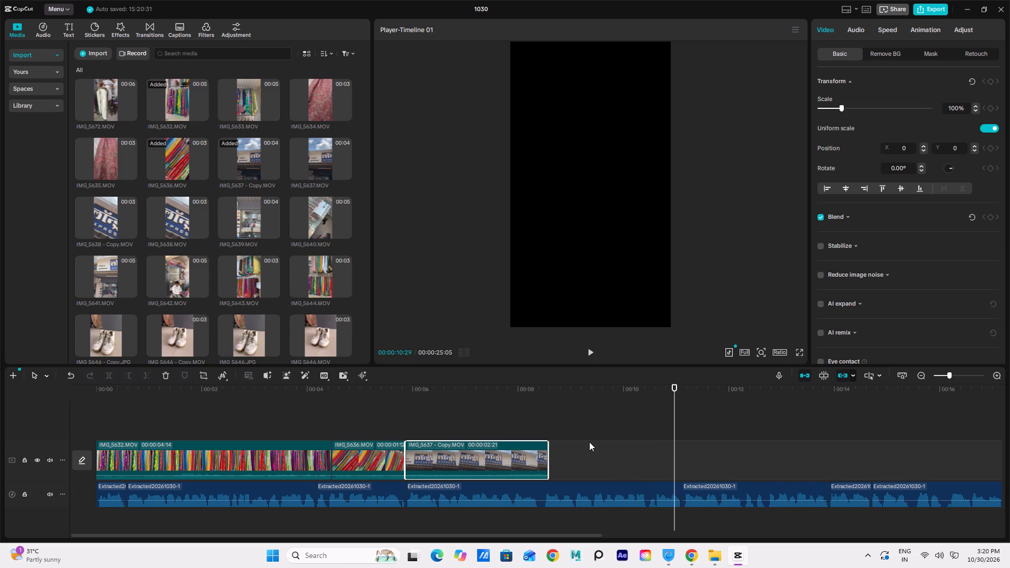
key(space)
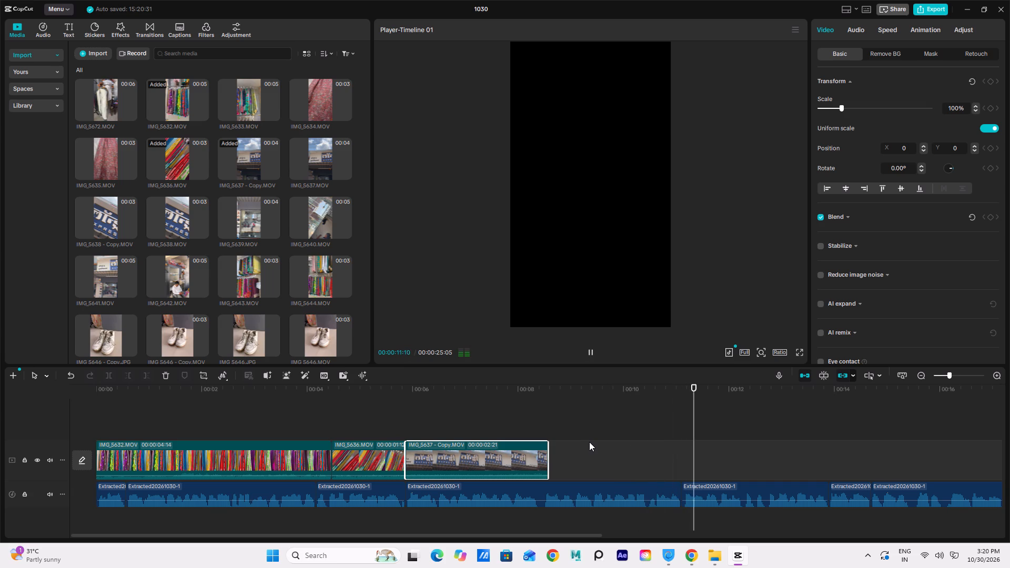
key(space)
key(space)
key(space)
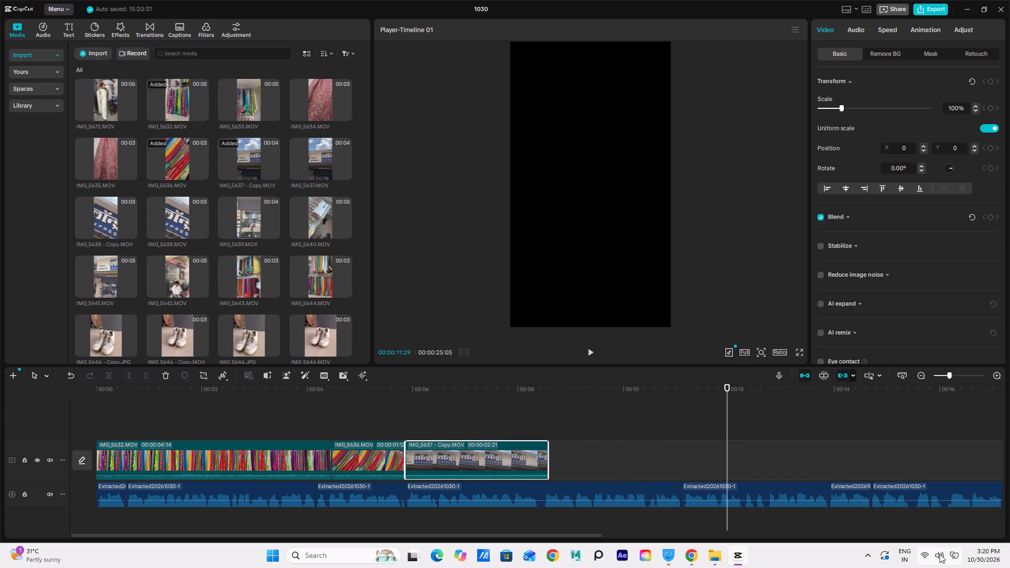
Check the system sound volume and replay the voiceover from about 00:00:11 to 00:00:15:22, pausing between phrases.
click(940, 559)
click(754, 420)
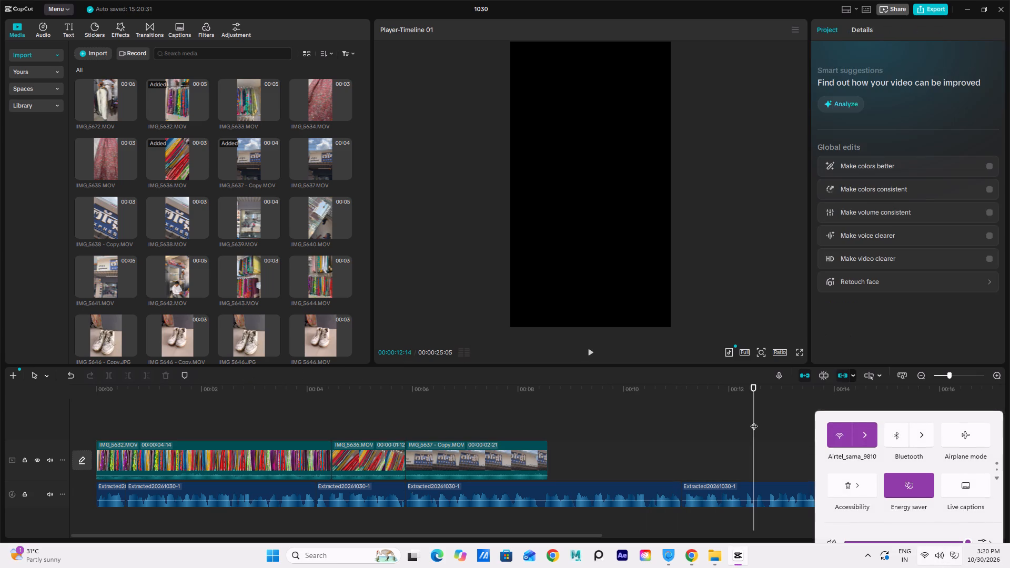
click(664, 395)
key(space)
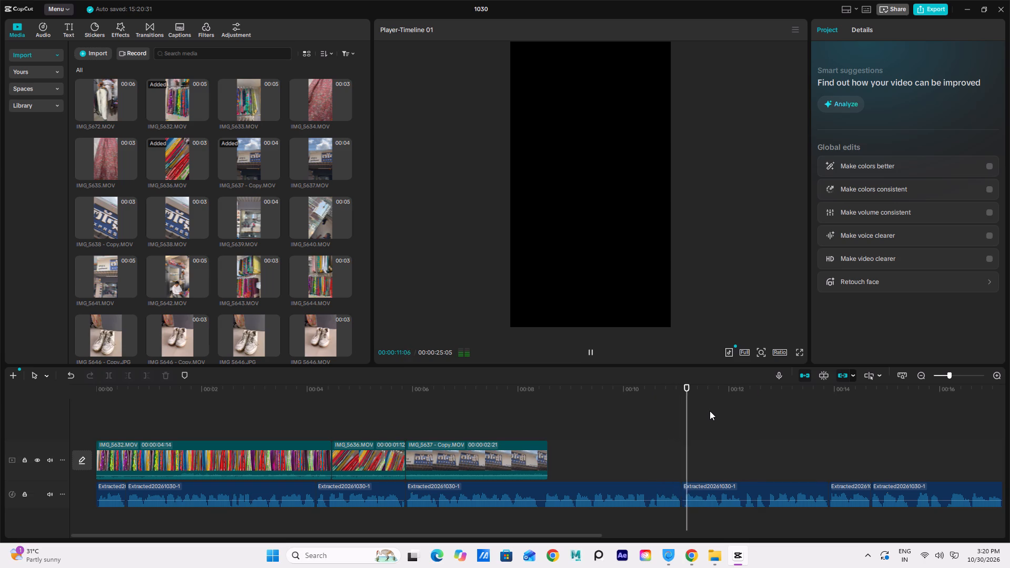
key(space)
key(space)
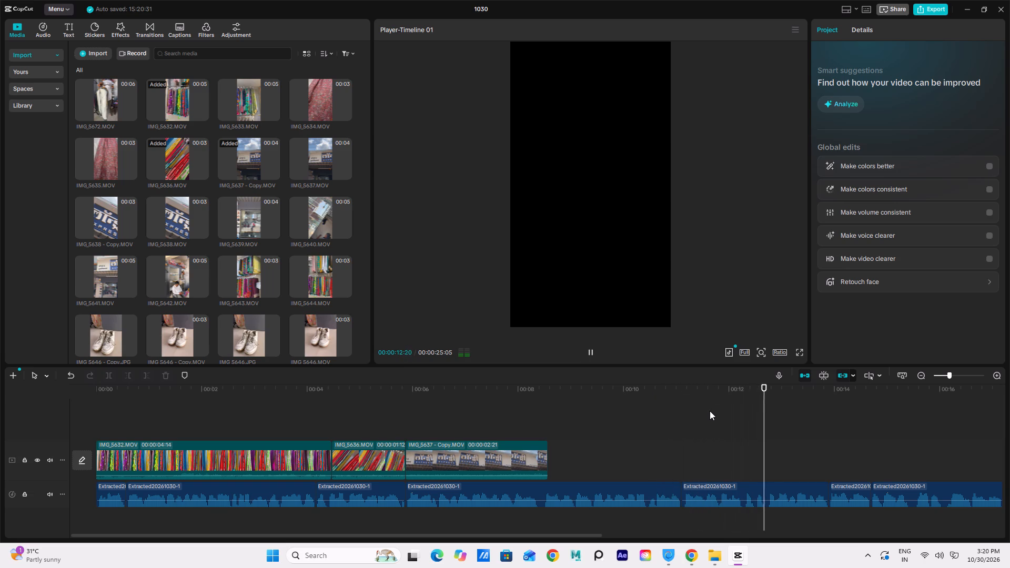
key(space)
key(space)
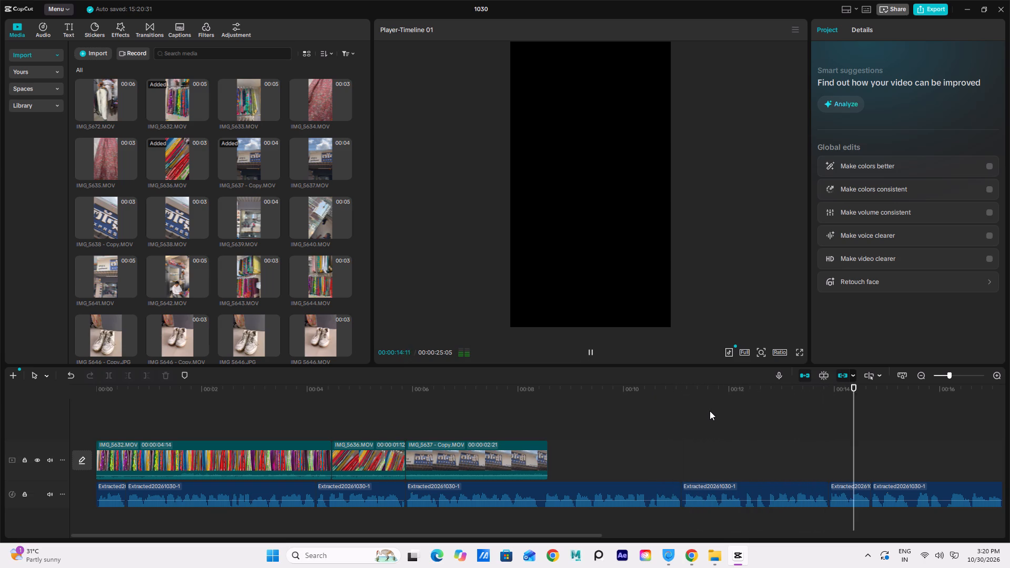
key(space)
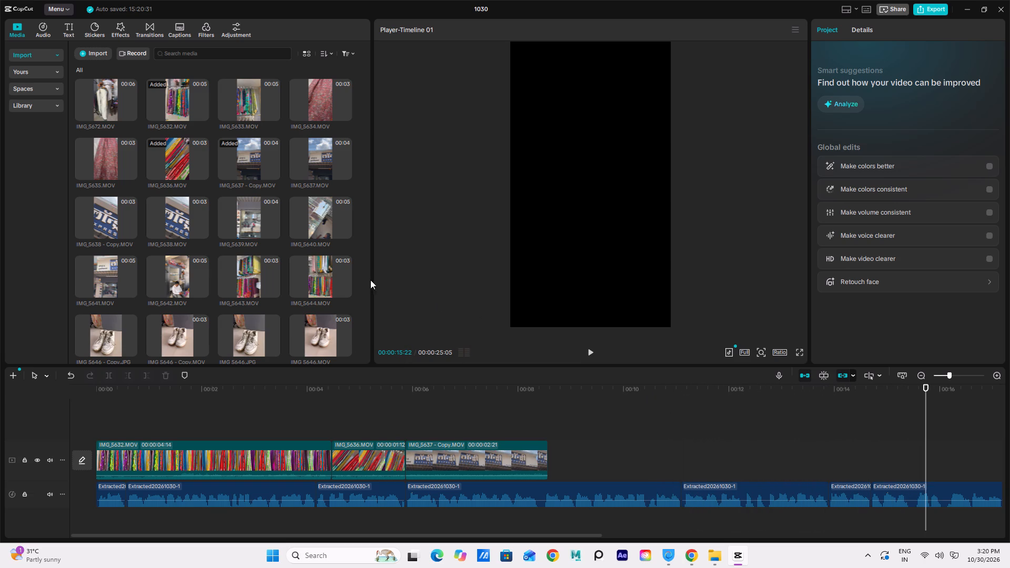
Preview IMG_5642.MOV and place it on a new track above the main video, starting at the voiceover cut near 00:00:14.
click(156, 276)
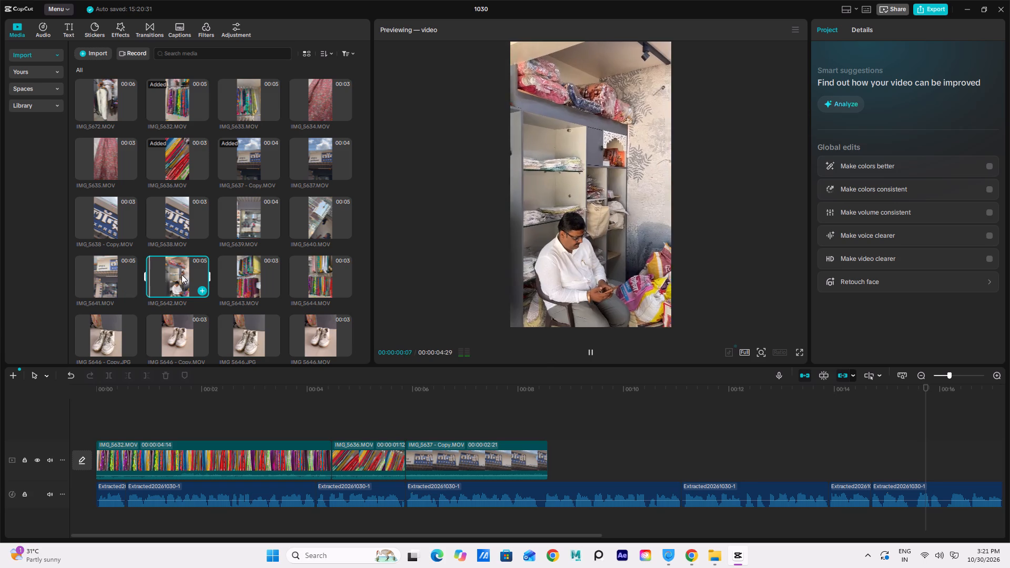
drag(181, 275, 655, 492)
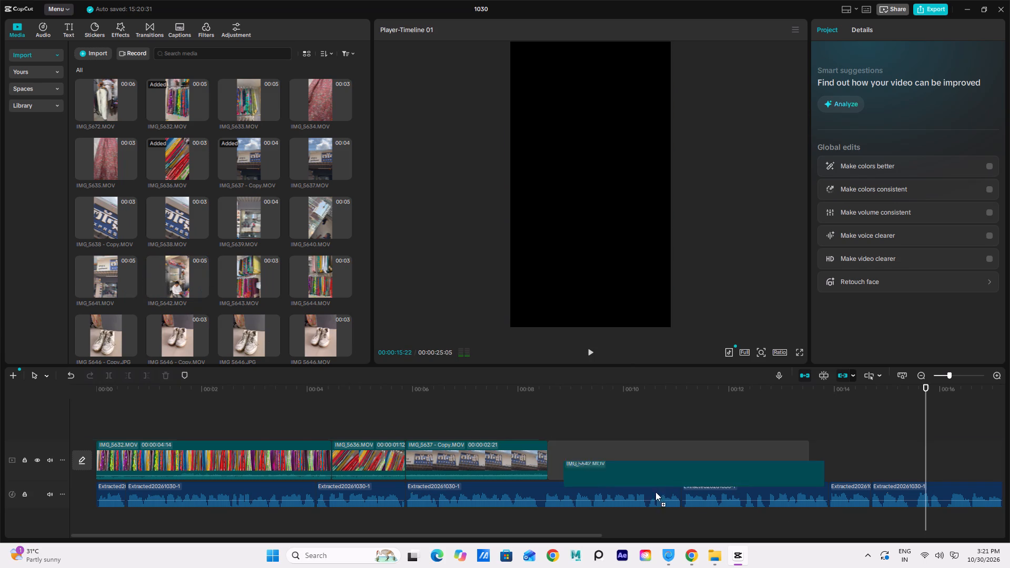
drag(655, 492, 828, 469)
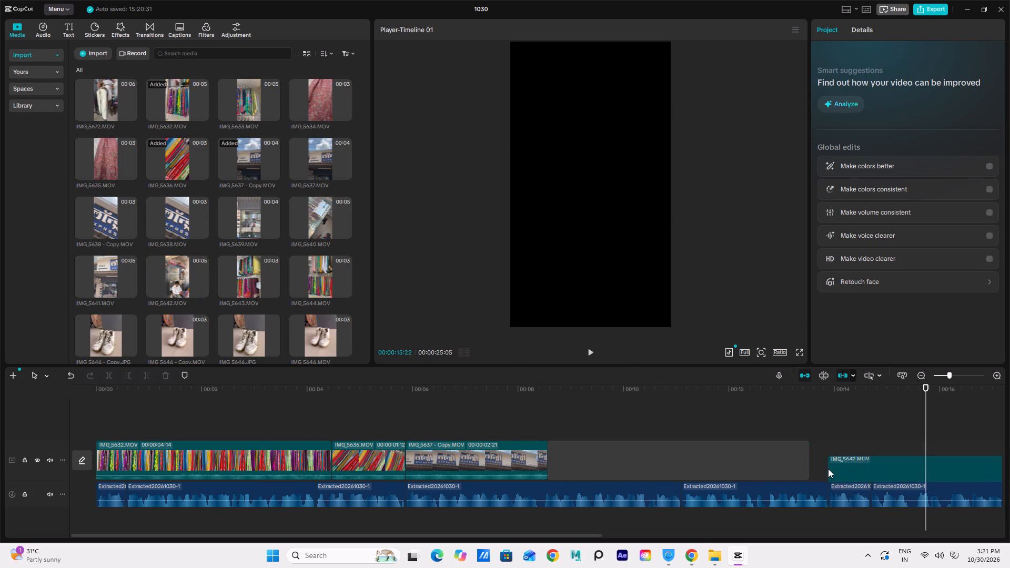
drag(626, 458, 841, 414)
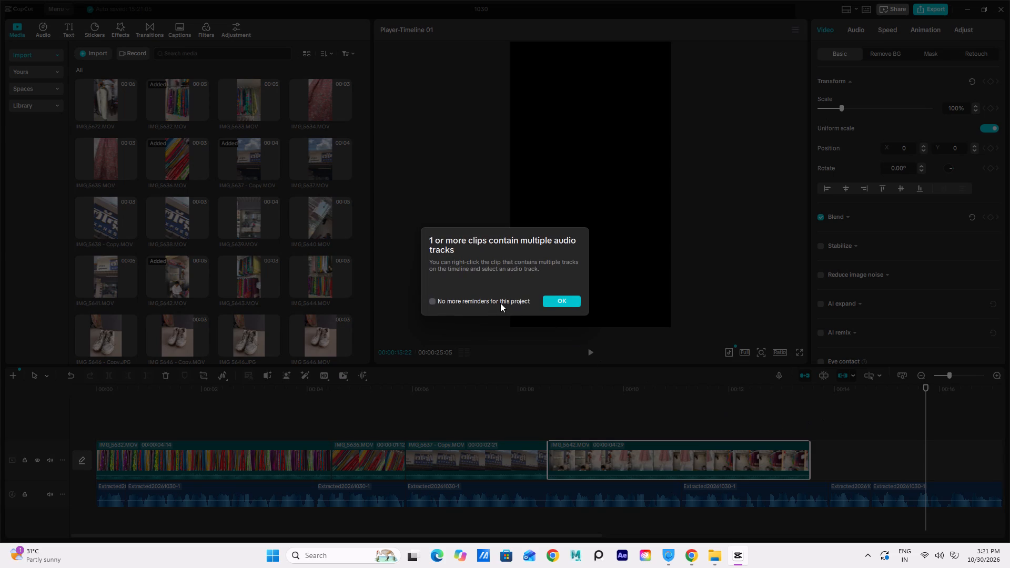
click(500, 303)
click(566, 299)
drag(655, 458, 965, 420)
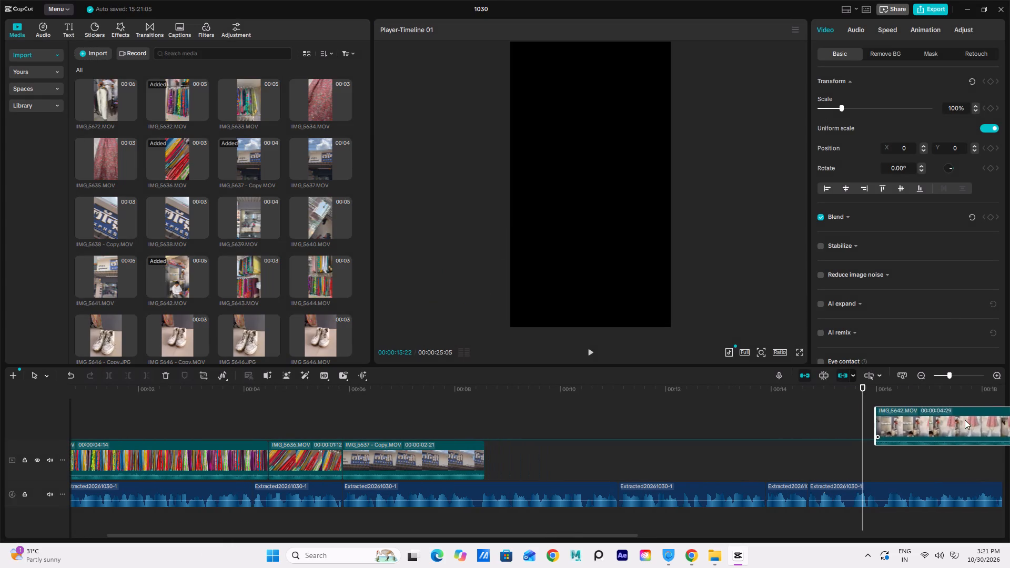
drag(965, 420, 874, 412)
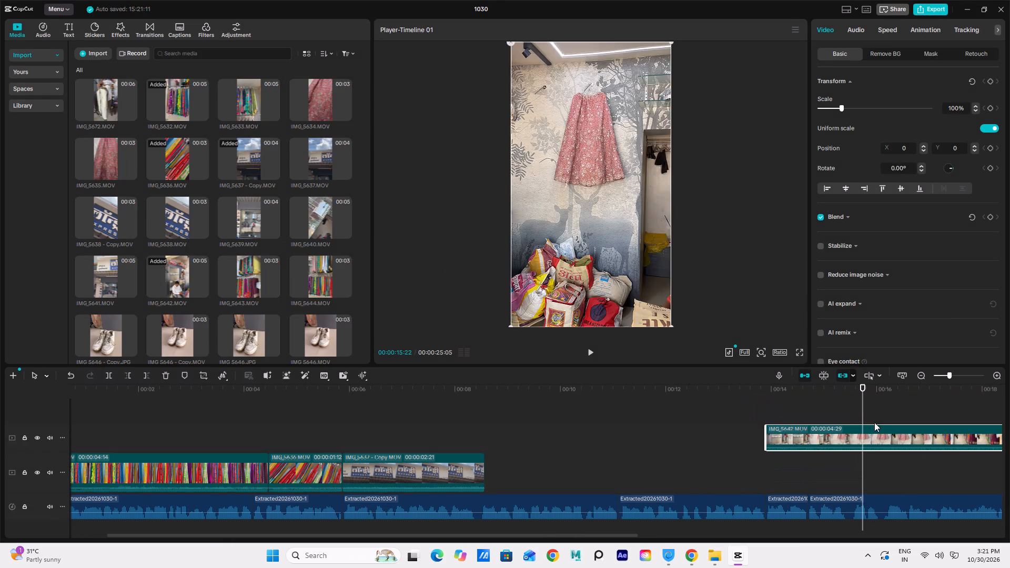
Play IMG_5642.MOV against the voiceover from about 00:00:14, and listen on to 00:00:22:00, replaying the phrases after the clip.
drag(758, 386, 766, 386)
key(space)
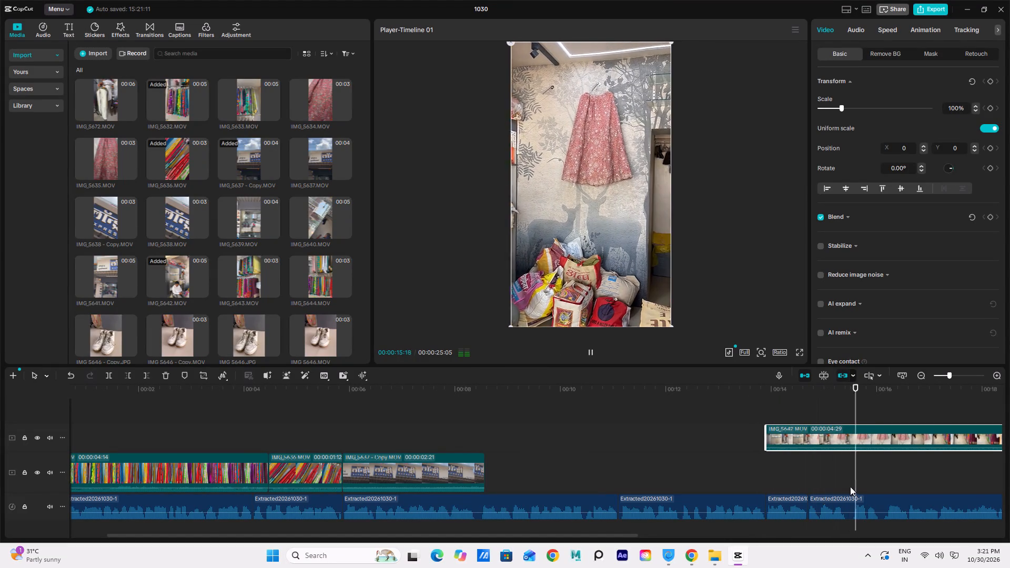
scroll(814, 478, down, 8)
ctrl+scroll(814, 477, down, 12)
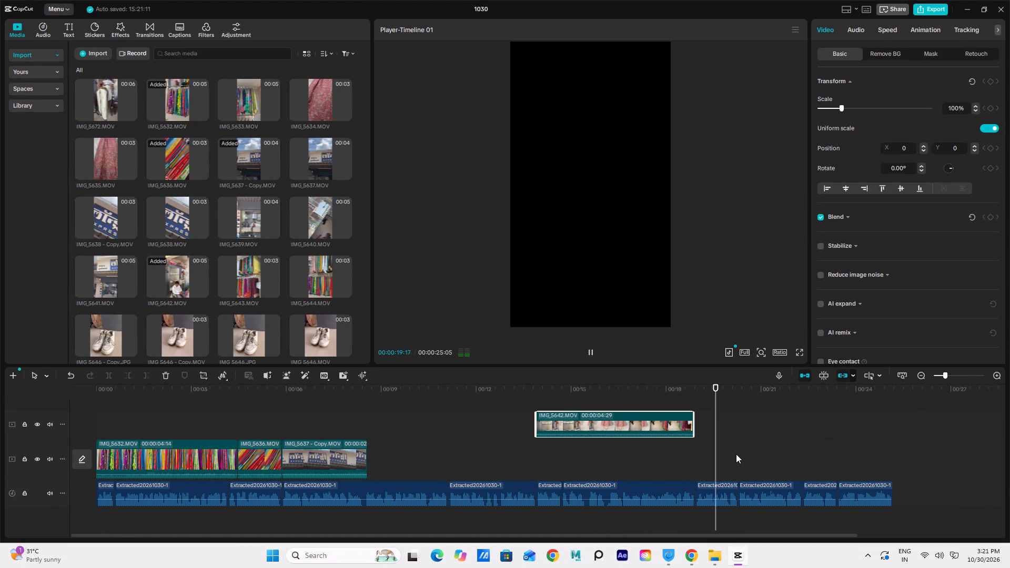
key(space)
click(699, 388)
key(space)
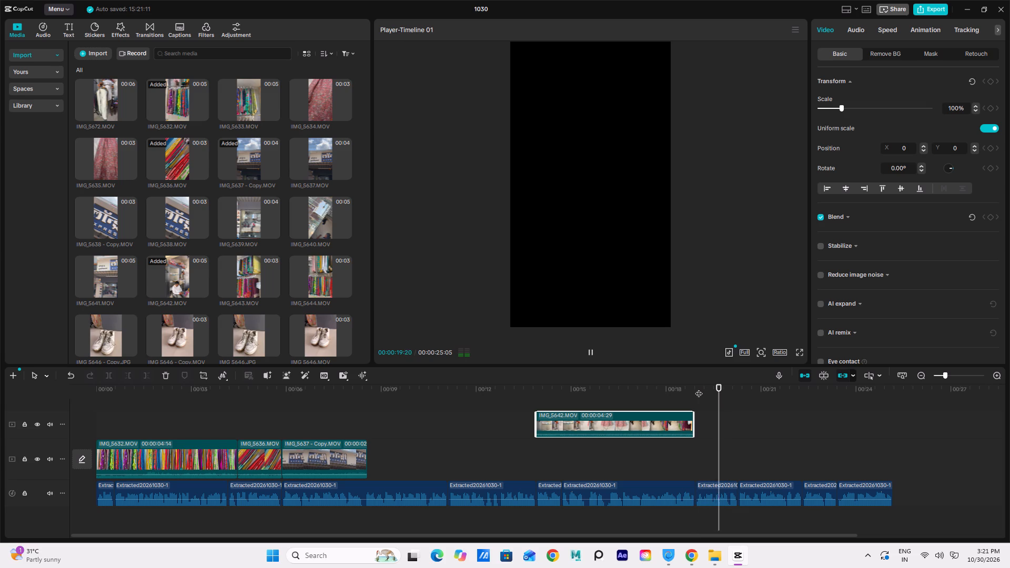
key(space)
key(space)
key(space)
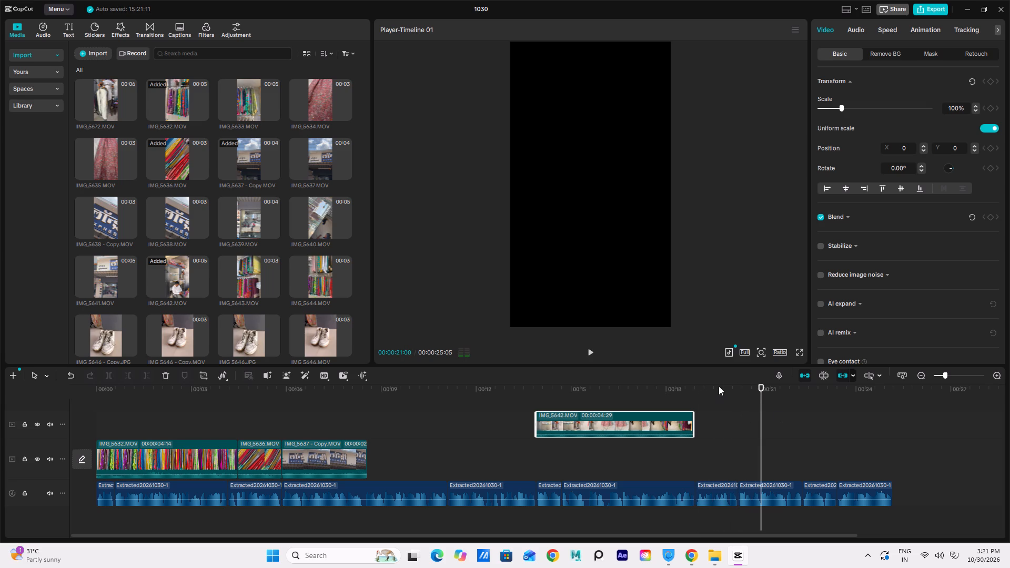
click(729, 385)
key(space)
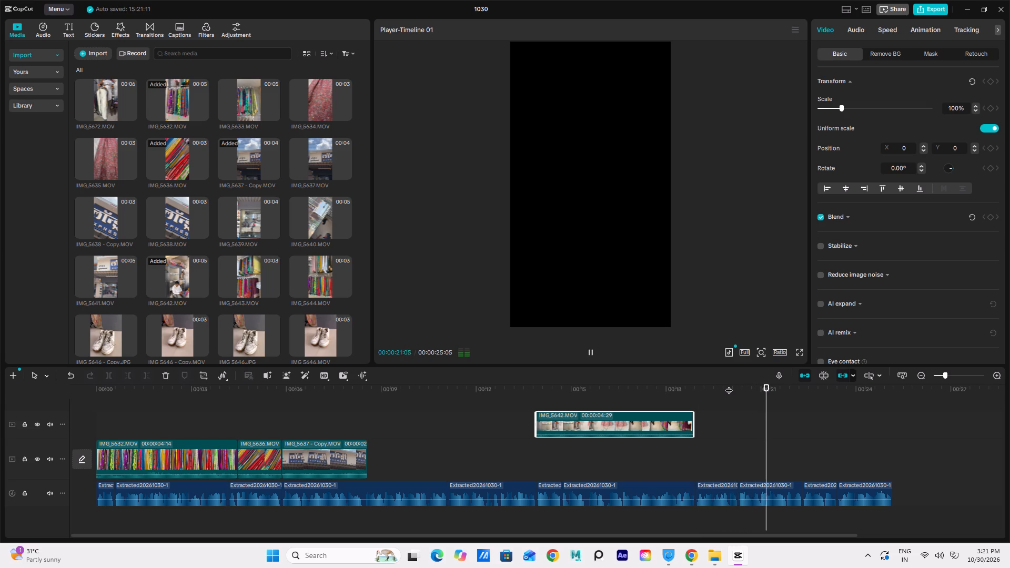
key(space)
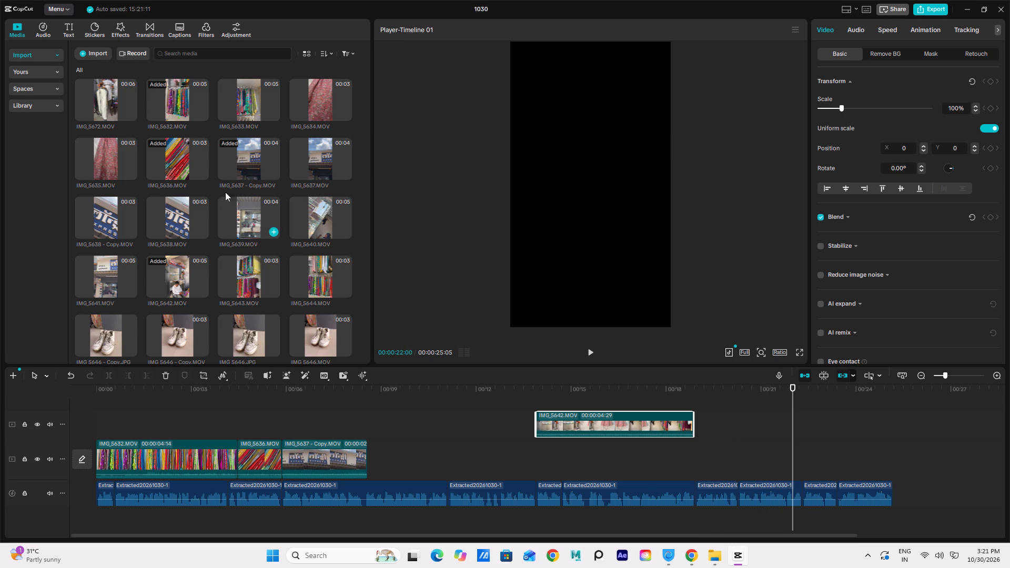
Preview IMG_5641.MOV and place it on the upper track directly after IMG_5642.MOV.
click(169, 209)
click(97, 276)
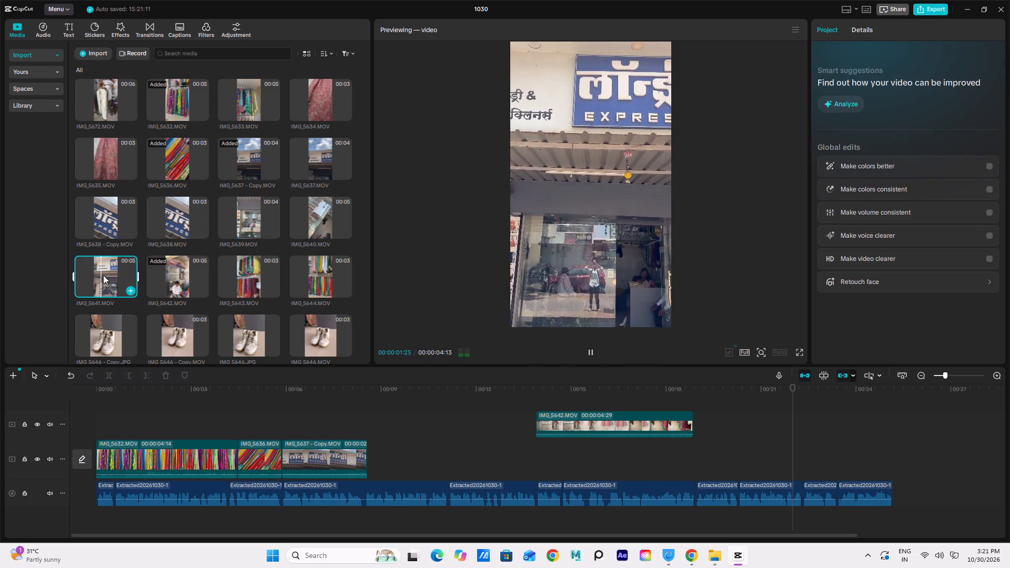
key(space)
drag(103, 275, 715, 430)
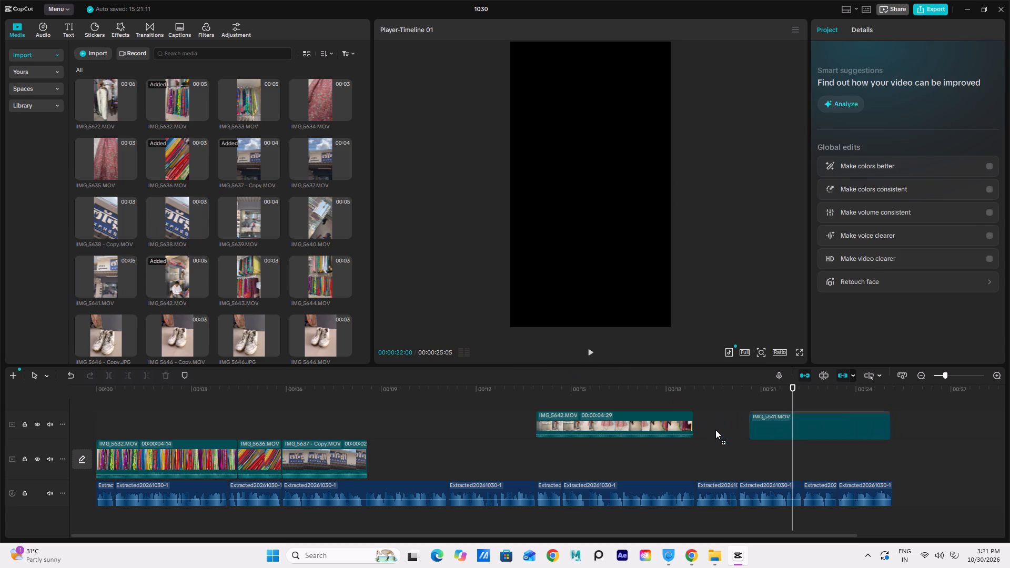
drag(715, 430, 694, 425)
click(694, 422)
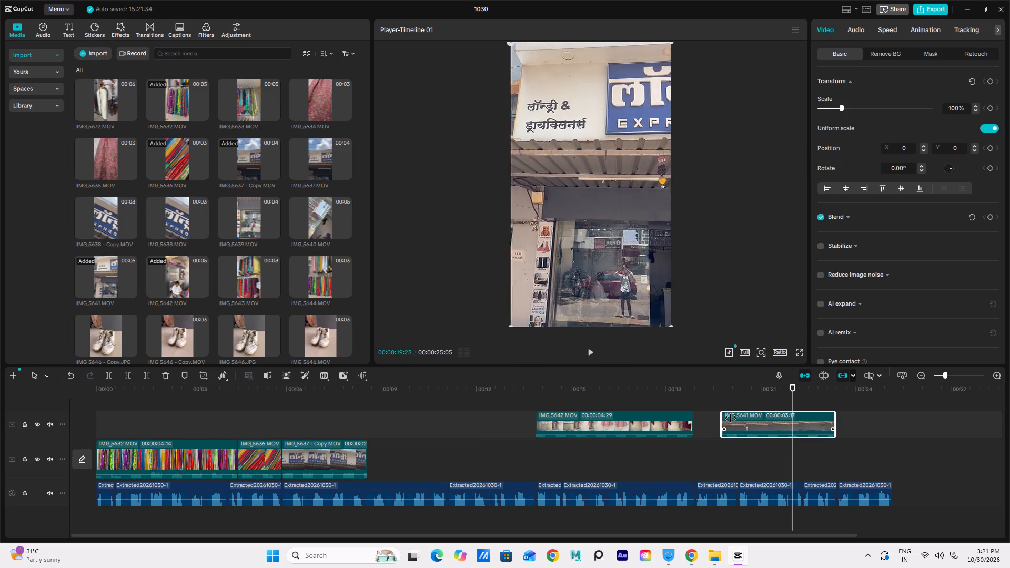
Play the whole timeline from the start, checking the system volume, and replay from about 00:00:07 to 00:00:11:05.
click(684, 381)
click(699, 388)
key(Home)
key(space)
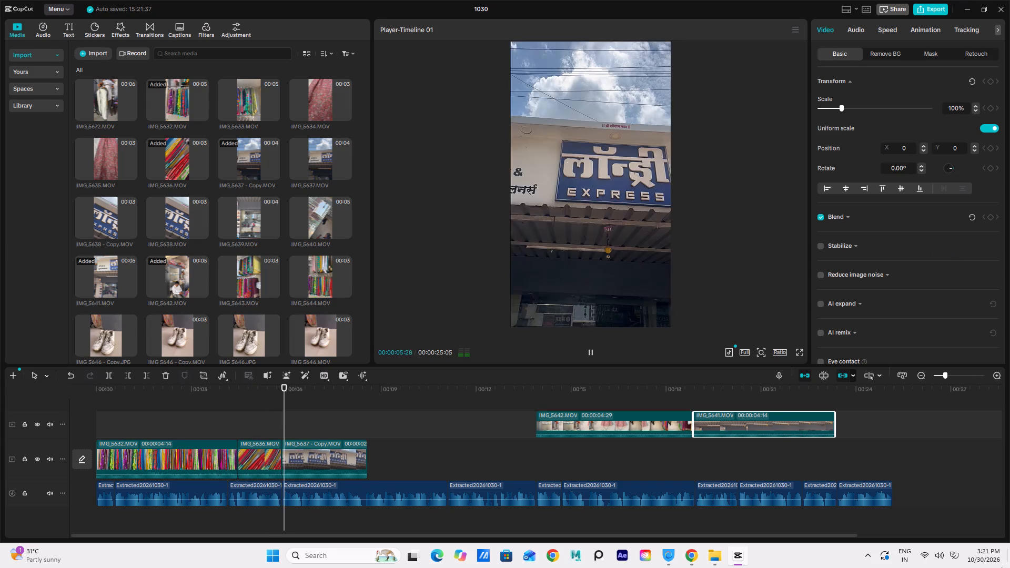
click(939, 557)
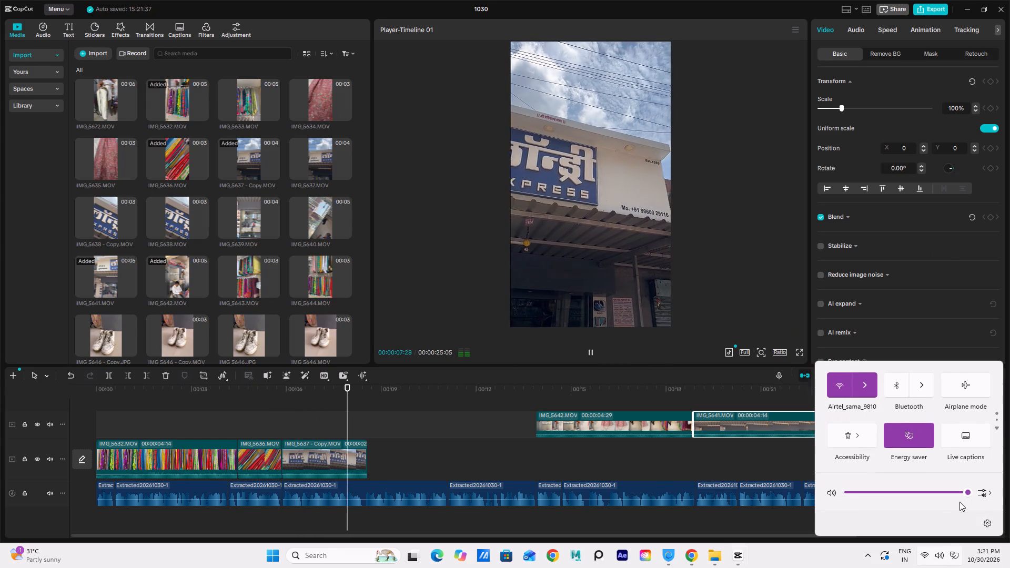
click(943, 561)
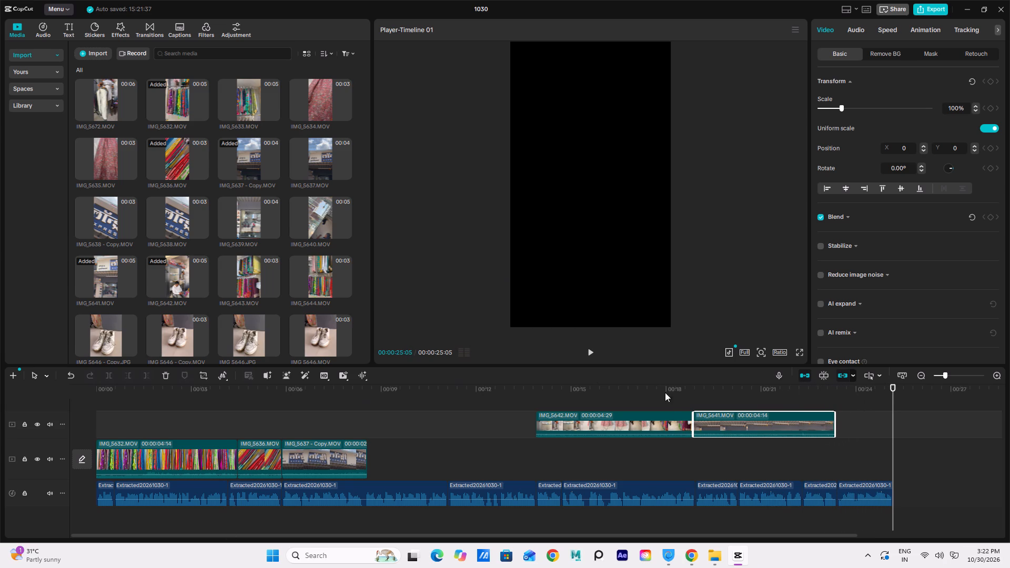
drag(874, 390, 837, 395)
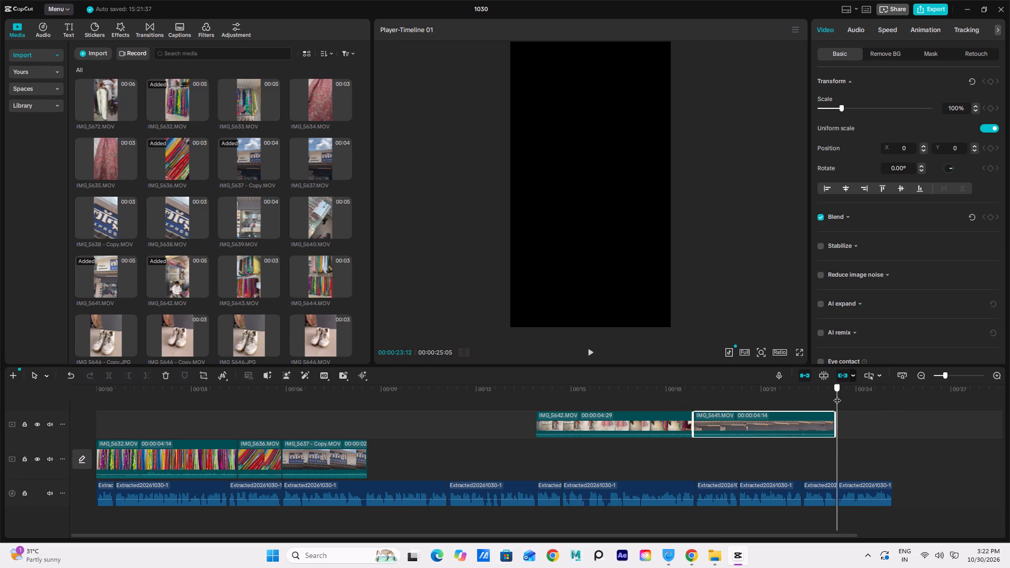
drag(837, 395, 323, 416)
key(space)
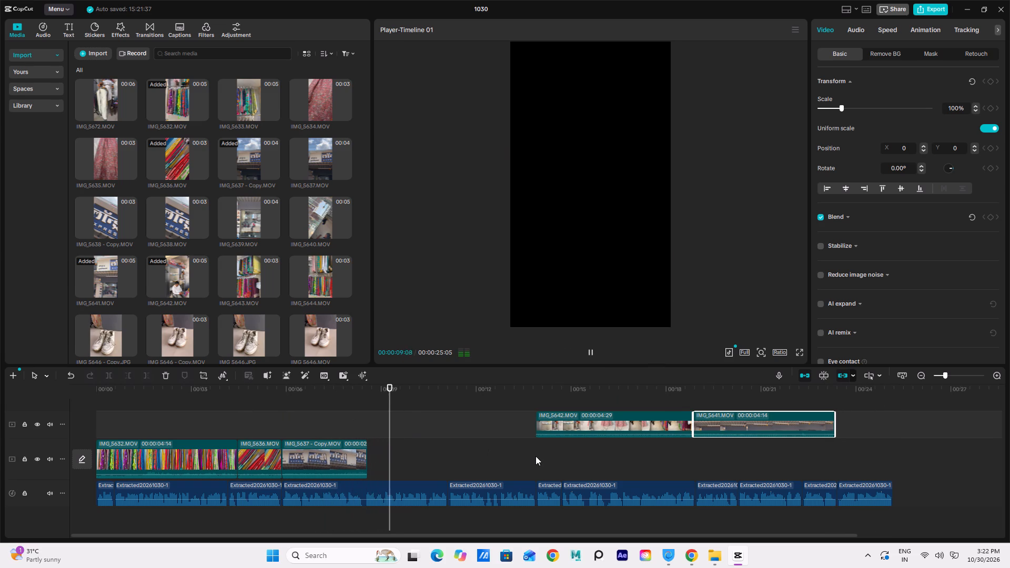
key(space)
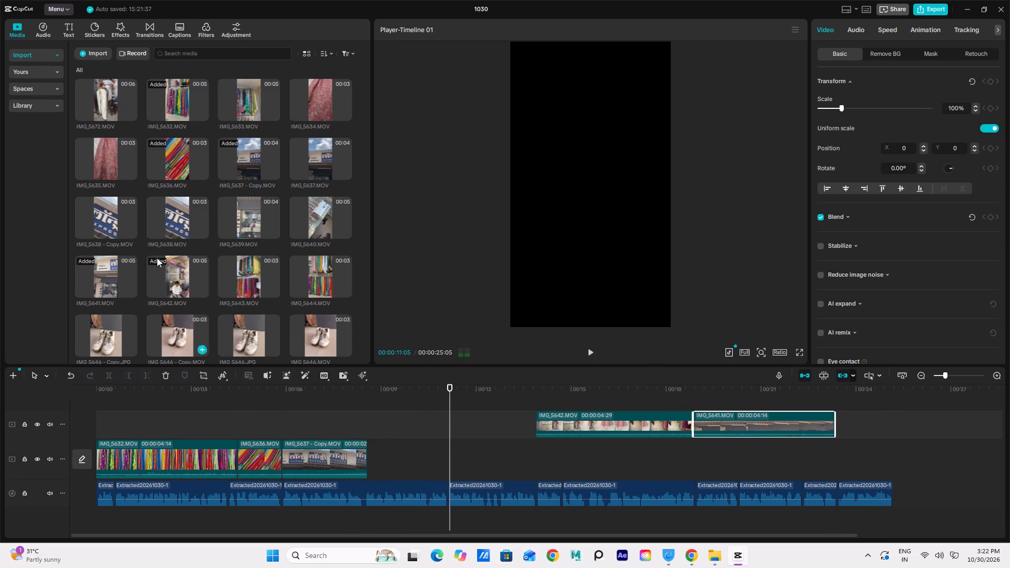
Browse the media library for further footage, checking the shoe clips, the IMG_5651.MOV street clip and the IMG_5664.MOV garment clip.
scroll(192, 231, down, 2)
click(172, 237)
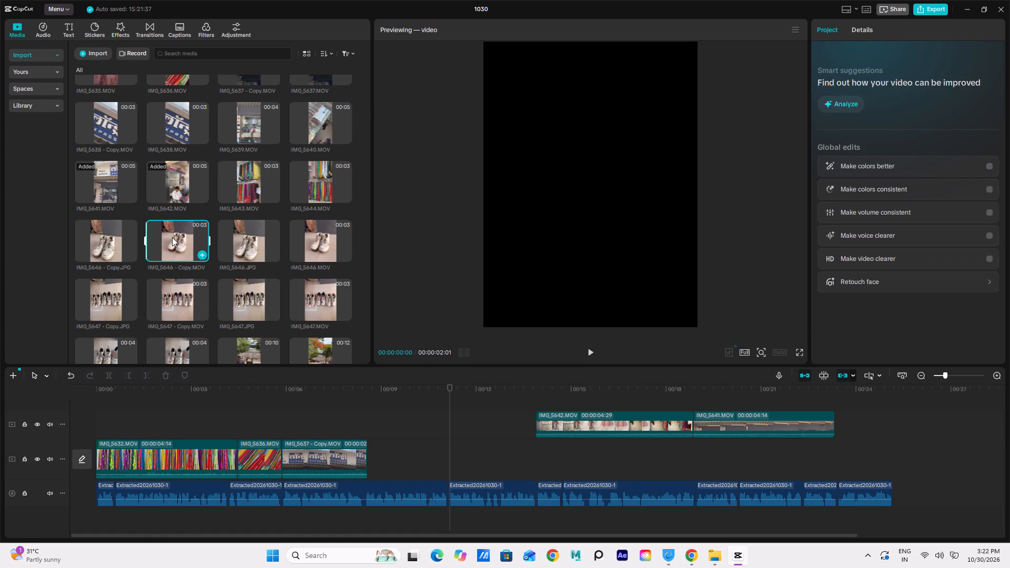
click(251, 239)
click(182, 240)
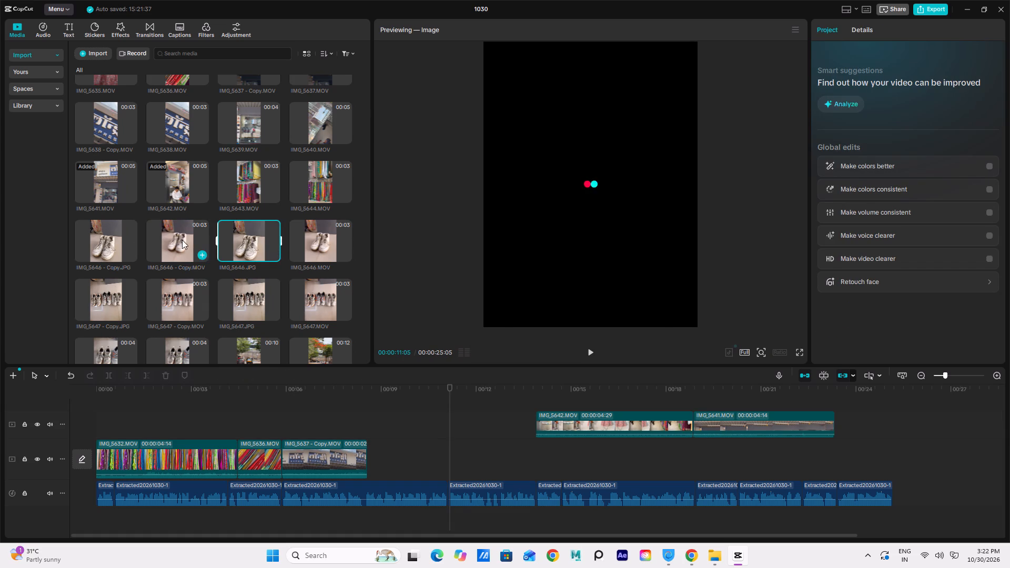
scroll(309, 240, down, 2)
click(318, 272)
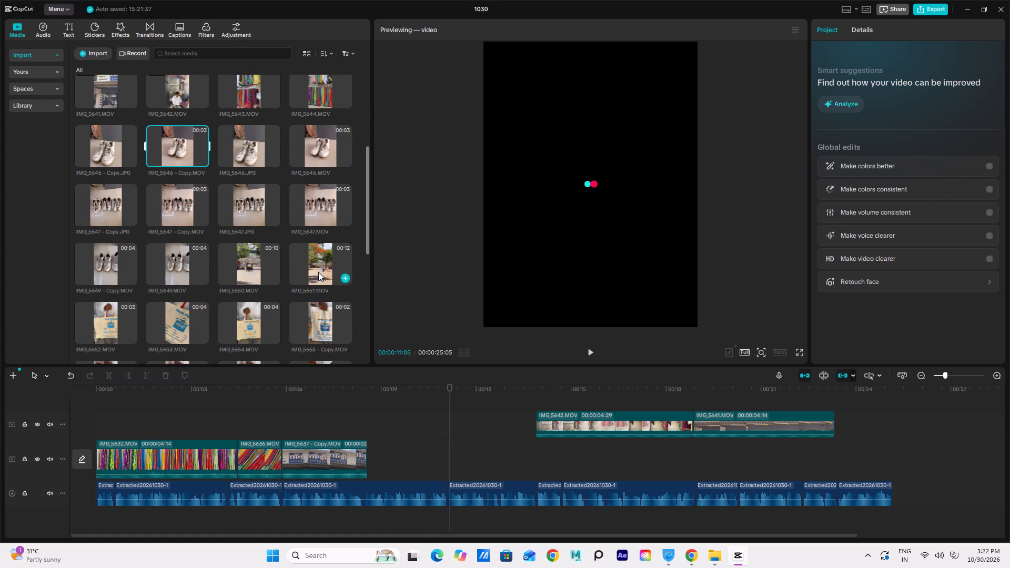
scroll(314, 272, down, 1)
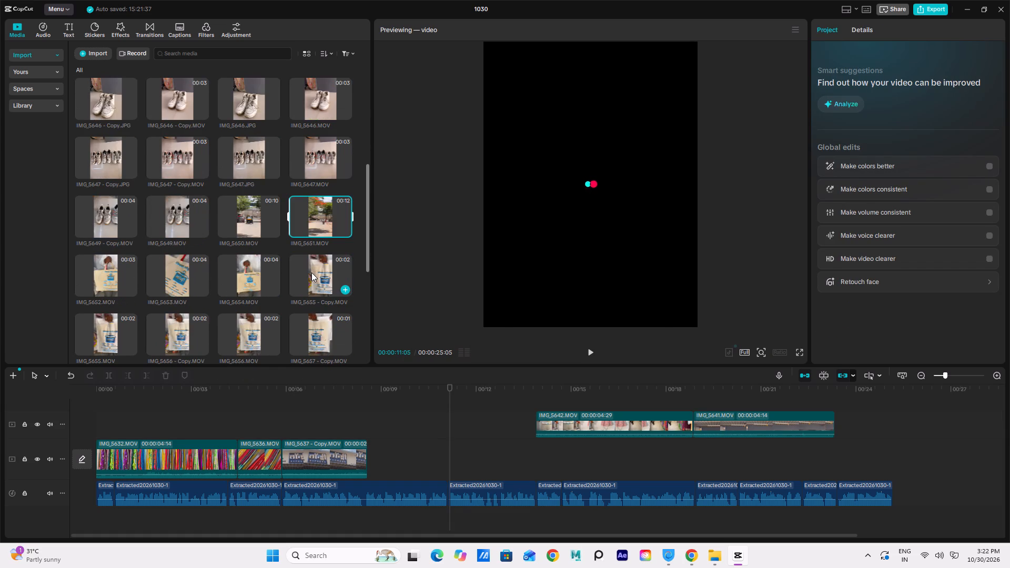
scroll(294, 289, down, 5)
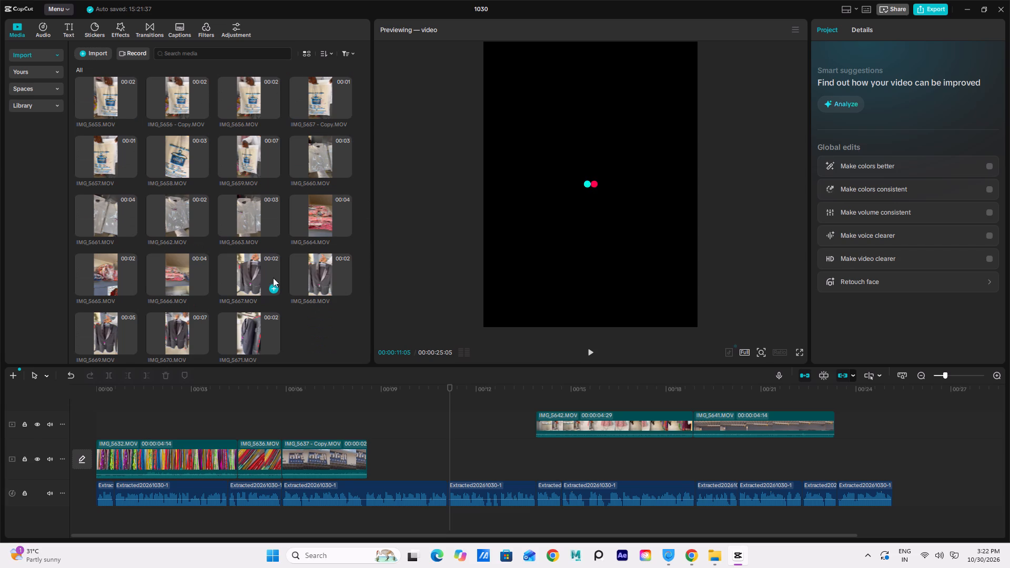
click(312, 224)
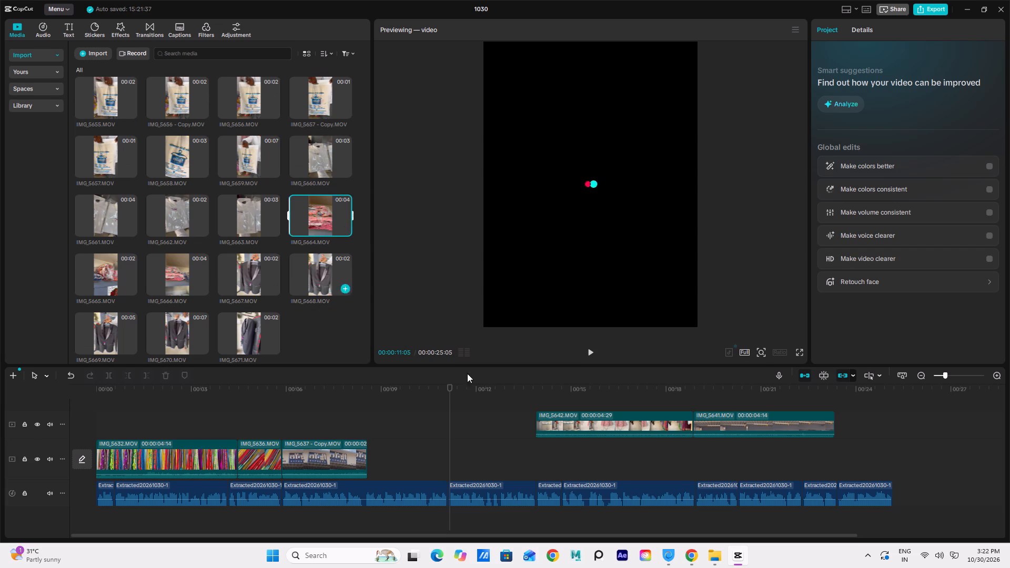
scroll(215, 264, up, 19)
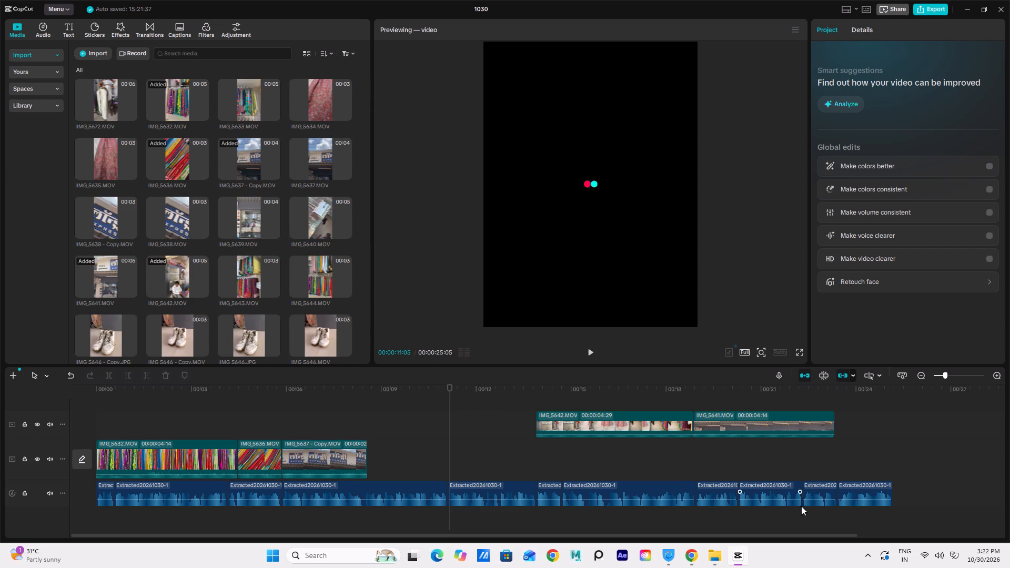
Preview the candidate clips IMG_5640.MOV, IMG_5642.MOV, IMG_5643.MOV, IMG_5644.MOV, IMG_5650.MOV and IMG_5651.MOV.
double_click(314, 208)
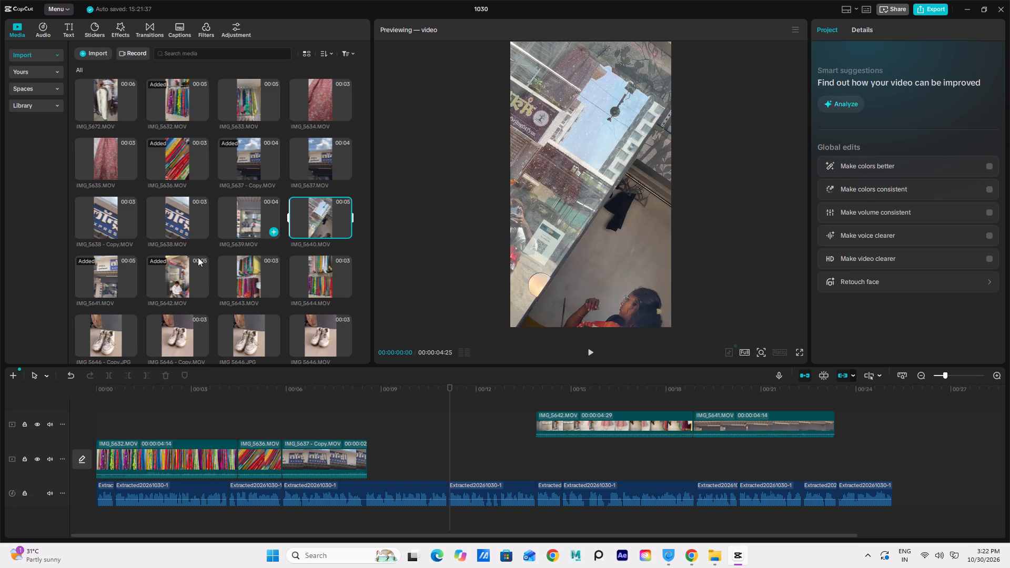
click(164, 269)
click(259, 272)
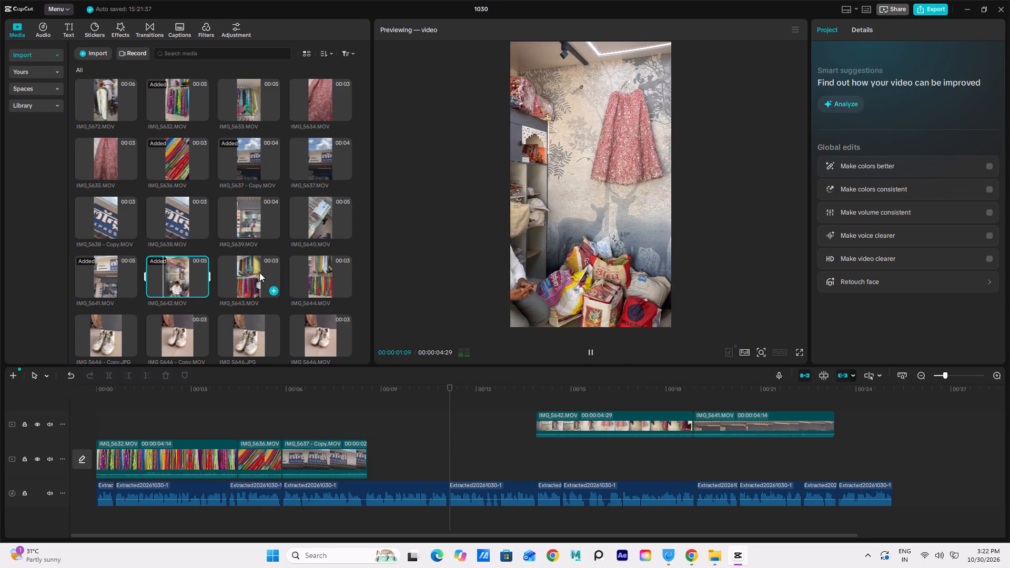
click(322, 281)
scroll(257, 275, down, 1)
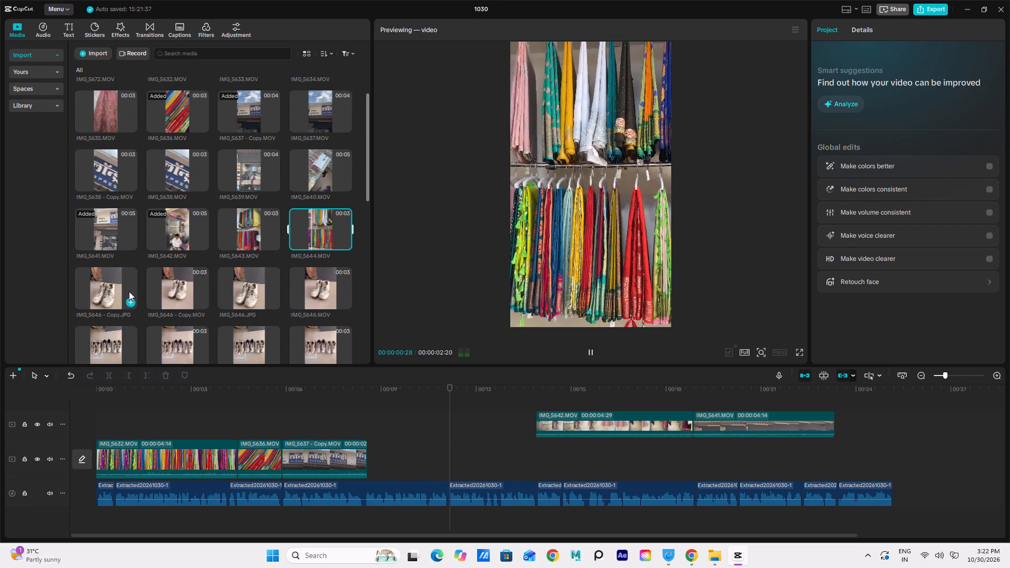
scroll(218, 288, down, 3)
click(239, 269)
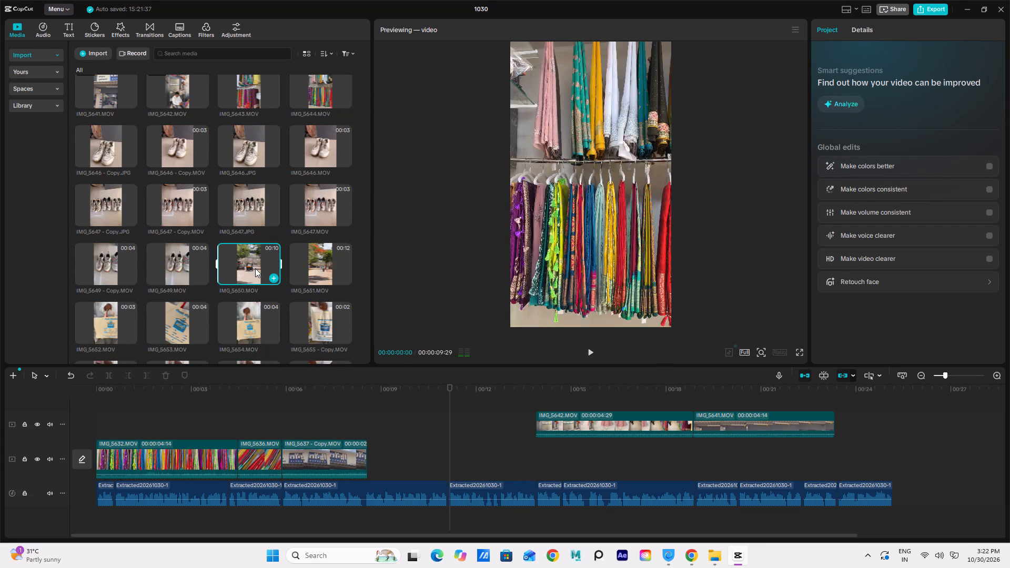
click(315, 263)
scroll(280, 279, down, 1)
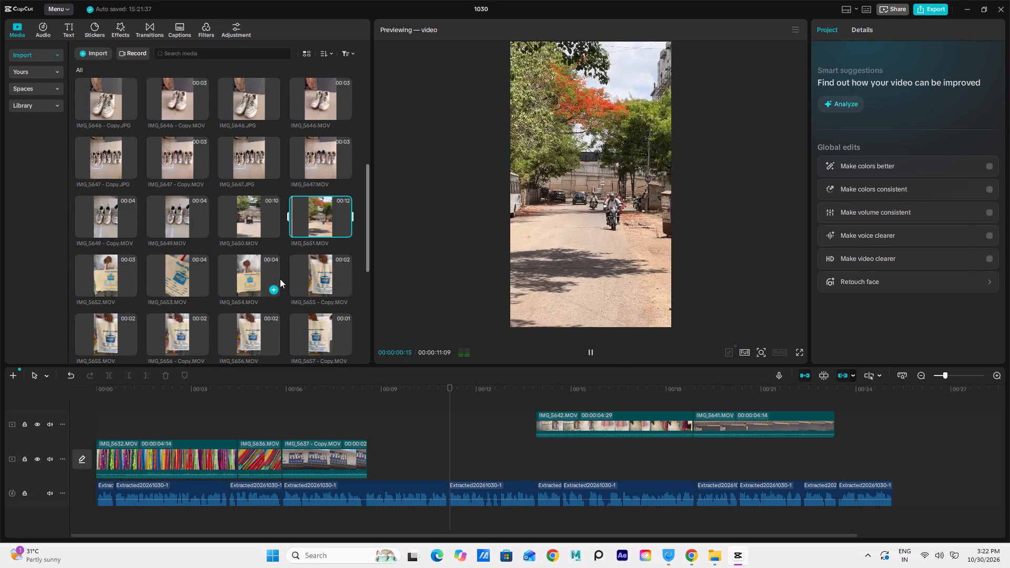
scroll(258, 288, down, 1)
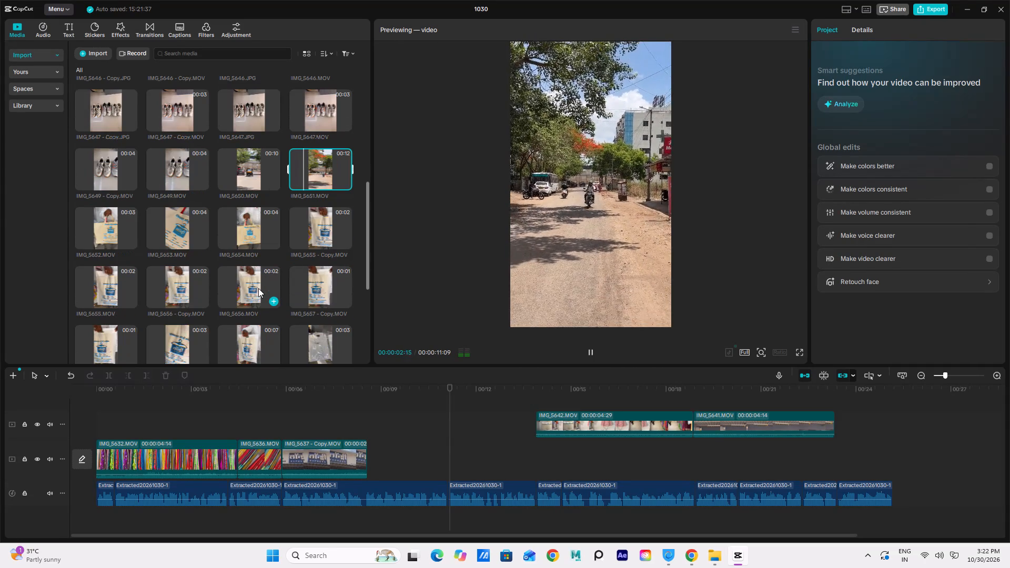
Play IMG_5642.MOV against the voiceover from its start near 00:00:14, replaying from about 00:00:14:12 to 00:00:18:17.
drag(268, 393, 241, 393)
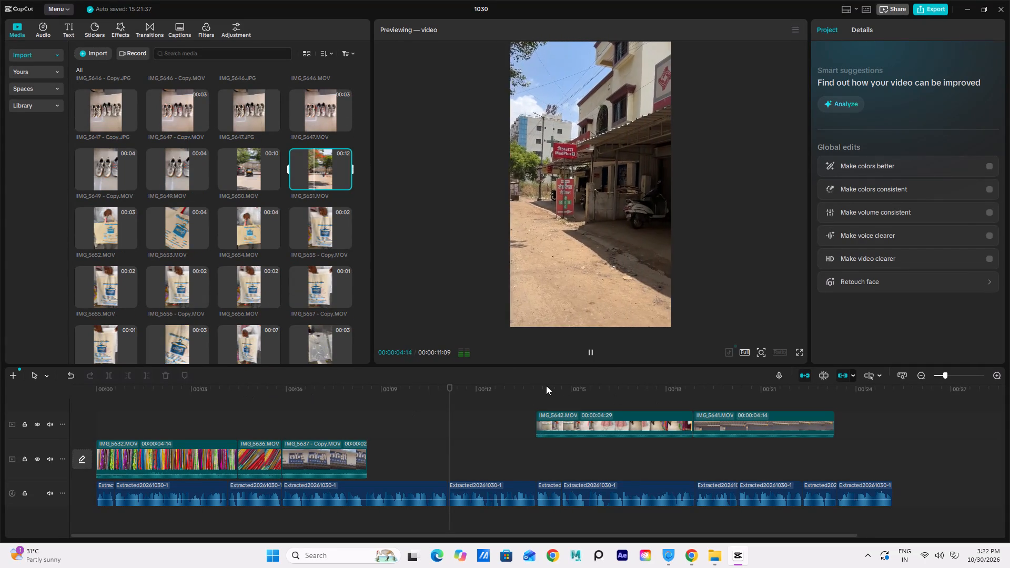
click(541, 388)
click(541, 391)
click(528, 392)
click(452, 391)
key(space)
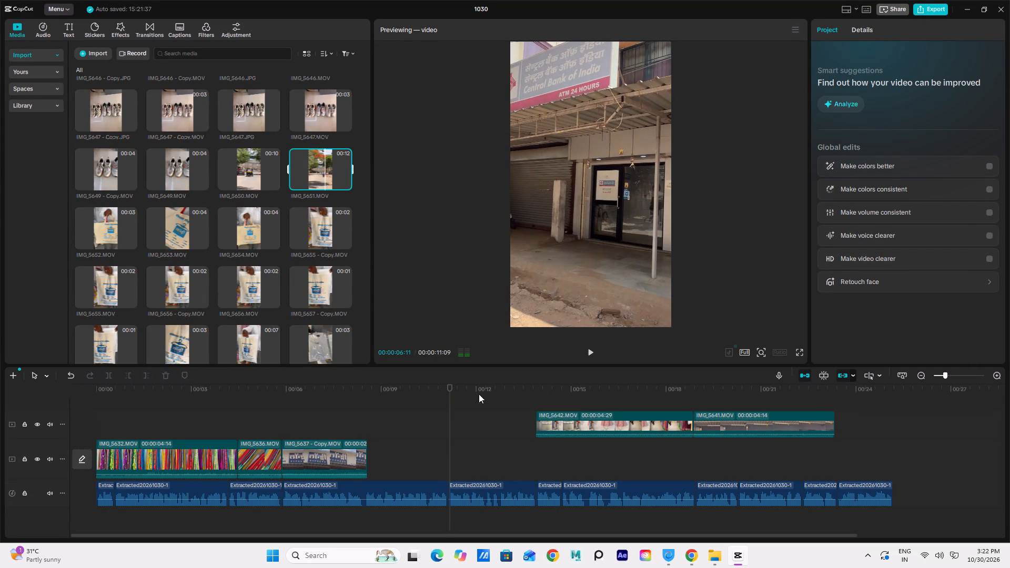
click(478, 394)
click(452, 434)
click(546, 384)
click(540, 390)
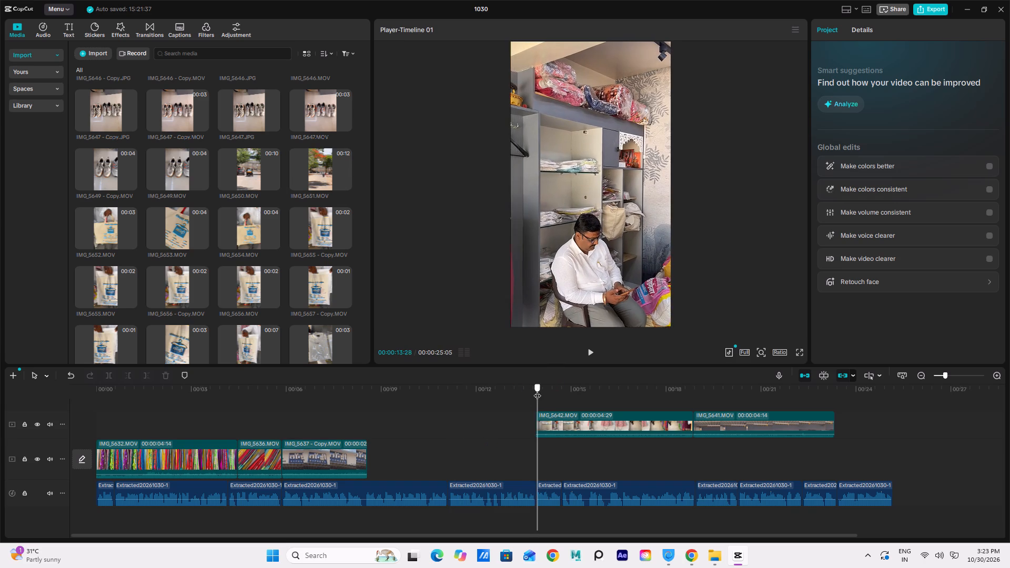
key(space)
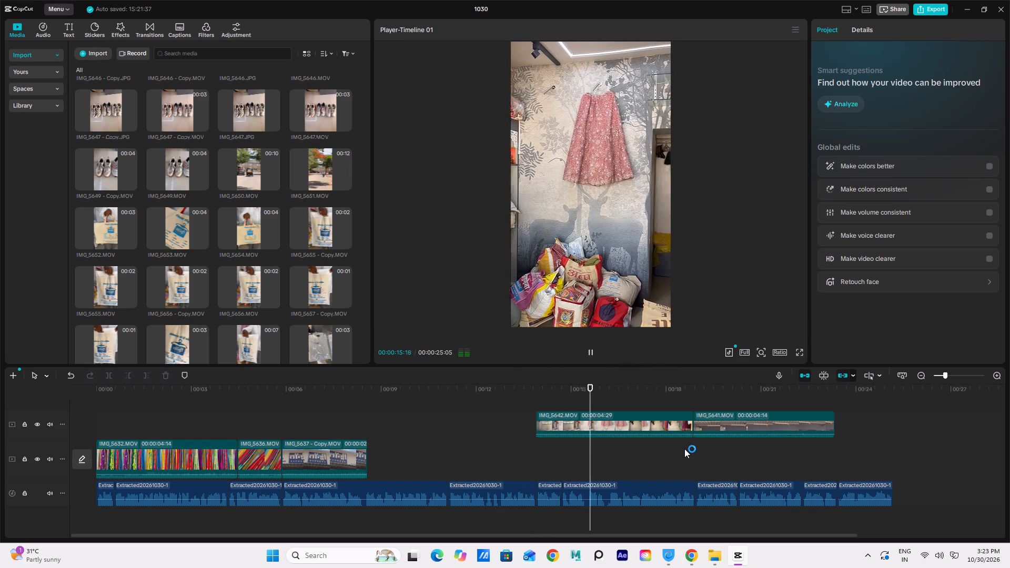
click(552, 386)
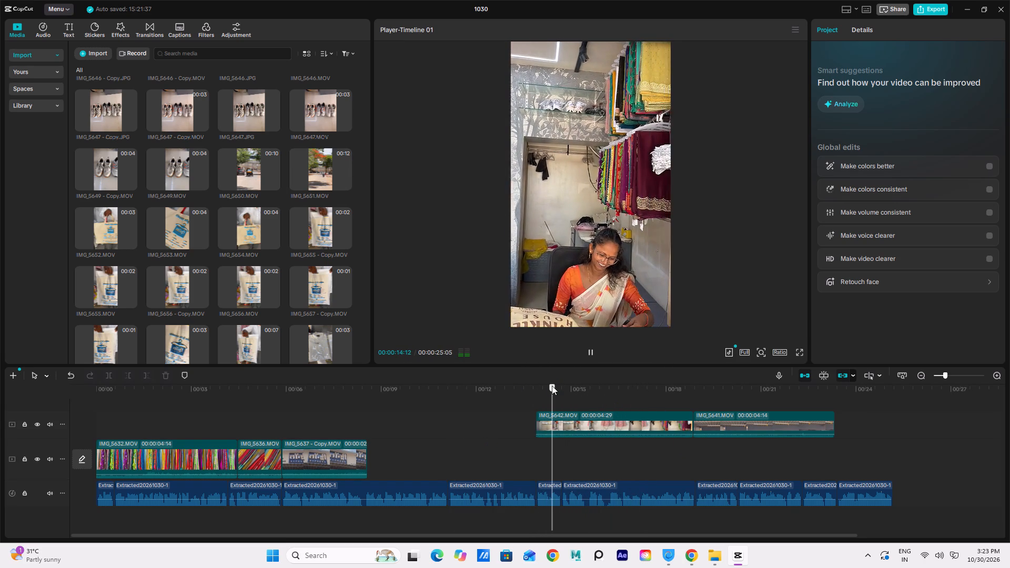
key(space)
key(space)
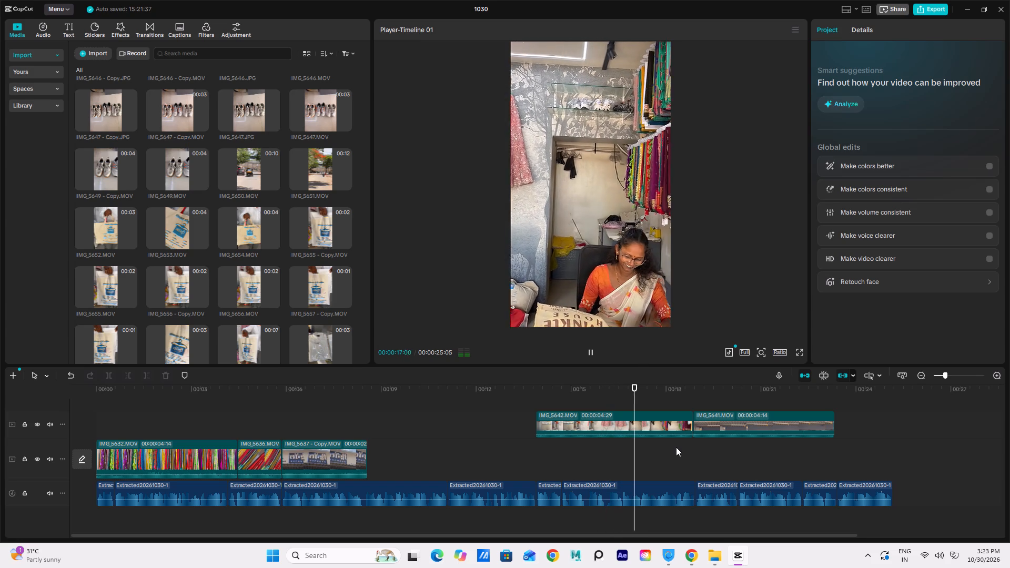
key(space)
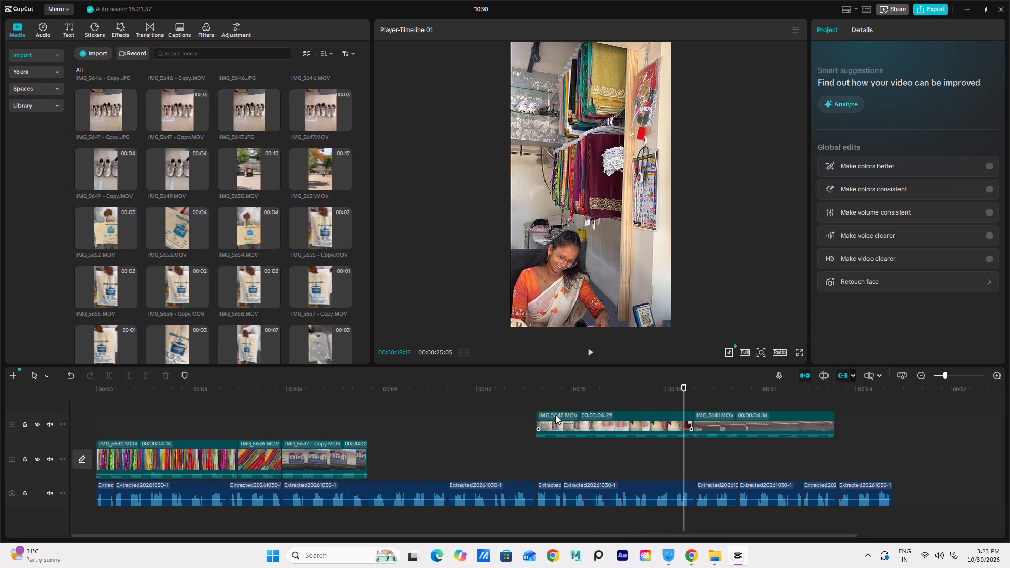
Replay the voiceover twice from just before 00:00:14 across the cut between IMG_5642.MOV and IMG_5641.MOV, pausing between phrases.
click(526, 387)
key(space)
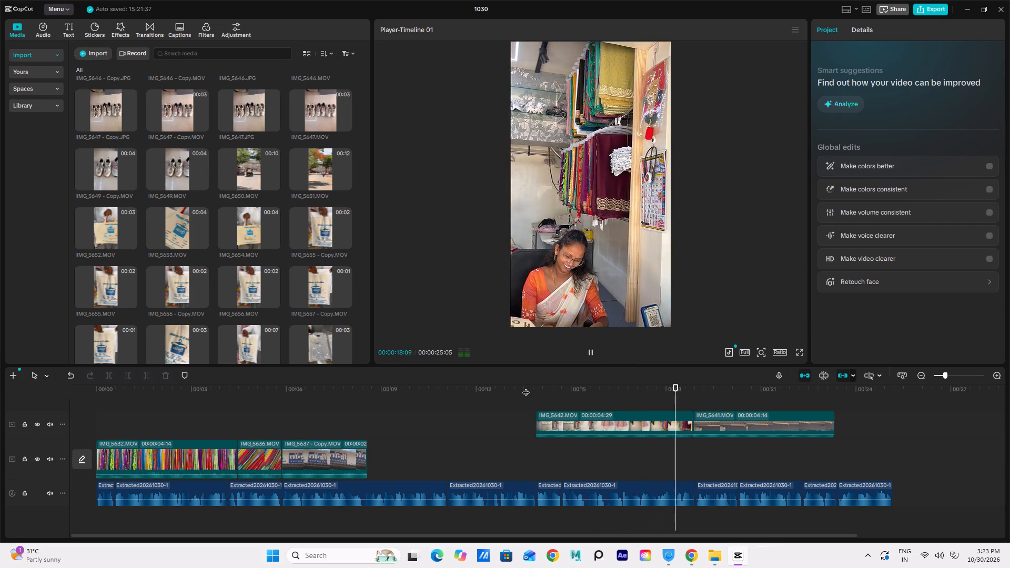
key(space)
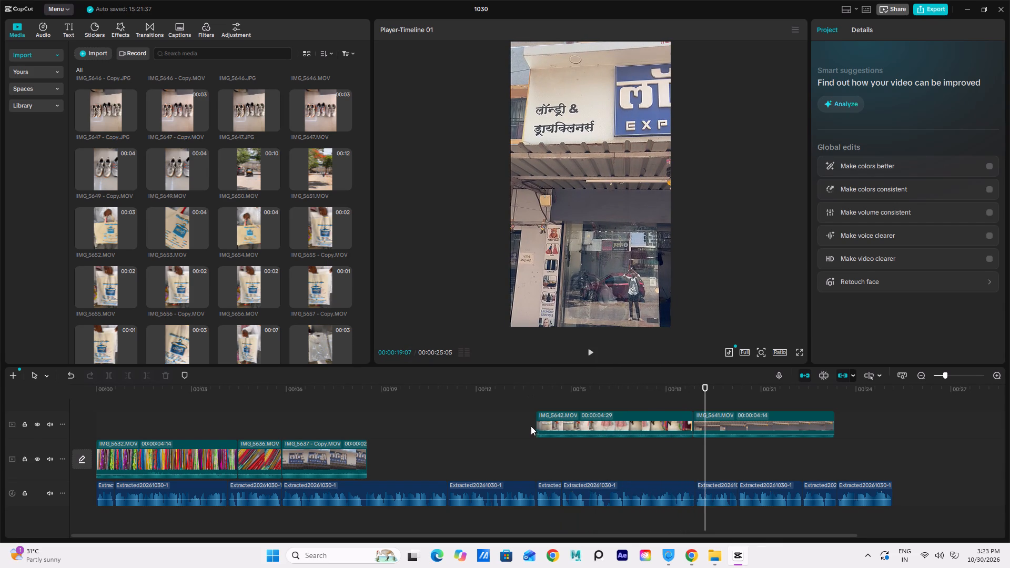
click(536, 386)
key(space)
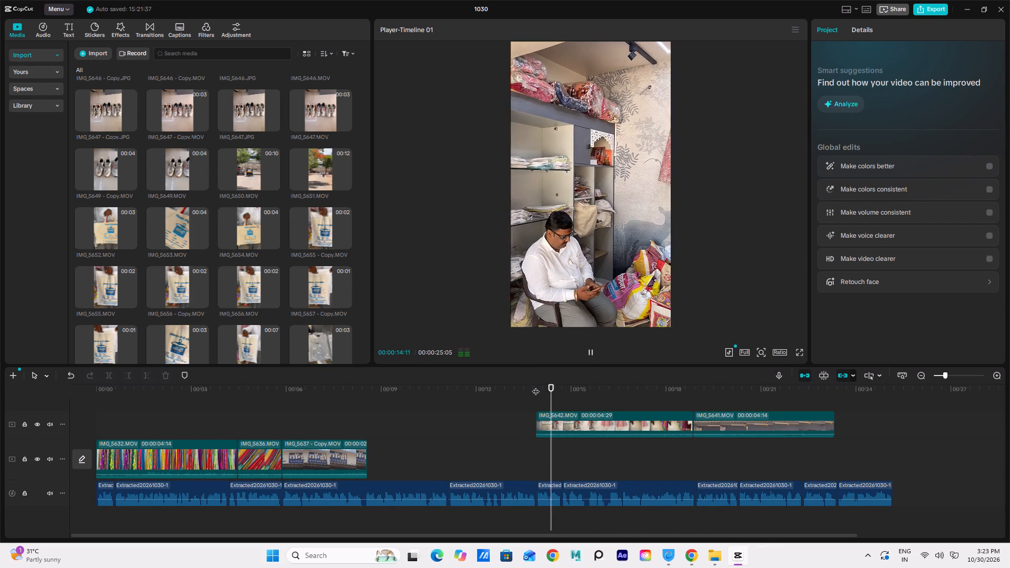
key(space)
key(space)
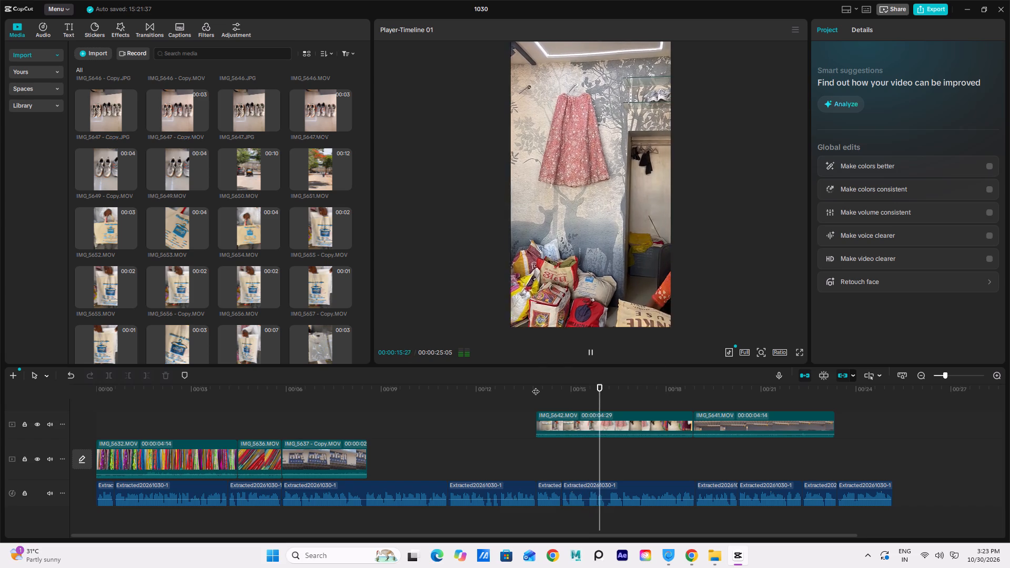
key(space)
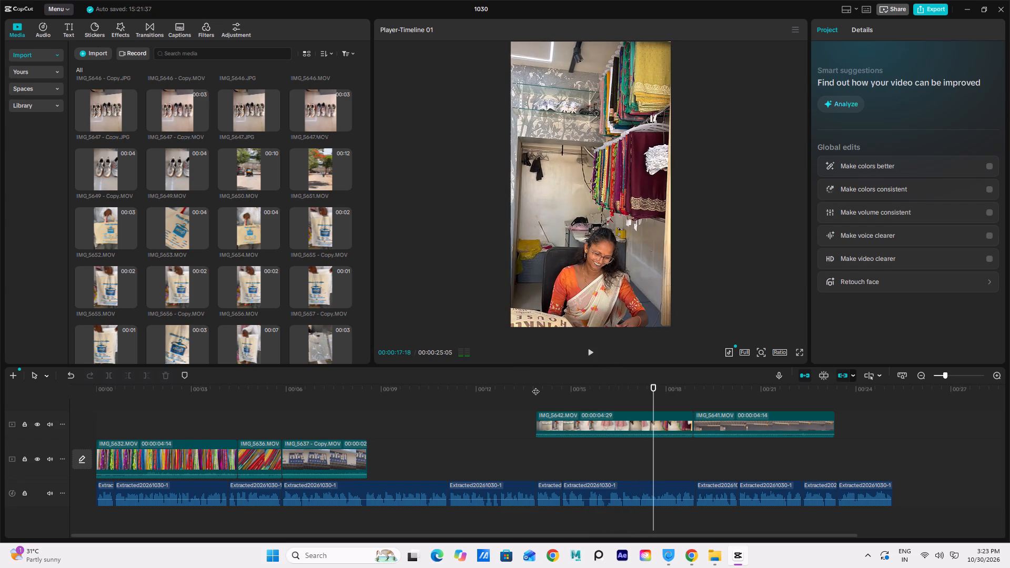
key(space)
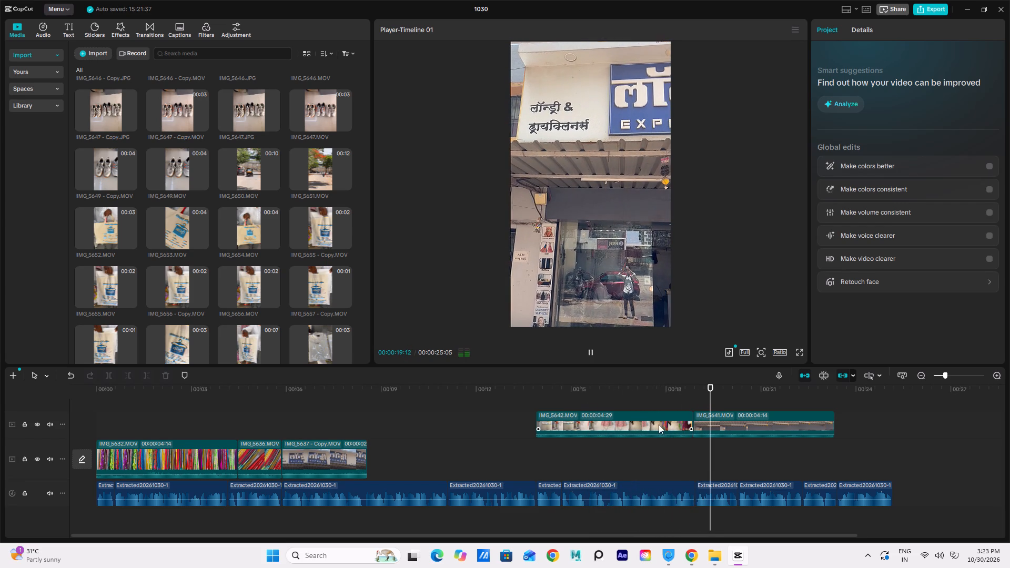
Replay the voiceover over the empty stretch after IMG_5637 - Copy.MOV several times, from about 00:00:08:20 to 00:00:10:06.
key(space)
click(377, 385)
key(space)
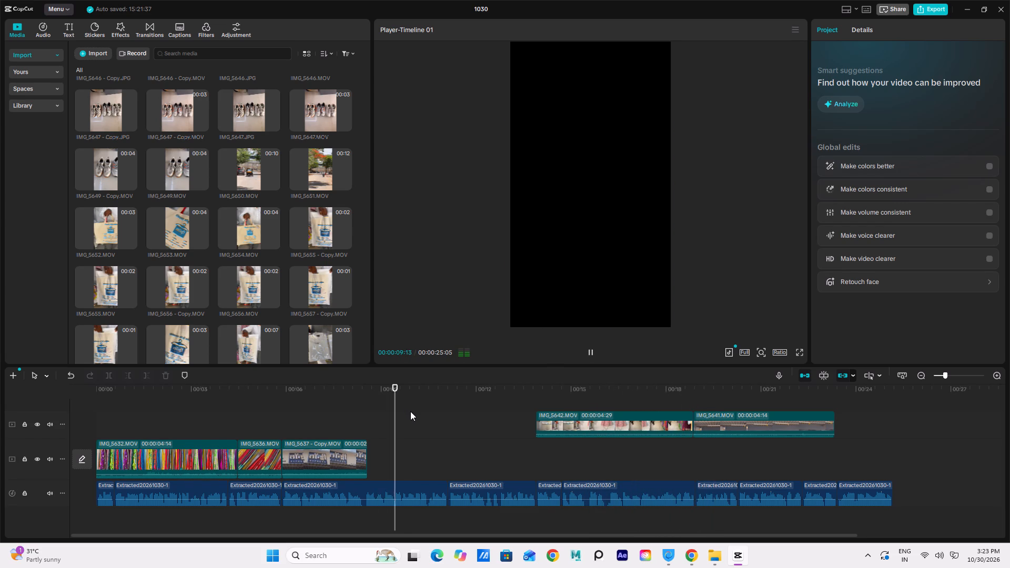
key(space)
click(368, 389)
key(space)
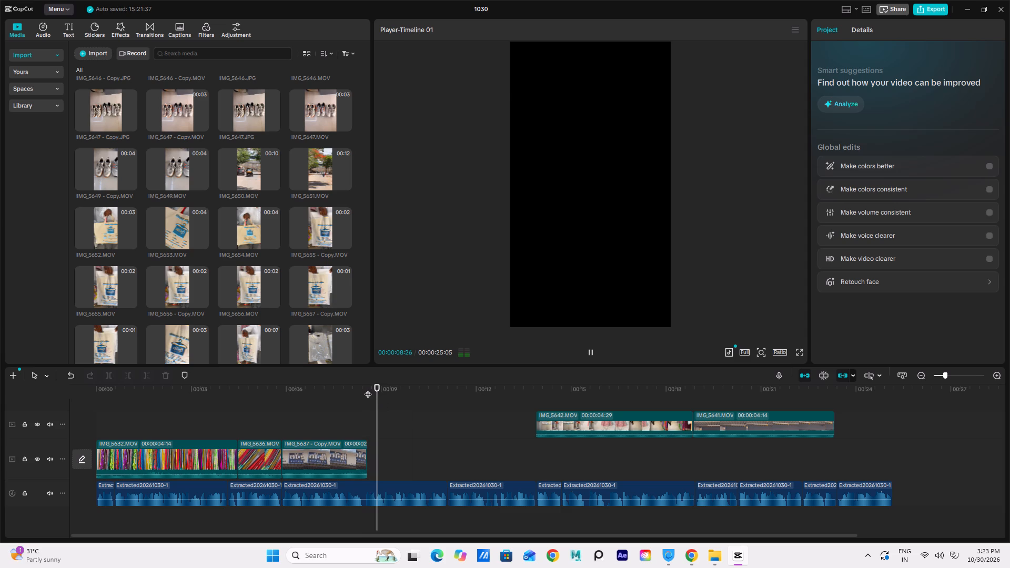
key(space)
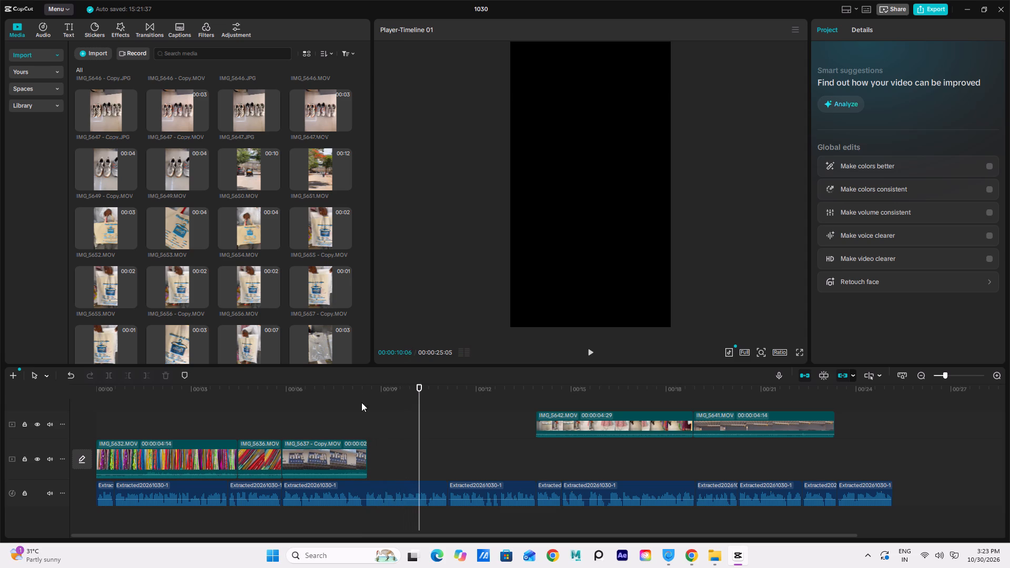
click(370, 384)
click(361, 391)
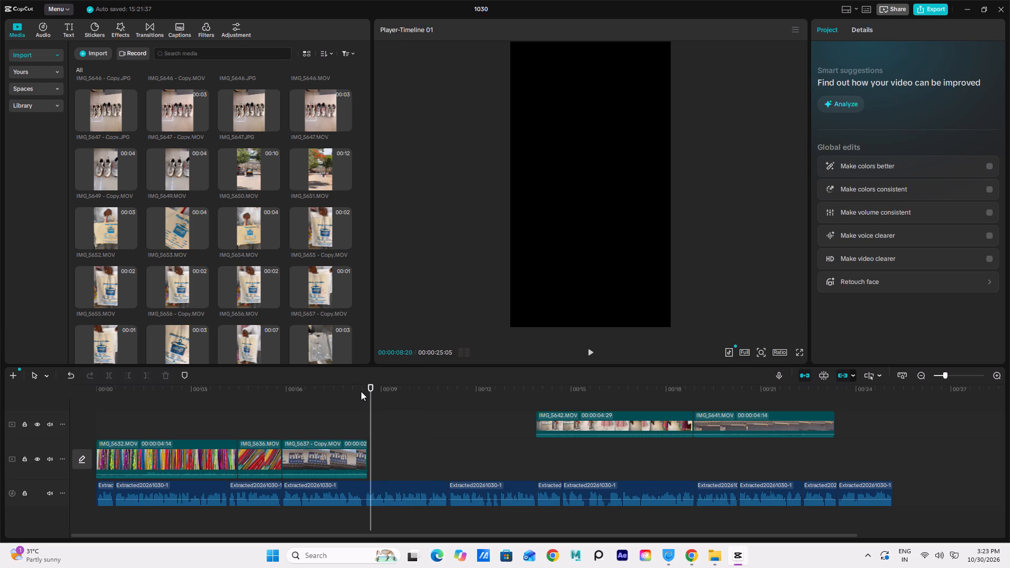
key(space)
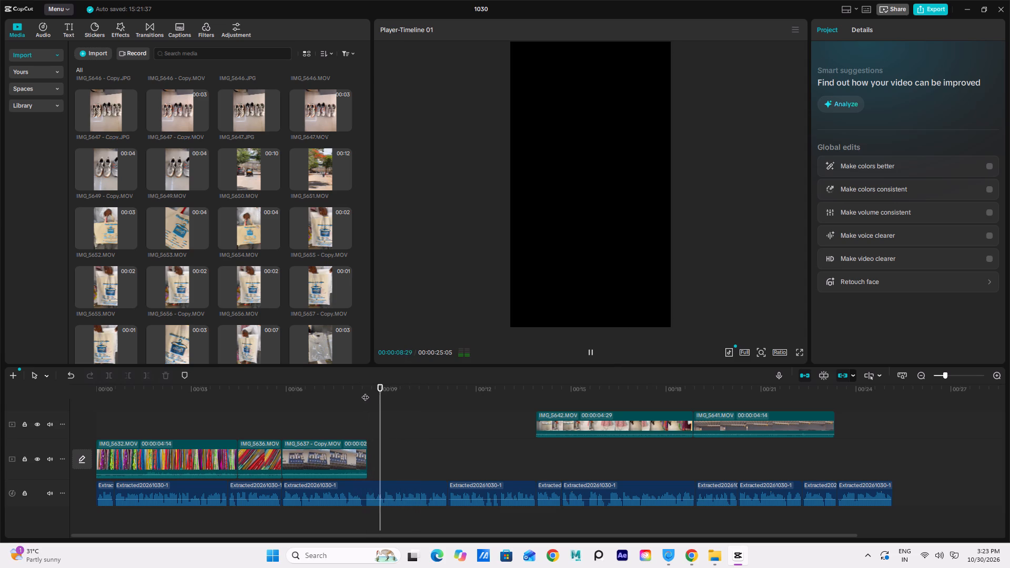
key(space)
Preview the shoe media IMG_5647 - Copy.MOV, IMG_5647.JPG, IMG_5646 - Copy.MOV, IMG_5646.JPG and IMG_5646.MOV as candidates for the gap.
click(173, 140)
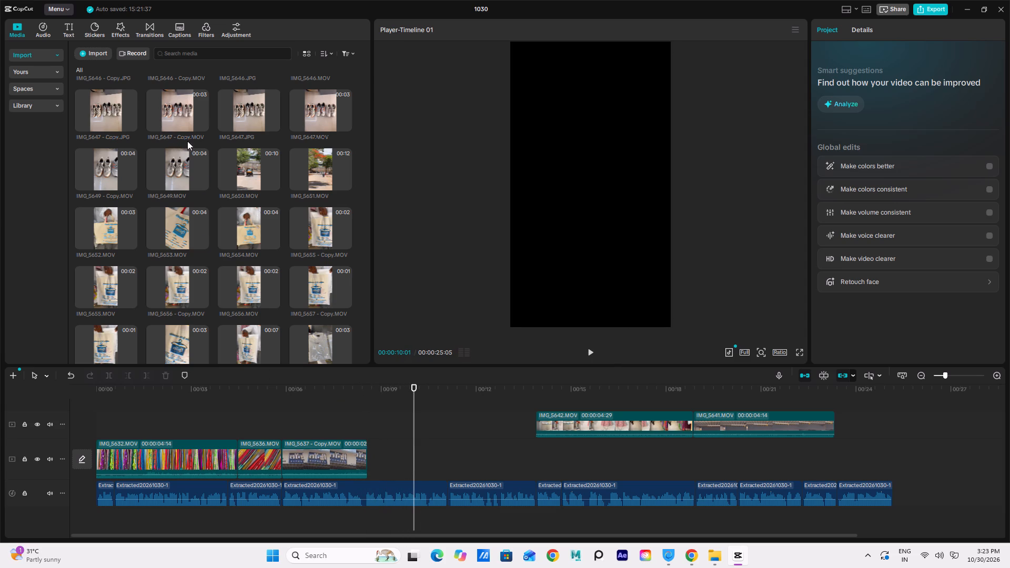
click(185, 119)
click(248, 101)
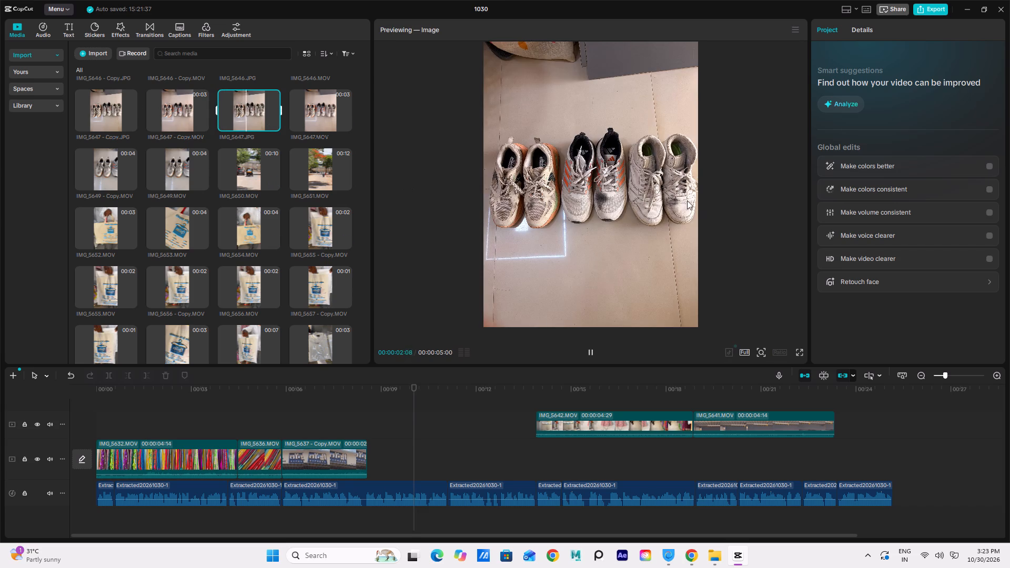
scroll(146, 173, up, 1)
click(168, 98)
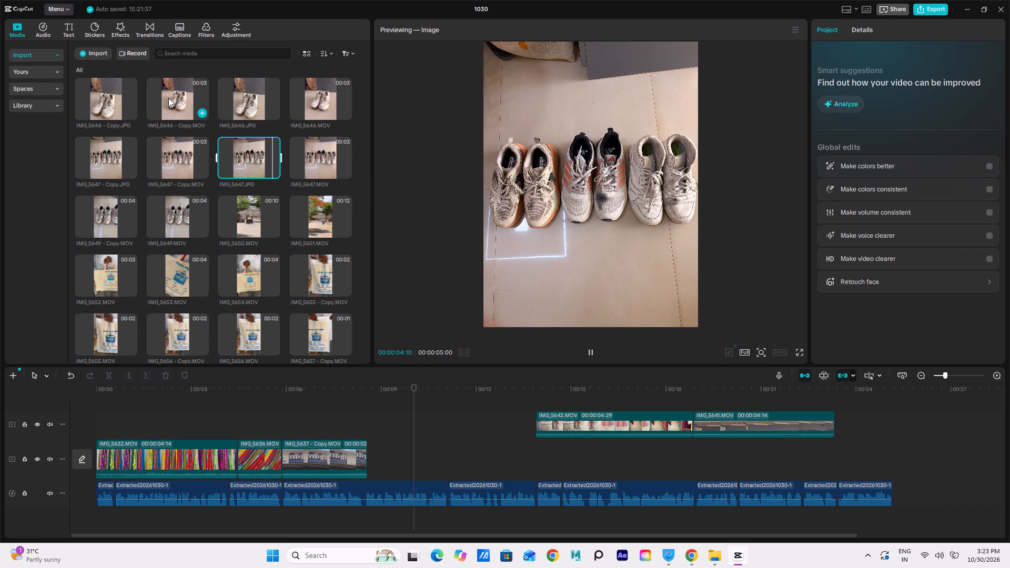
click(241, 97)
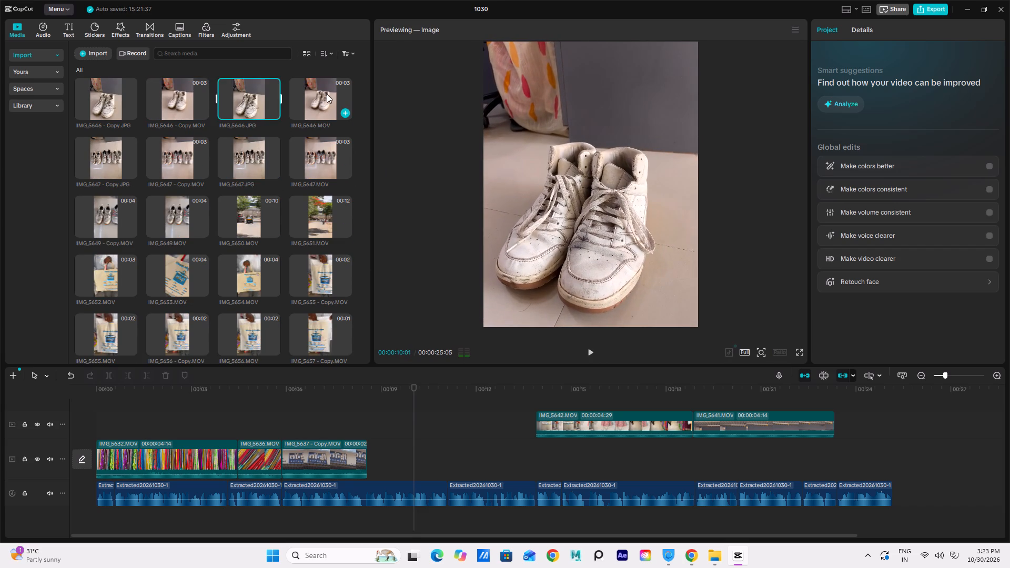
click(327, 94)
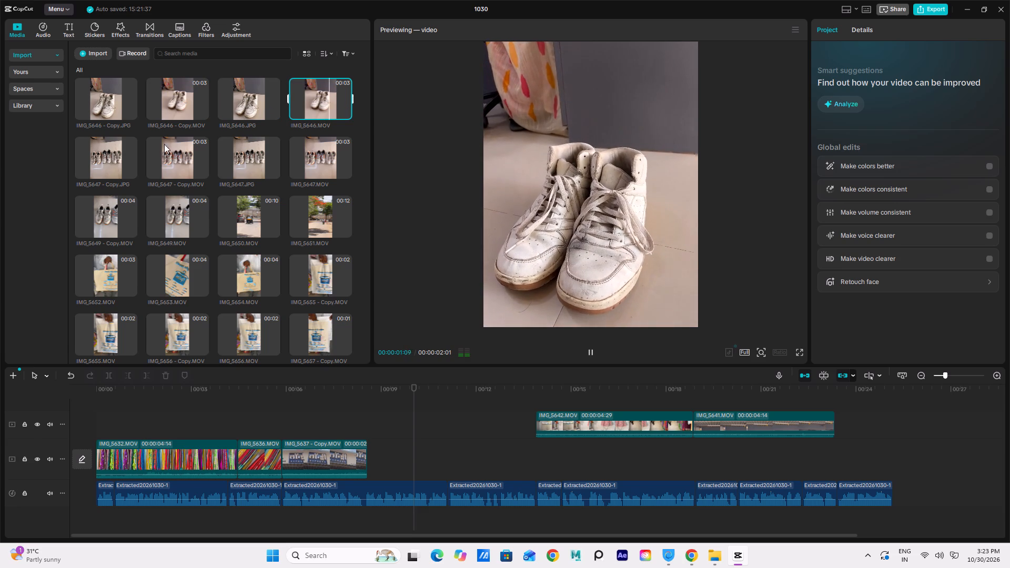
Play the voiceover from just before the end of IMG_5637 - Copy.MOV through the gap to about 00:00:13:14, pausing between phrases.
click(408, 388)
click(374, 442)
key(space)
key(space)
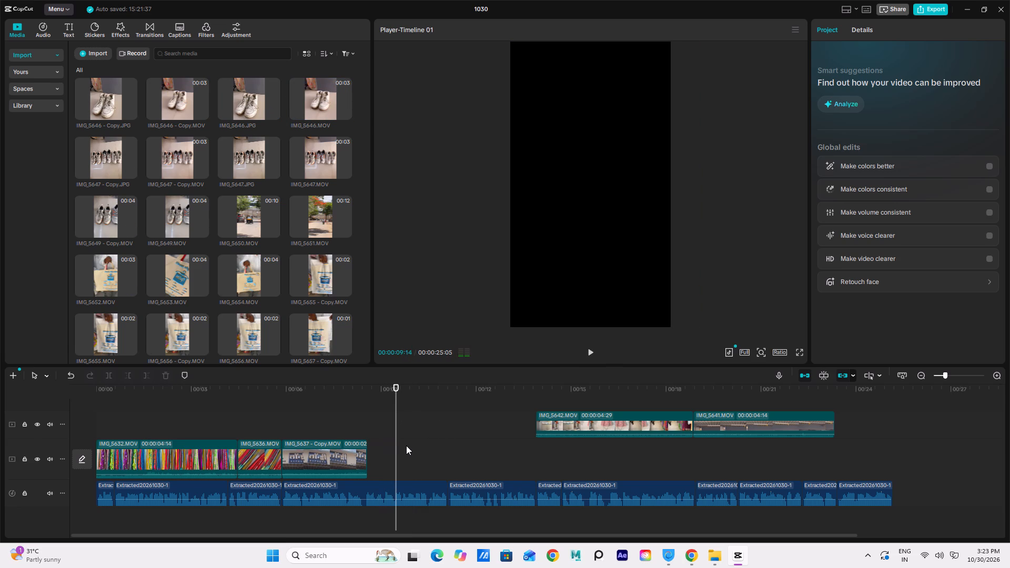
click(353, 385)
key(space)
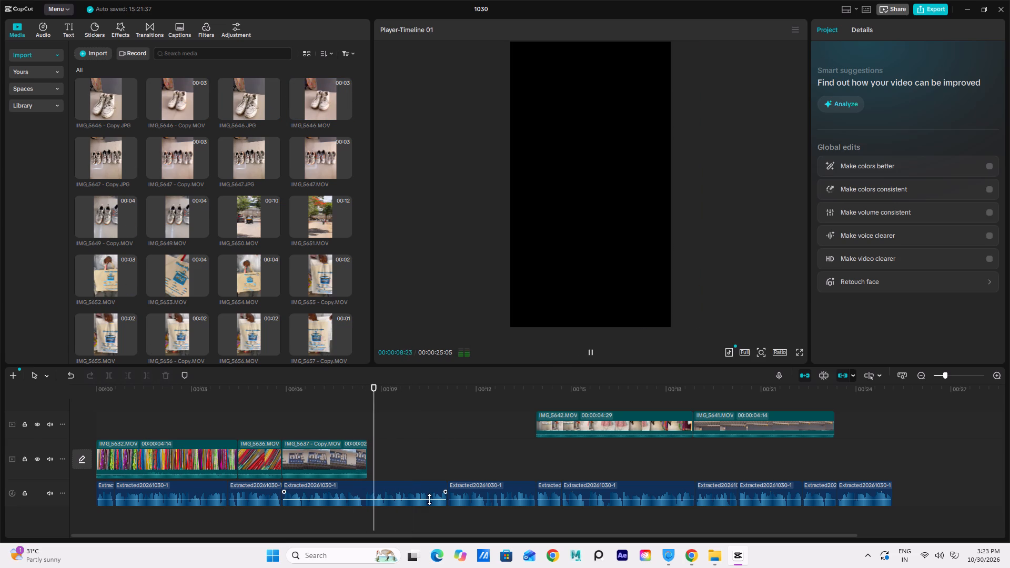
key(space)
key(space)
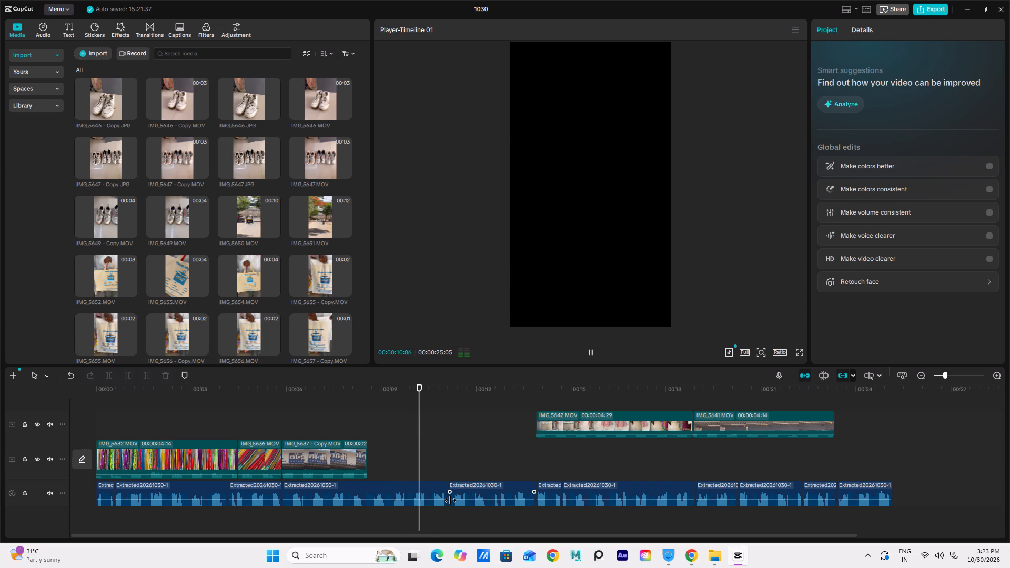
key(space)
key(space)
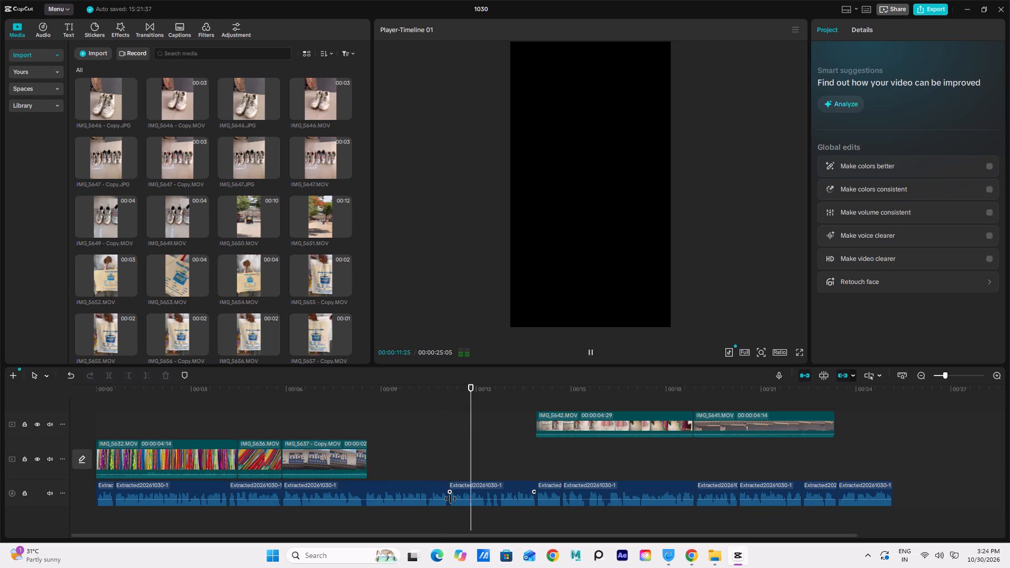
key(space)
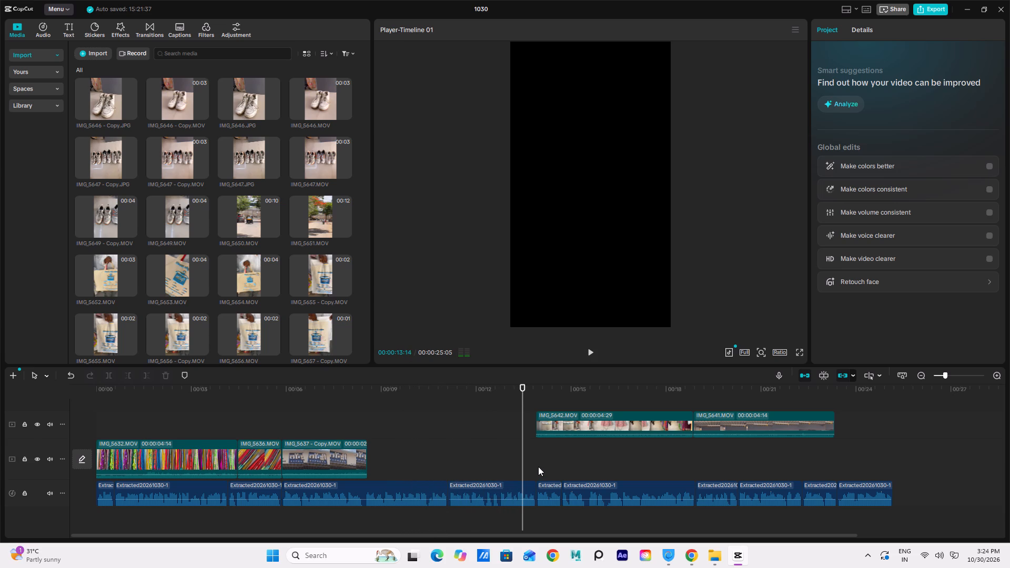
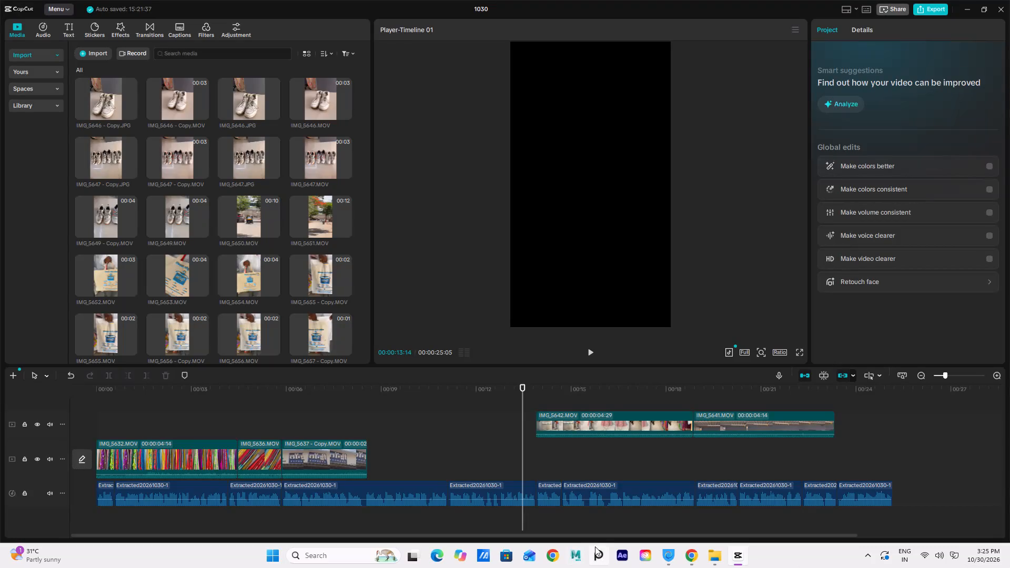
Switch to File Explorer, open the ROCKS ANIMATION STUDIO (E:) drive and look through its folders for the shoot footage.
click(715, 564)
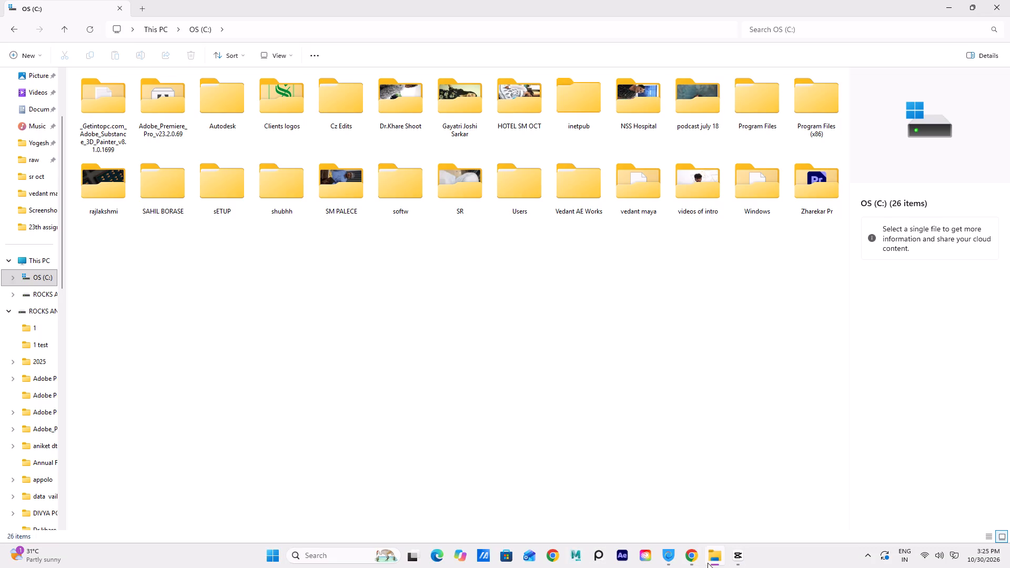
click(26, 276)
click(19, 252)
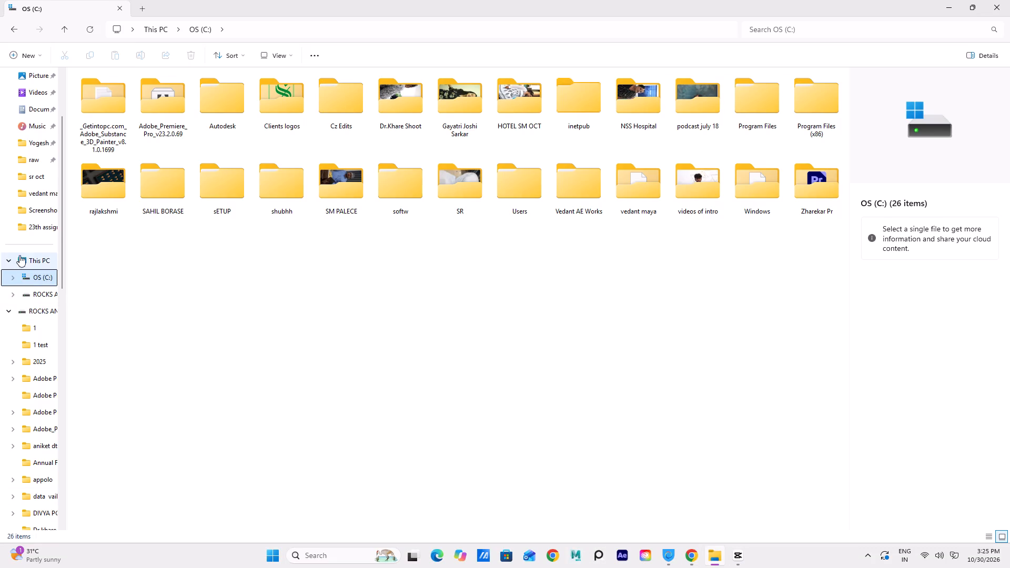
click(19, 259)
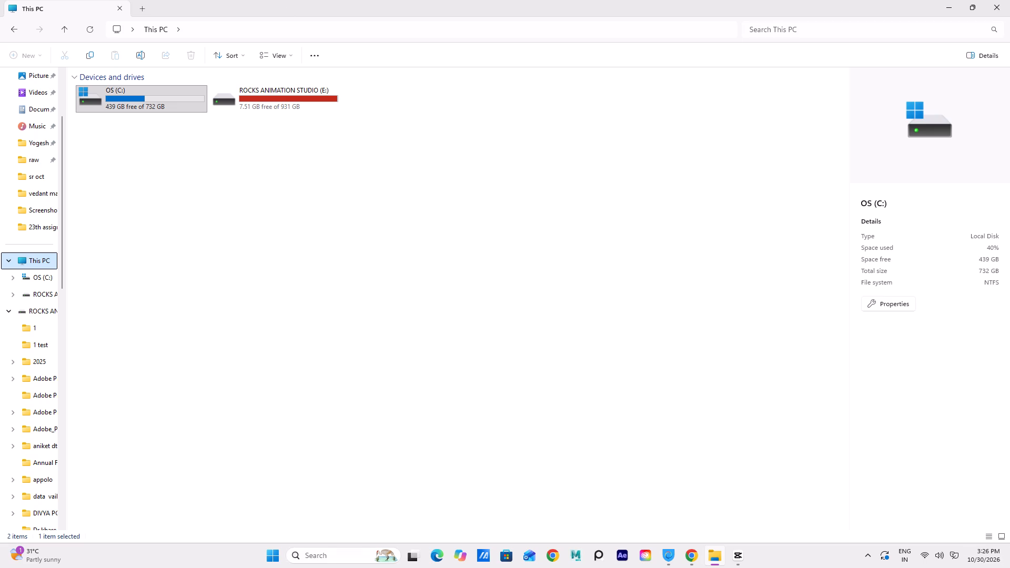
click(35, 296)
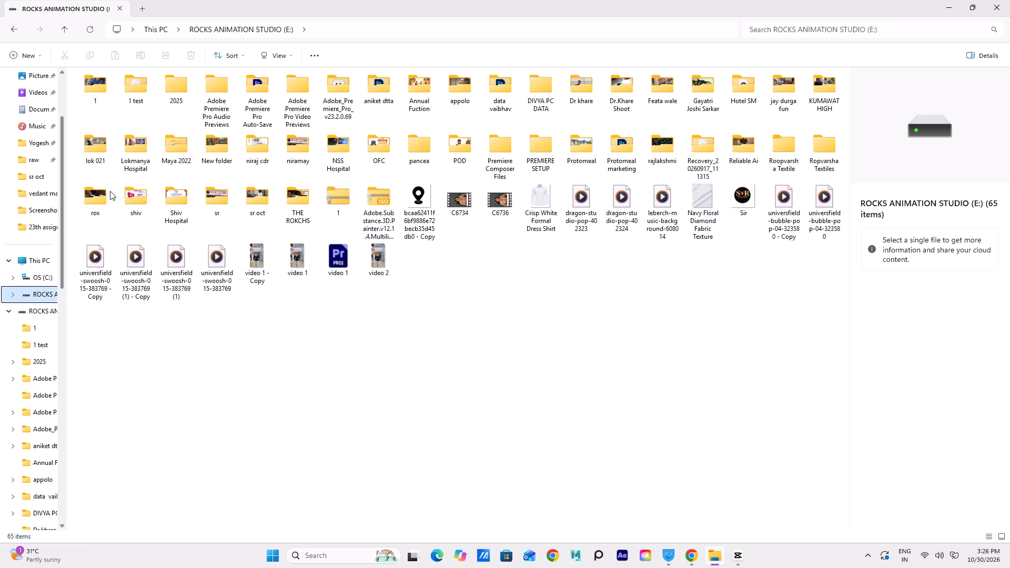
click(559, 97)
click(576, 94)
click(614, 94)
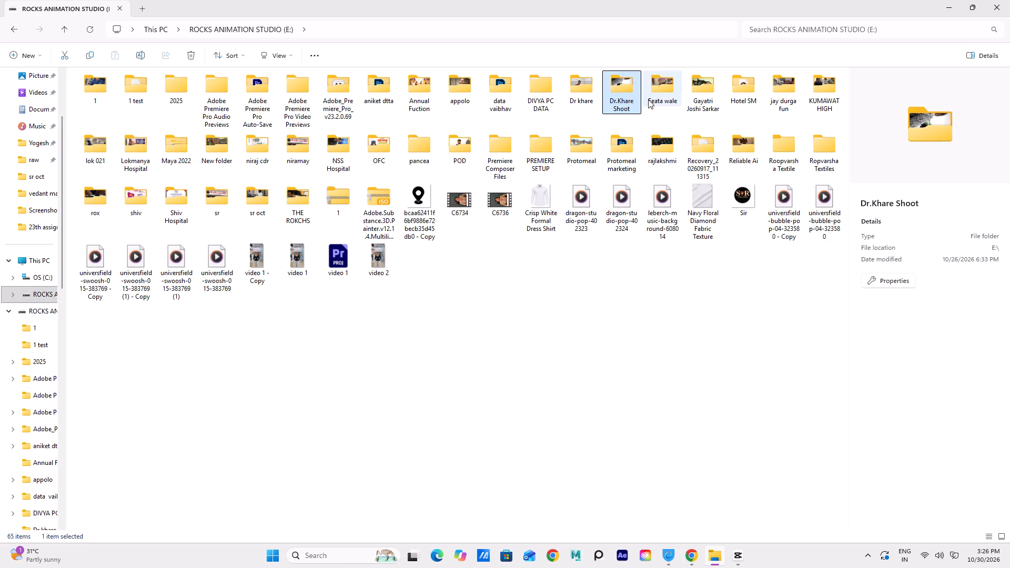
click(654, 101)
drag(673, 92, 690, 94)
click(712, 94)
click(665, 87)
click(630, 87)
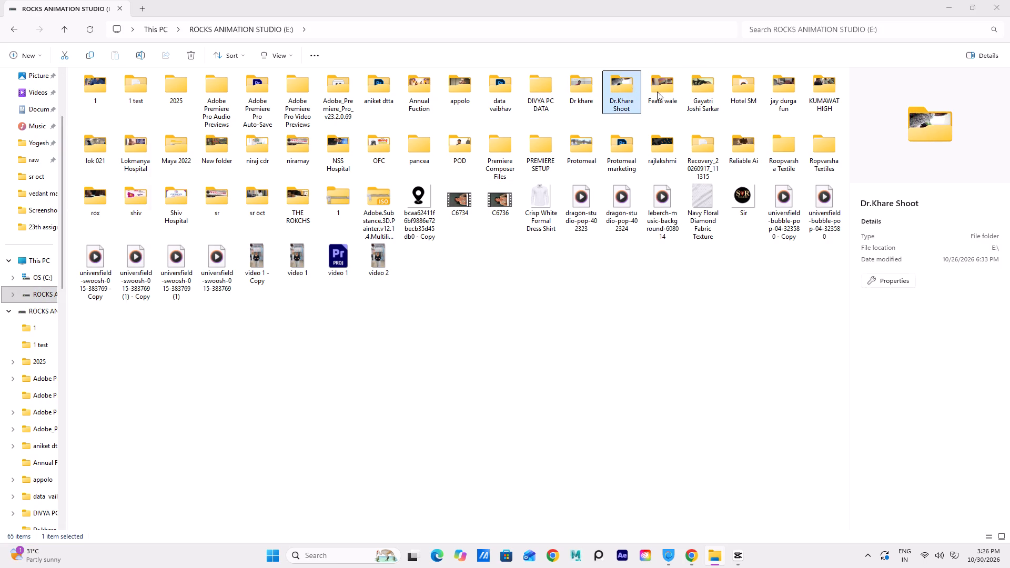
click(663, 92)
click(595, 92)
click(633, 92)
click(661, 92)
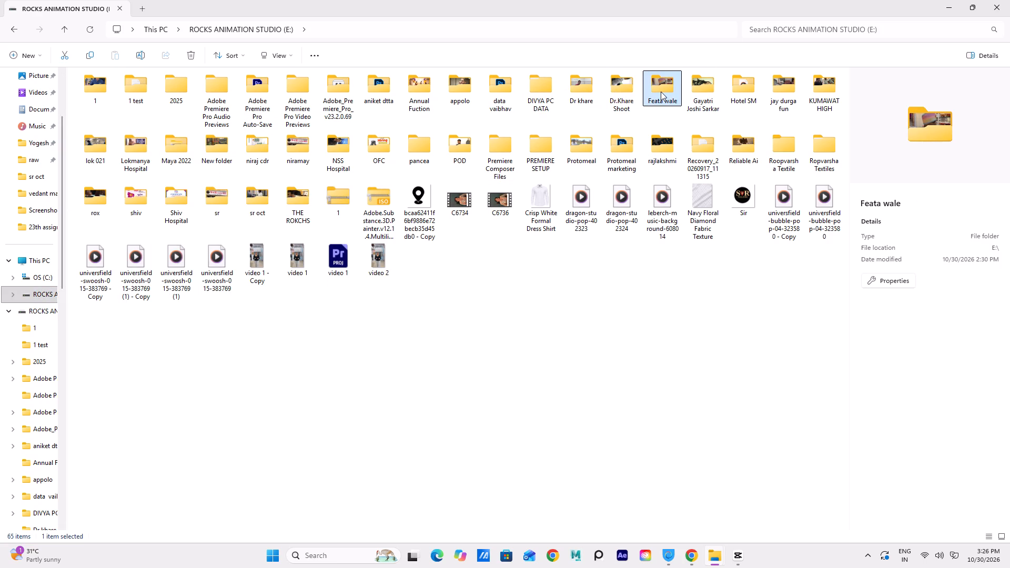
click(585, 91)
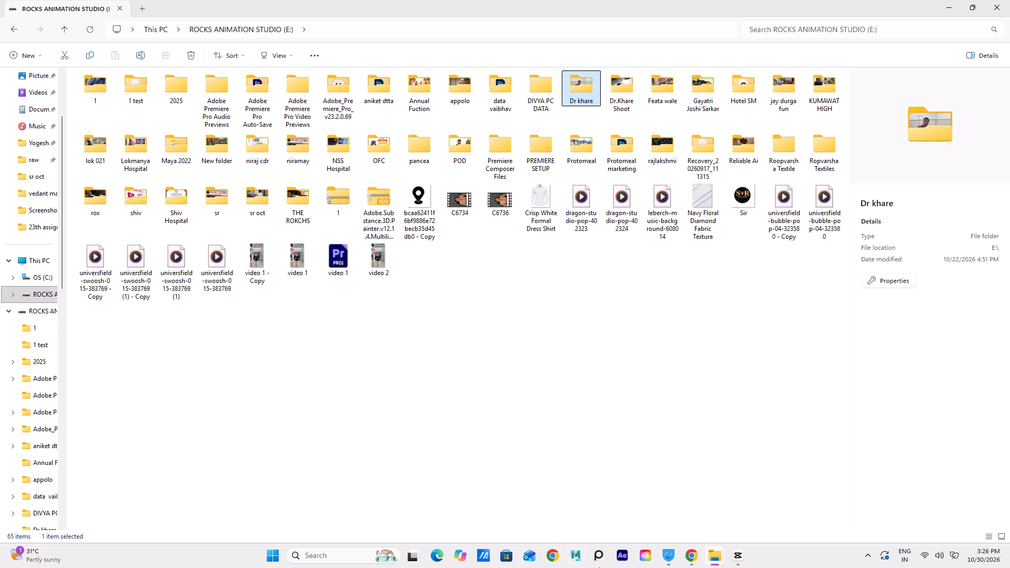
click(766, 513)
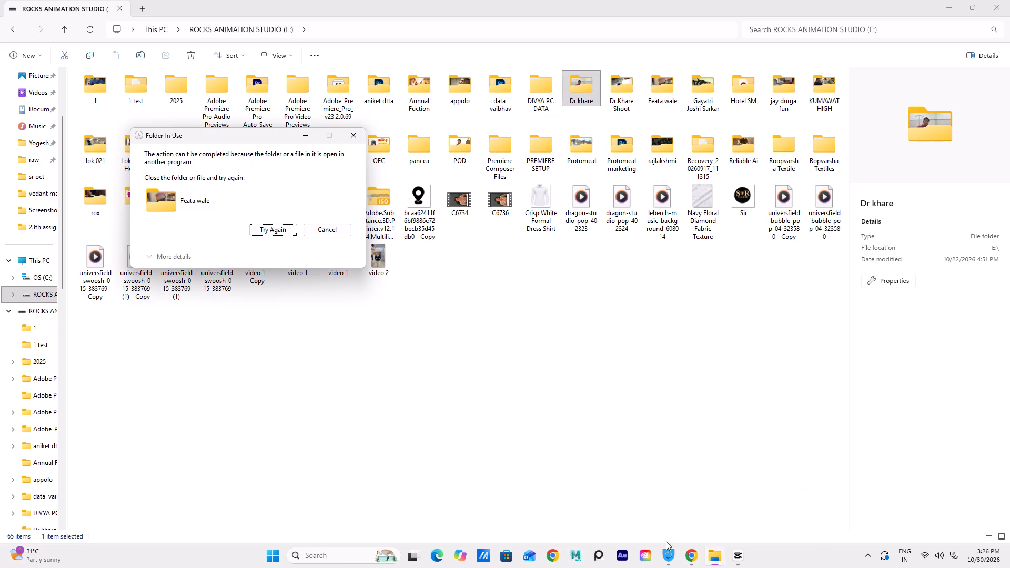
click(321, 226)
click(587, 95)
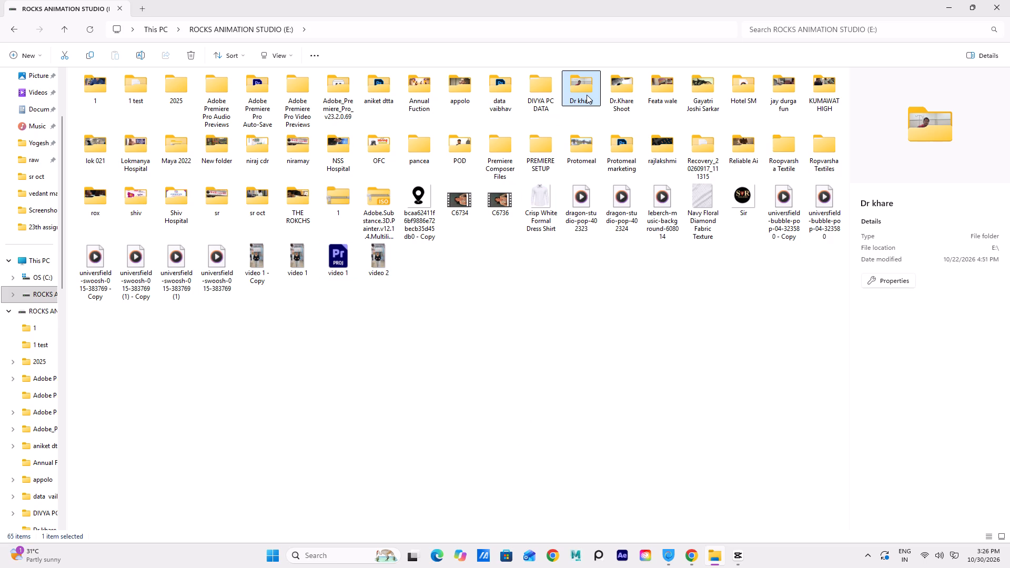
click(570, 77)
drag(576, 77, 581, 79)
click(598, 80)
click(577, 90)
click(580, 90)
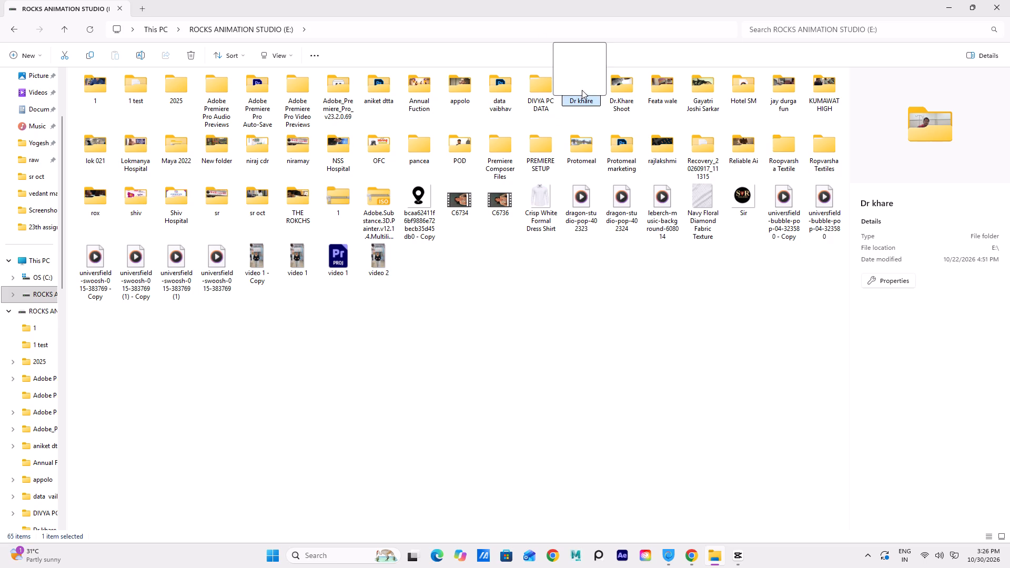
double_click(589, 88)
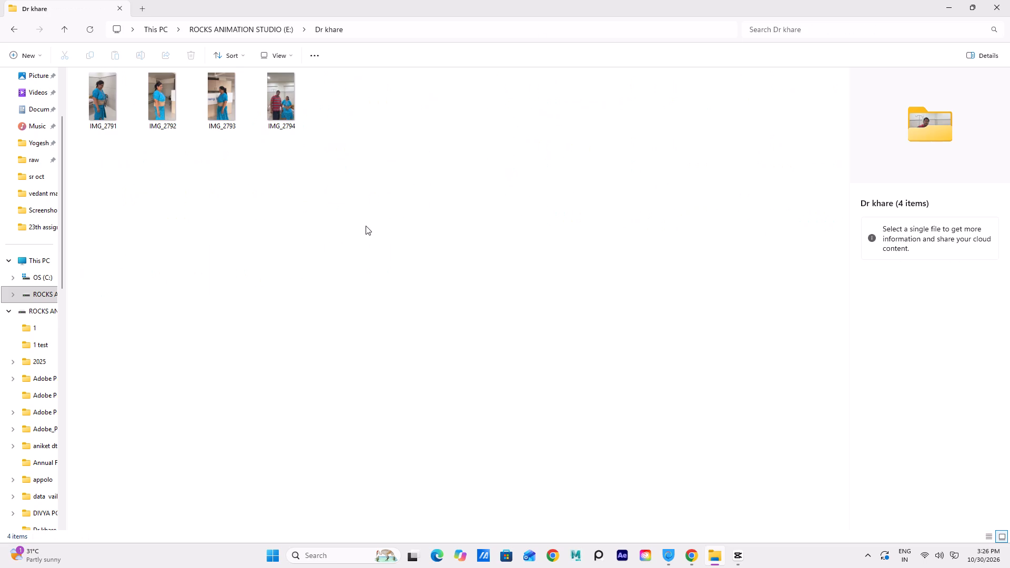
drag(225, 36, 231, 29)
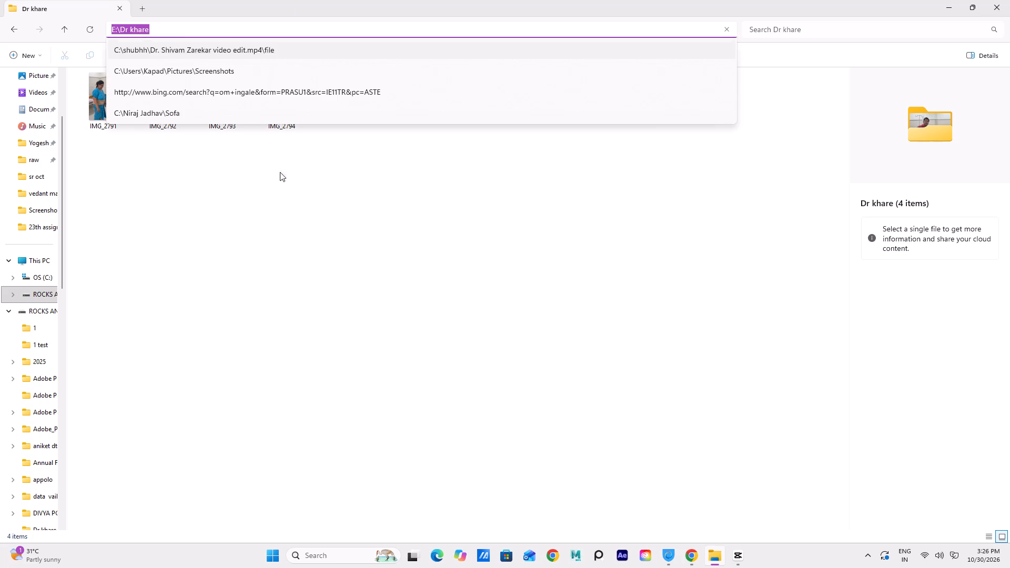
click(371, 298)
click(260, 25)
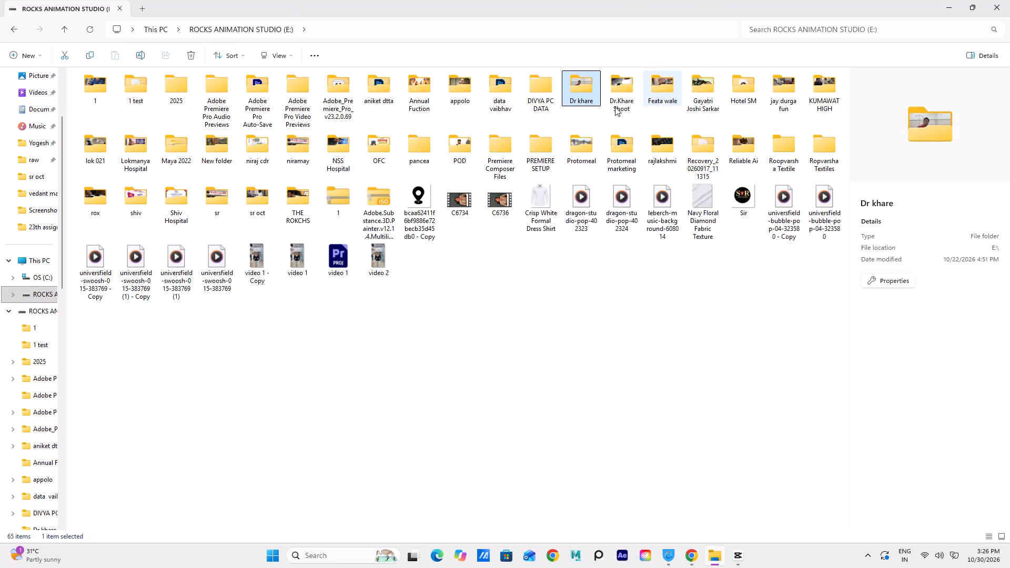
double_click(615, 104)
scroll(583, 168, down, 5)
scroll(247, 223, up, 6)
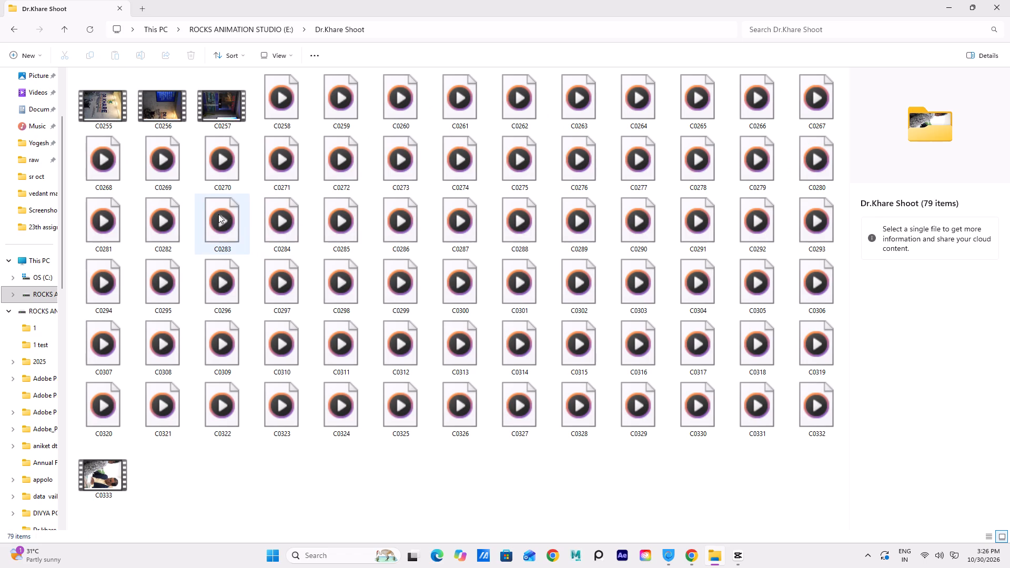
scroll(218, 214, down, 5)
scroll(287, 413, down, 3)
scroll(237, 400, up, 1)
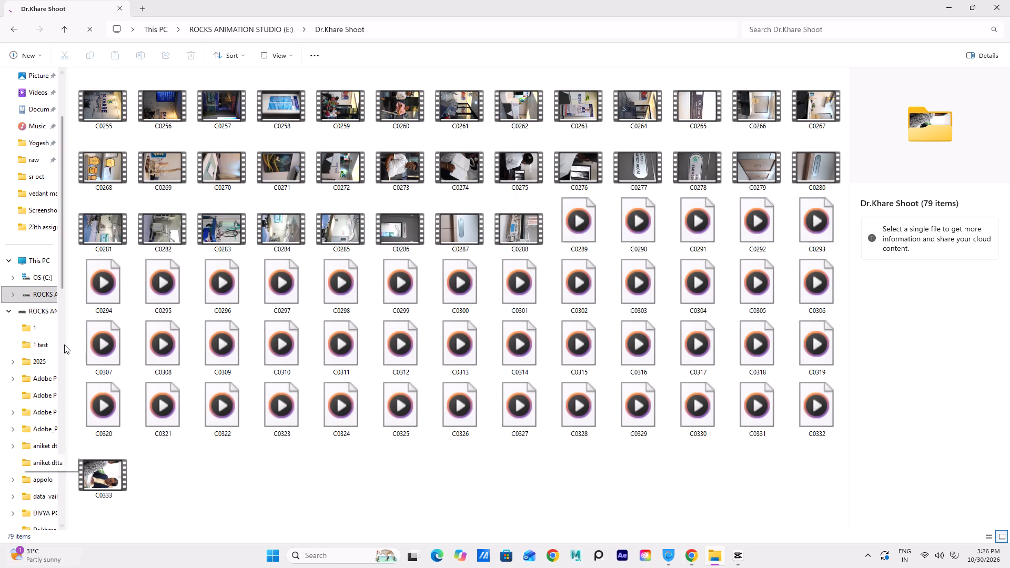
click(43, 299)
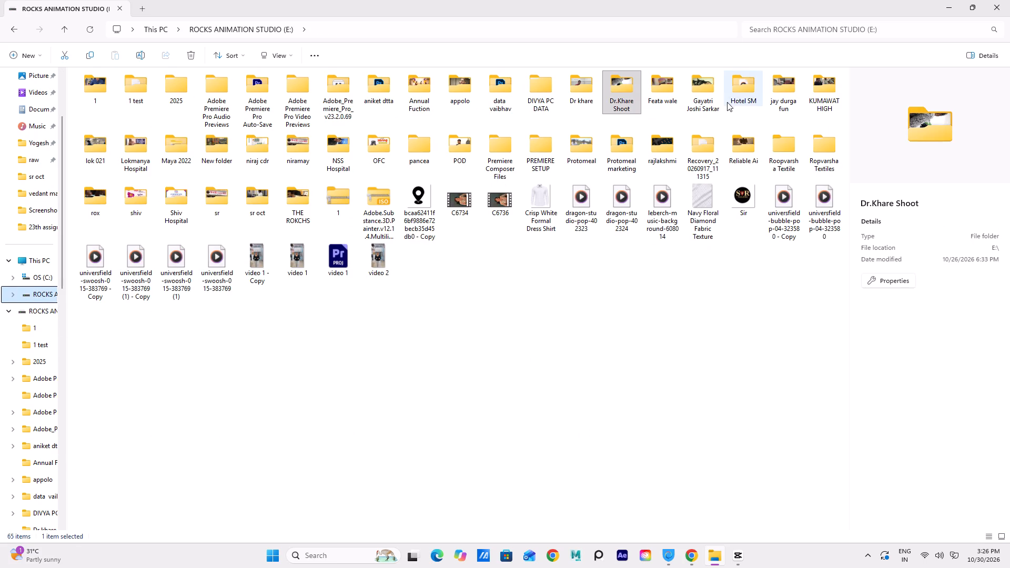
Open the Feata wale folder and look through its thumbnails for the laundry shop footage.
double_click(663, 88)
scroll(501, 303, down, 3)
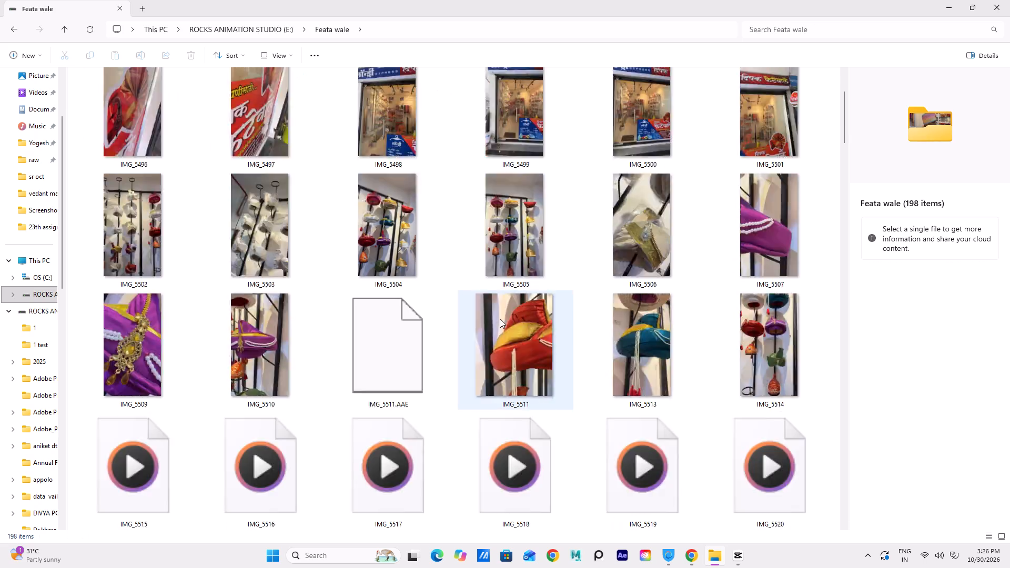
scroll(500, 319, down, 20)
scroll(500, 319, down, 2)
scroll(508, 278, up, 3)
scroll(508, 278, down, 9)
scroll(510, 303, up, 1)
scroll(511, 302, down, 9)
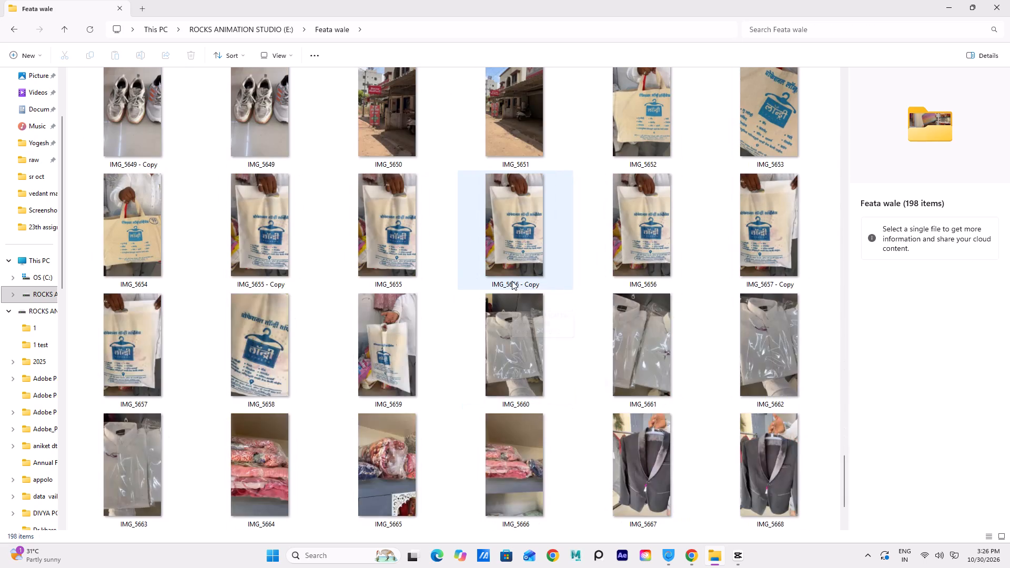
scroll(512, 281, up, 6)
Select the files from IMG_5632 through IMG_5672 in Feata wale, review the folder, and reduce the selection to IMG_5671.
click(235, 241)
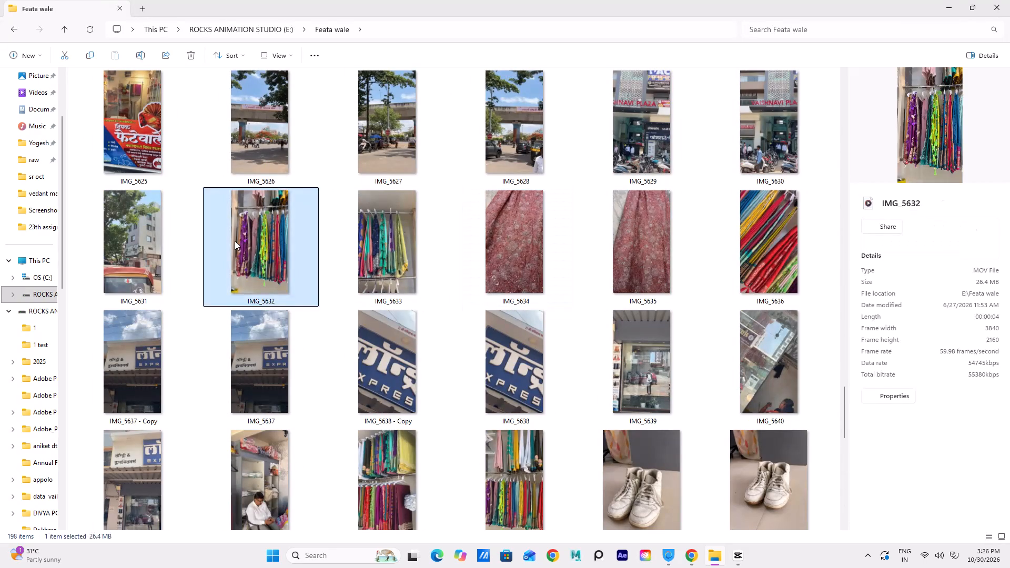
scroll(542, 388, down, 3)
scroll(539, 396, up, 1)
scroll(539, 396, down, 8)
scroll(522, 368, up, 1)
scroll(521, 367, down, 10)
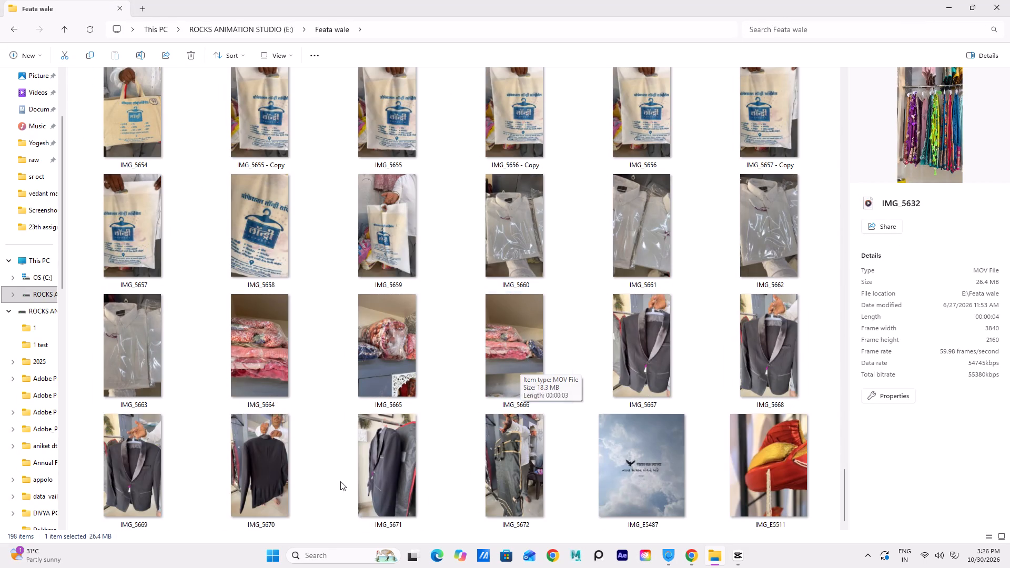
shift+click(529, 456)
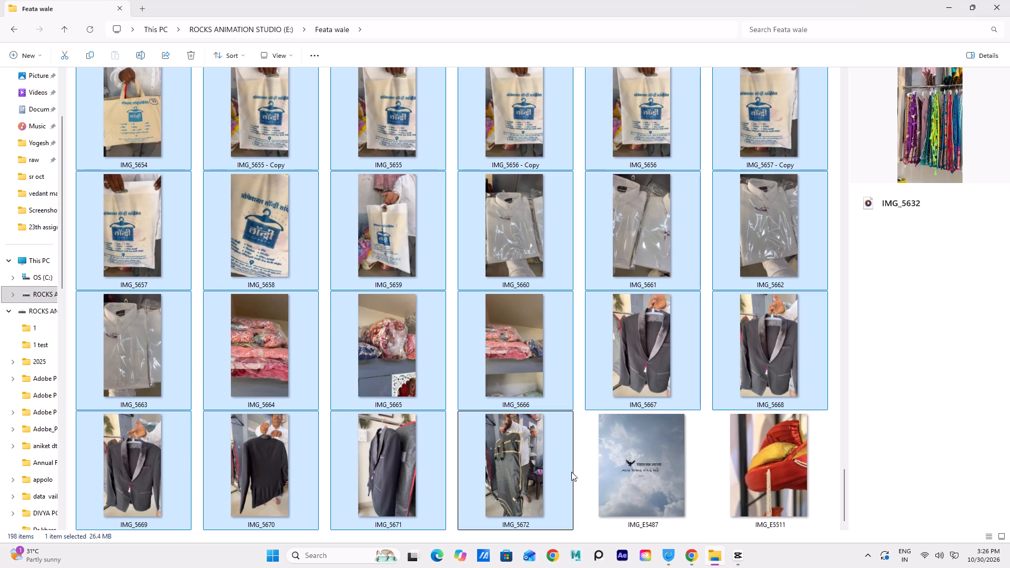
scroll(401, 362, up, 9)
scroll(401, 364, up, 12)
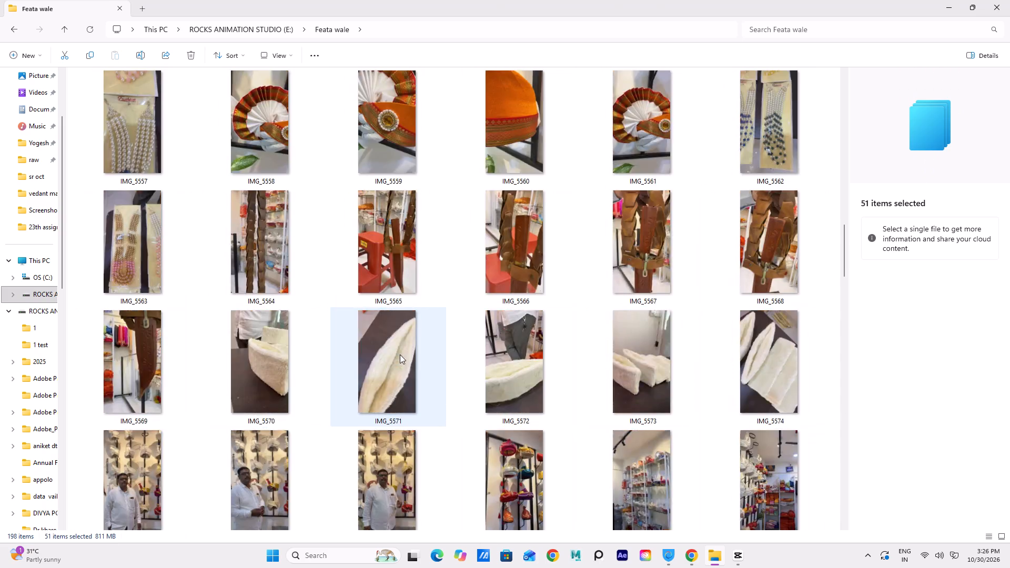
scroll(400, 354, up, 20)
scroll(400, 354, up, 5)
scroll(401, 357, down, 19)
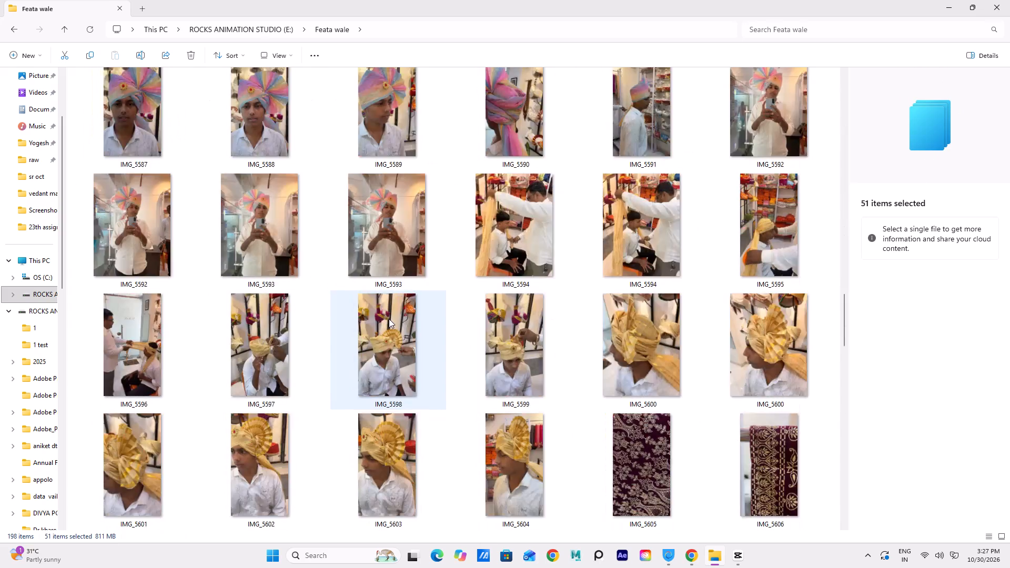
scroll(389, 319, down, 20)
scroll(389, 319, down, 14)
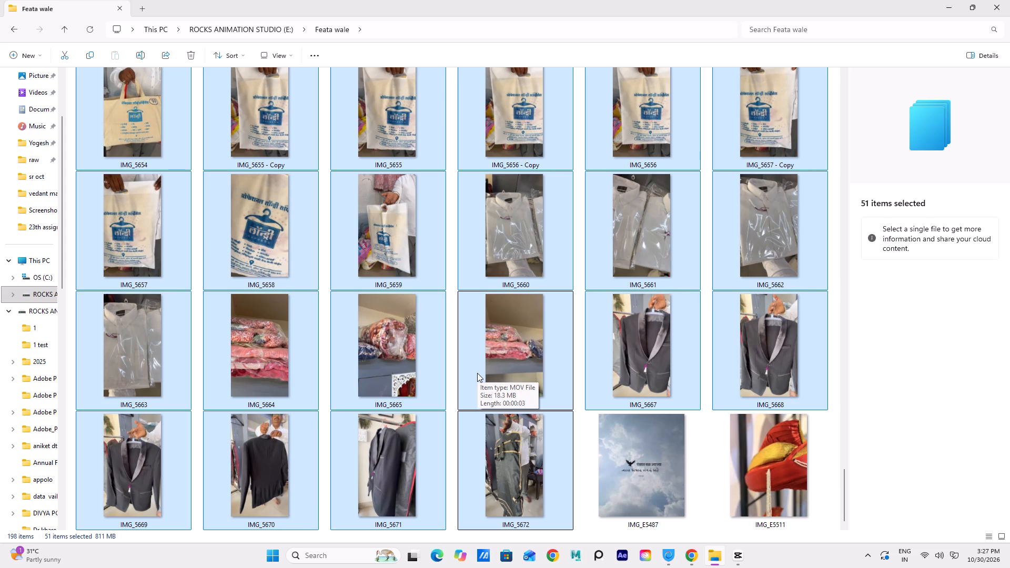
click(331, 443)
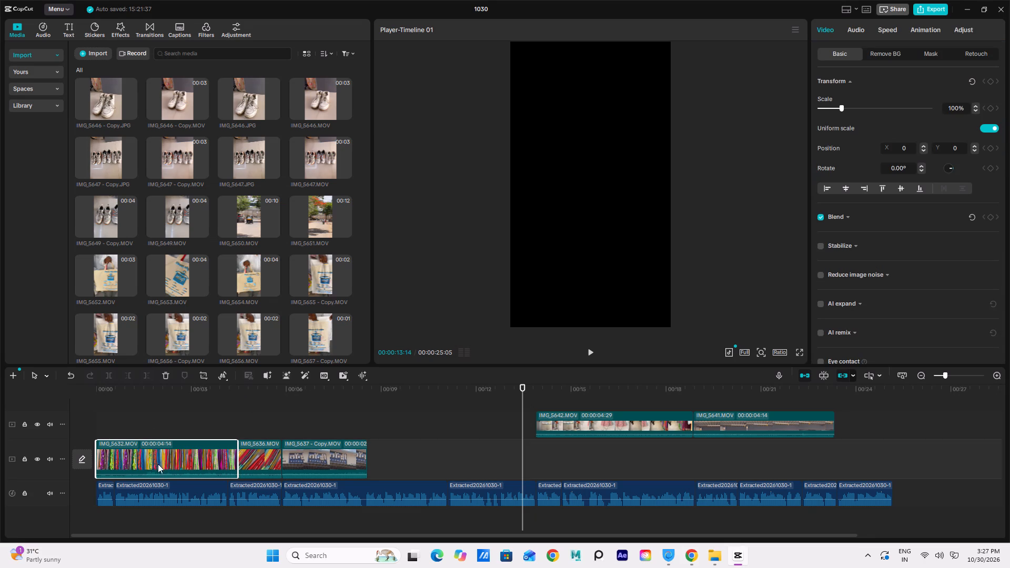
key(Delete)
click(114, 457)
key(Delete)
click(116, 456)
key(Delete)
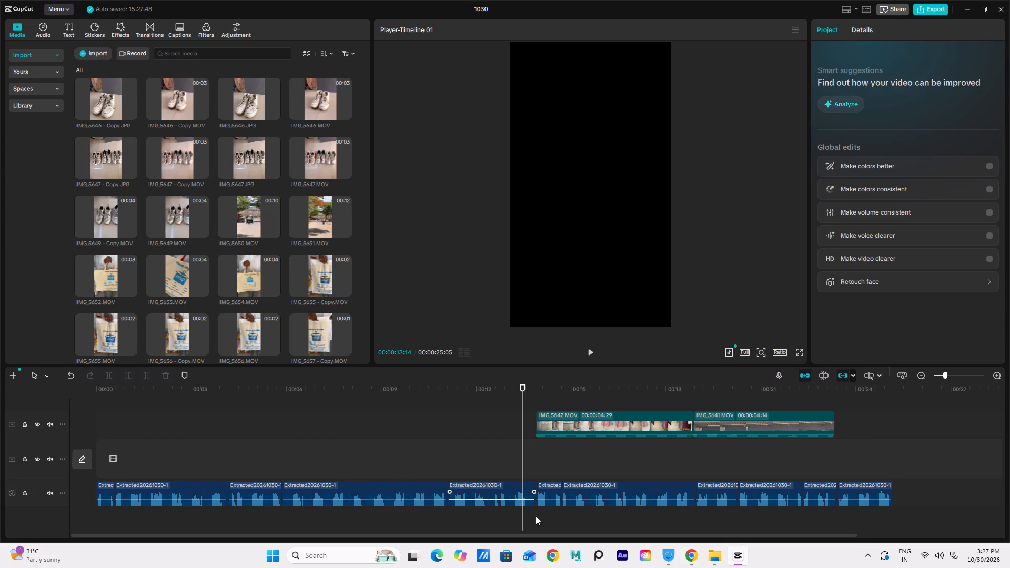
Switch to File Explorer and copy the files from IMG_5632 through IMG_5672 in the Feata wale folder.
click(706, 559)
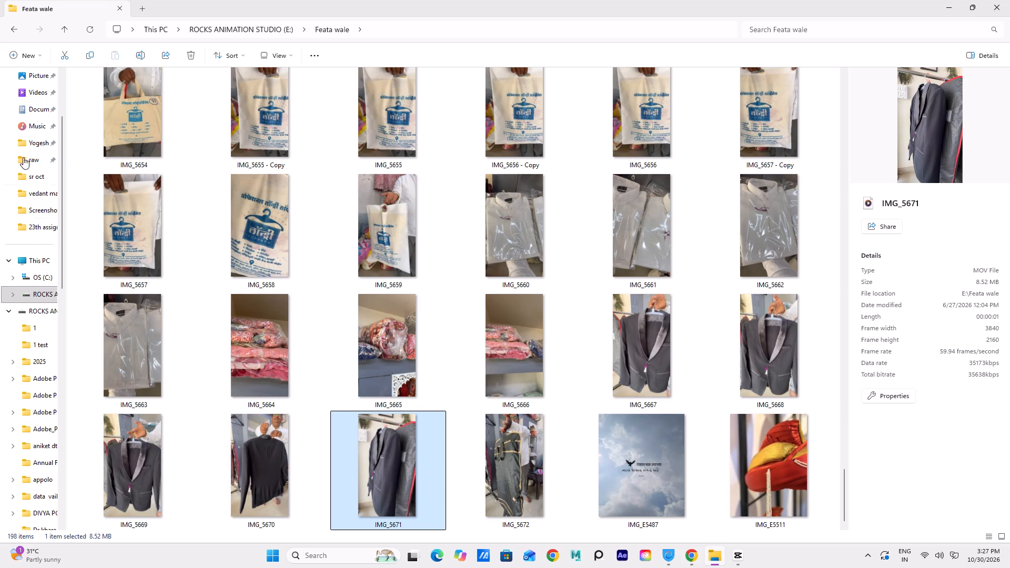
scroll(29, 130, up, 16)
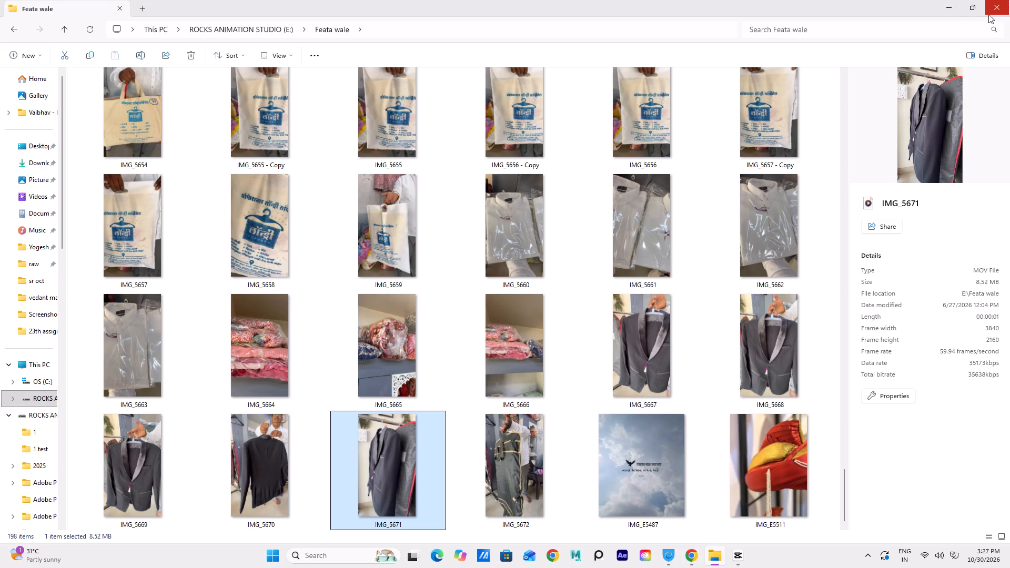
click(948, 0)
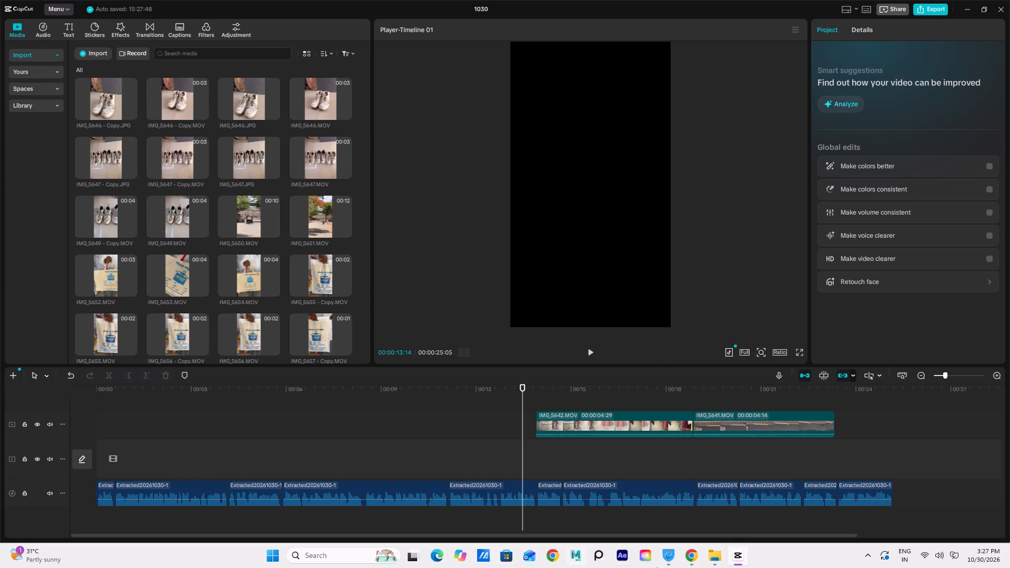
click(713, 557)
scroll(180, 248, up, 9)
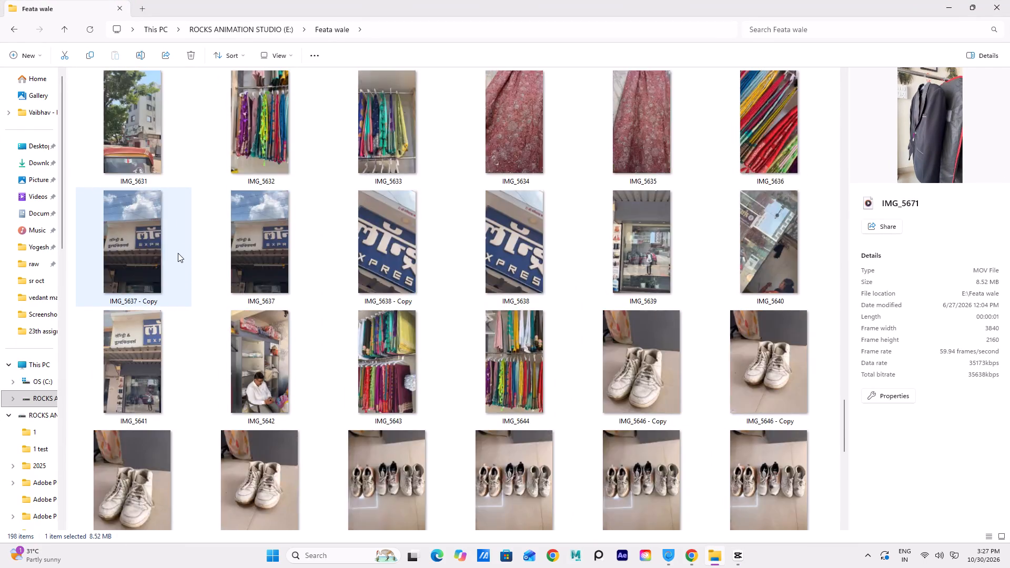
scroll(178, 253, up, 6)
scroll(178, 255, down, 12)
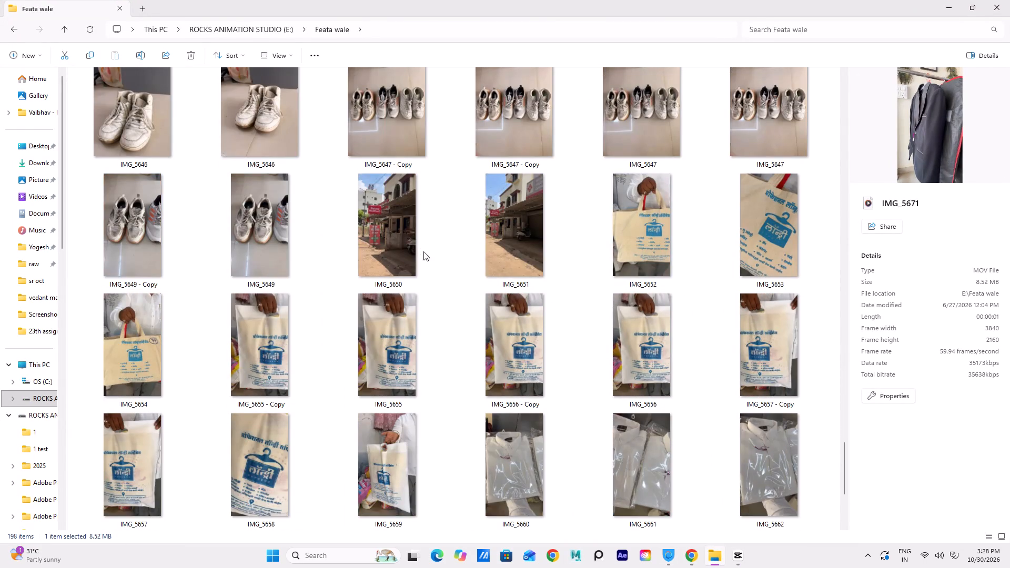
scroll(425, 251, up, 3)
scroll(540, 188, up, 2)
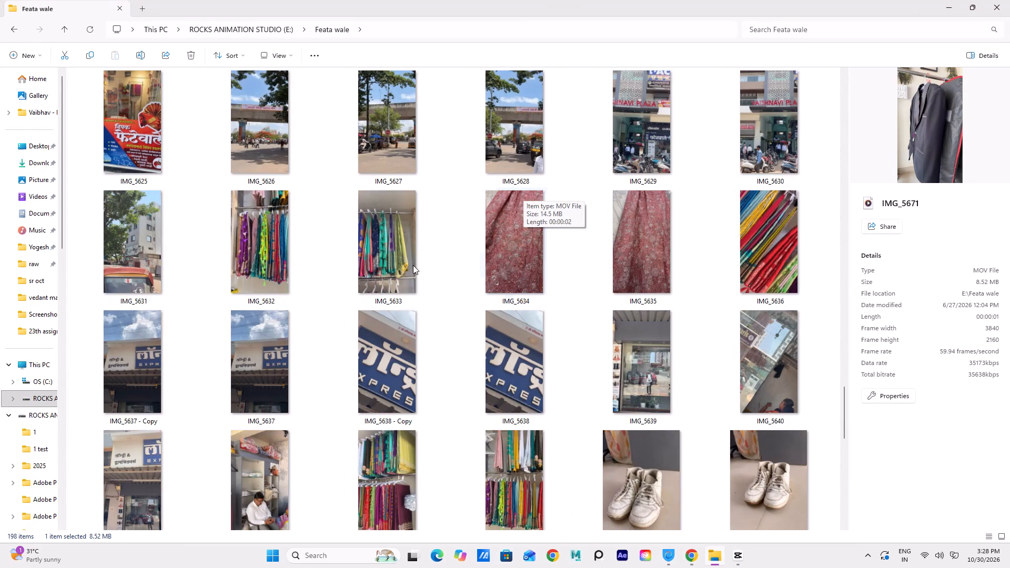
click(271, 227)
scroll(660, 385, down, 13)
scroll(654, 340, up, 2)
scroll(654, 340, down, 20)
shift+click(557, 471)
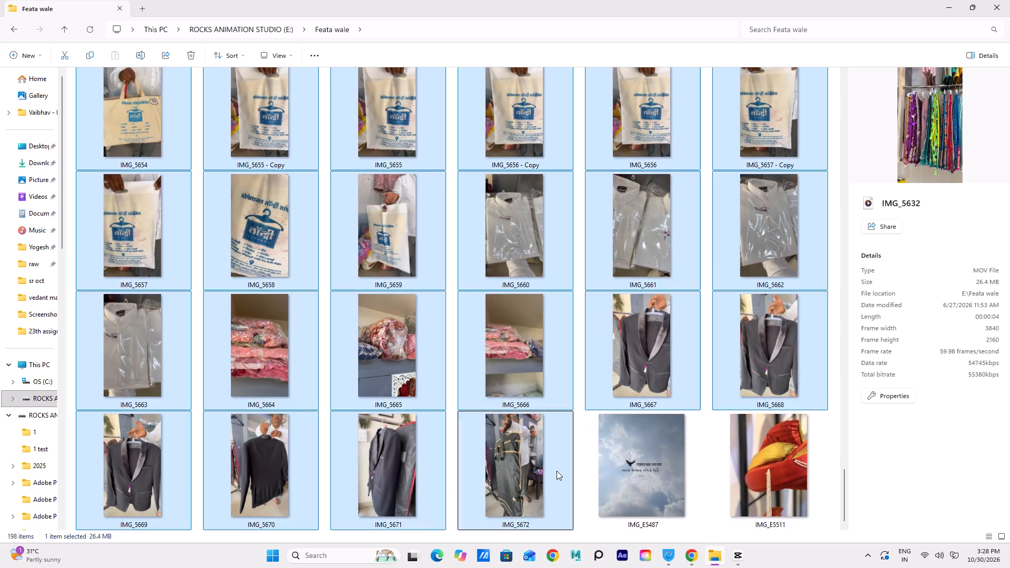
scroll(543, 309, up, 12)
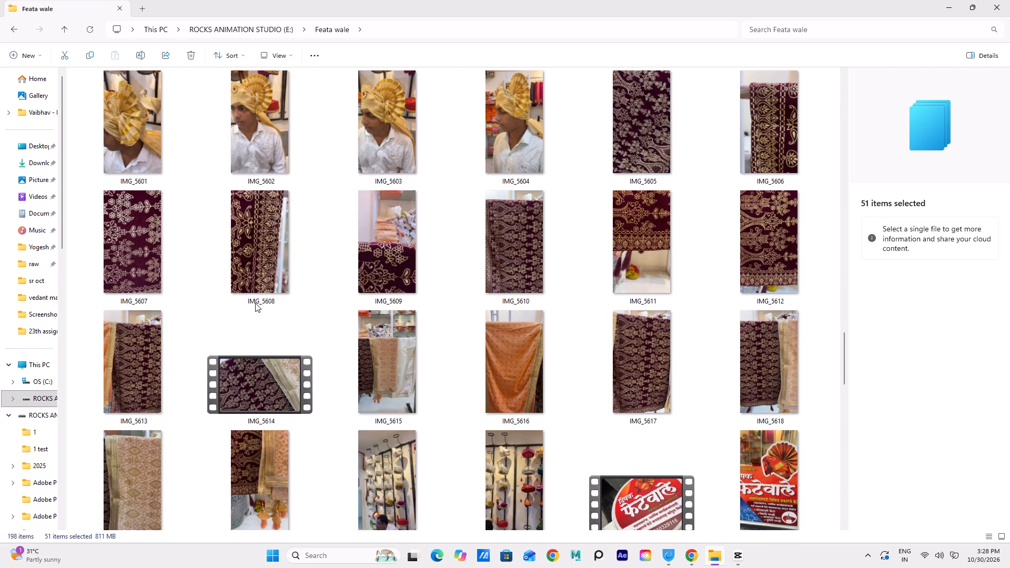
key(ctrl+c)
Create a folder named Express on the OS (C:) drive.
click(35, 148)
click(38, 160)
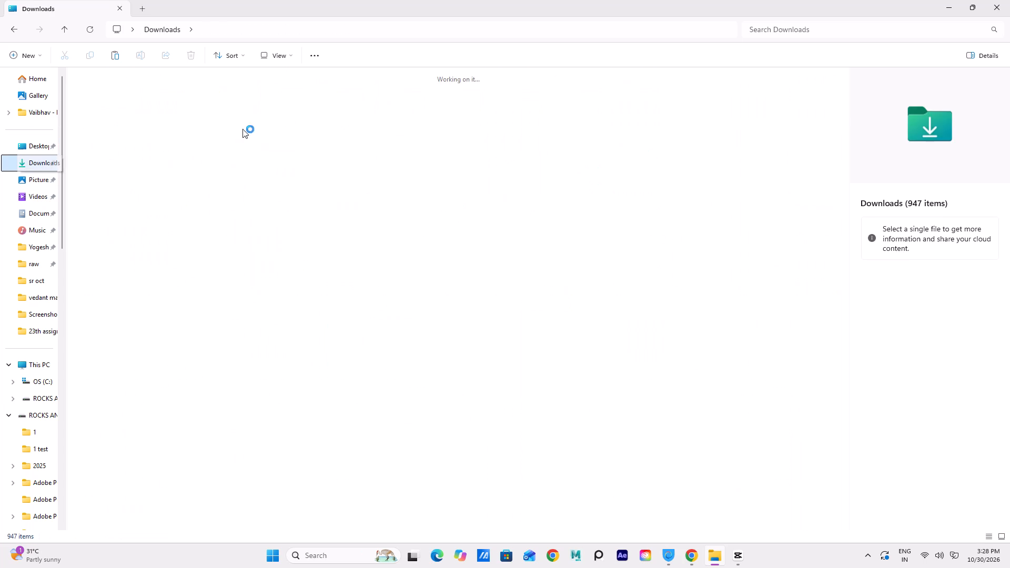
click(45, 378)
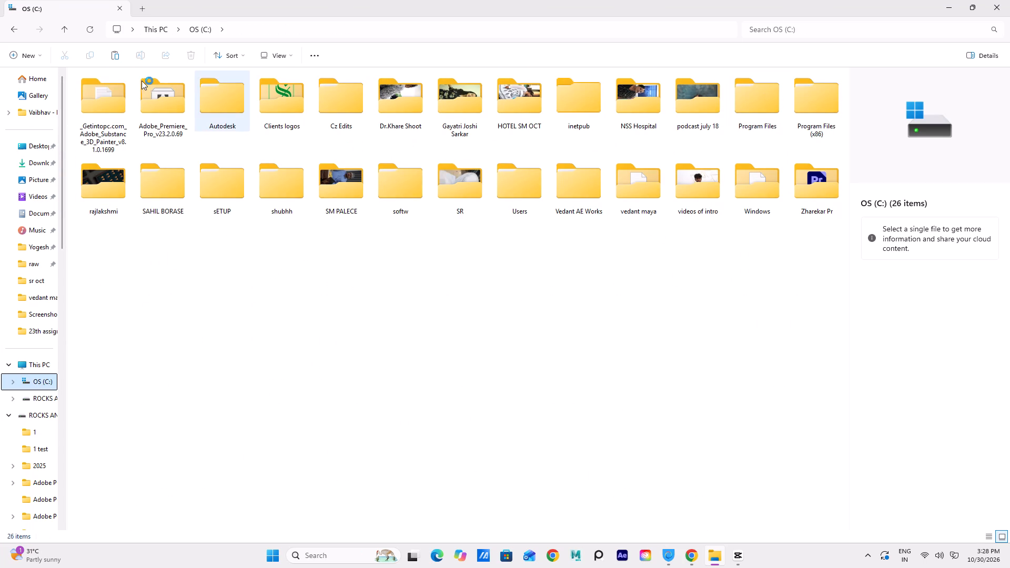
click(8, 52)
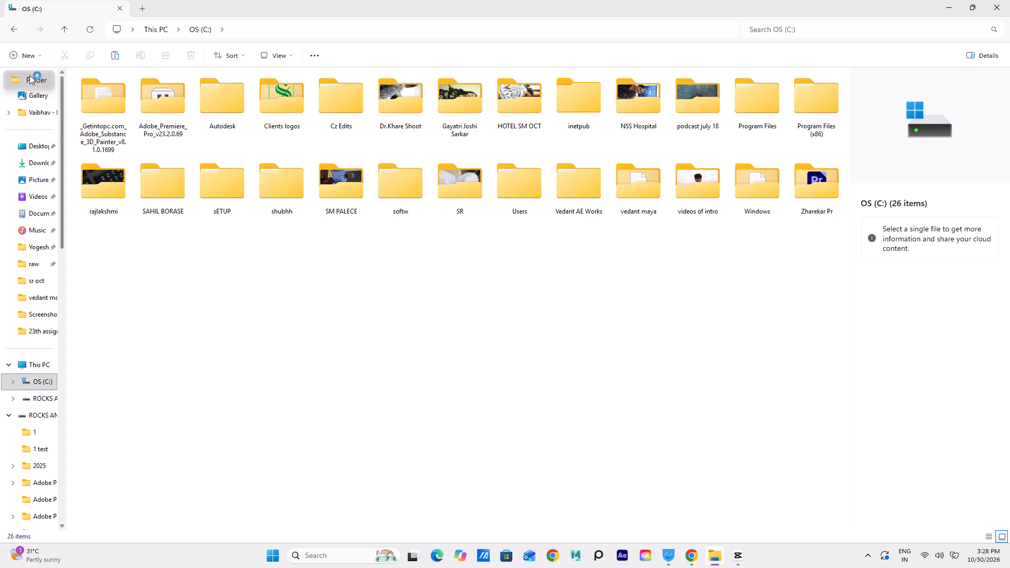
click(29, 80)
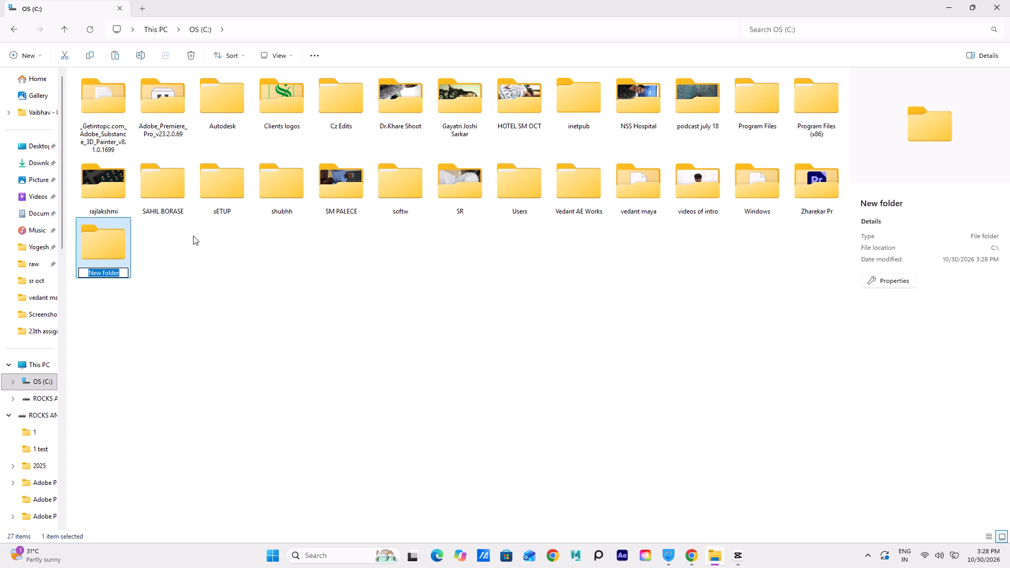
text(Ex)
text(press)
click(137, 271)
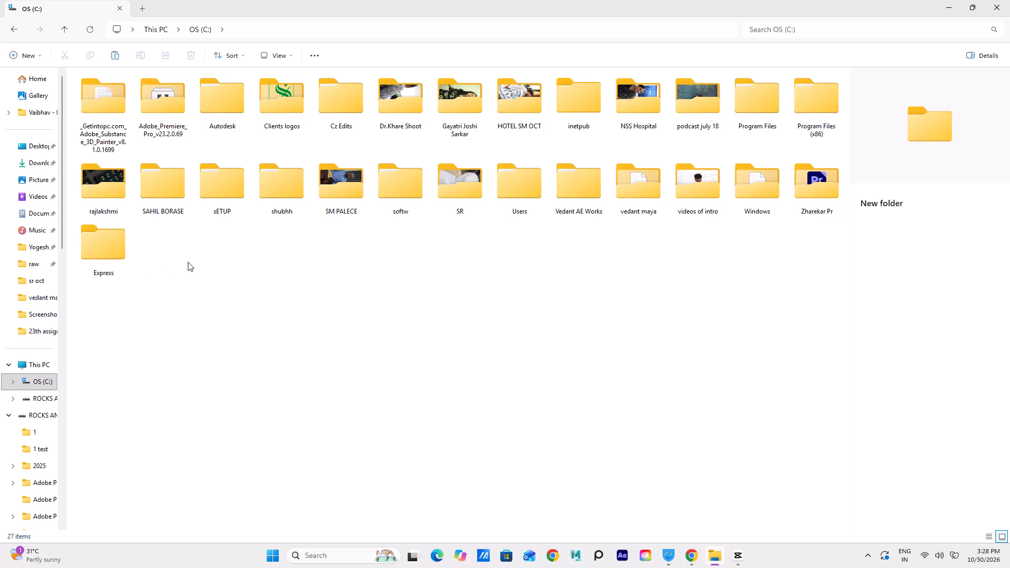
Paste the copied footage files into the Express folder.
double_click(113, 247)
key(ctrl+v)
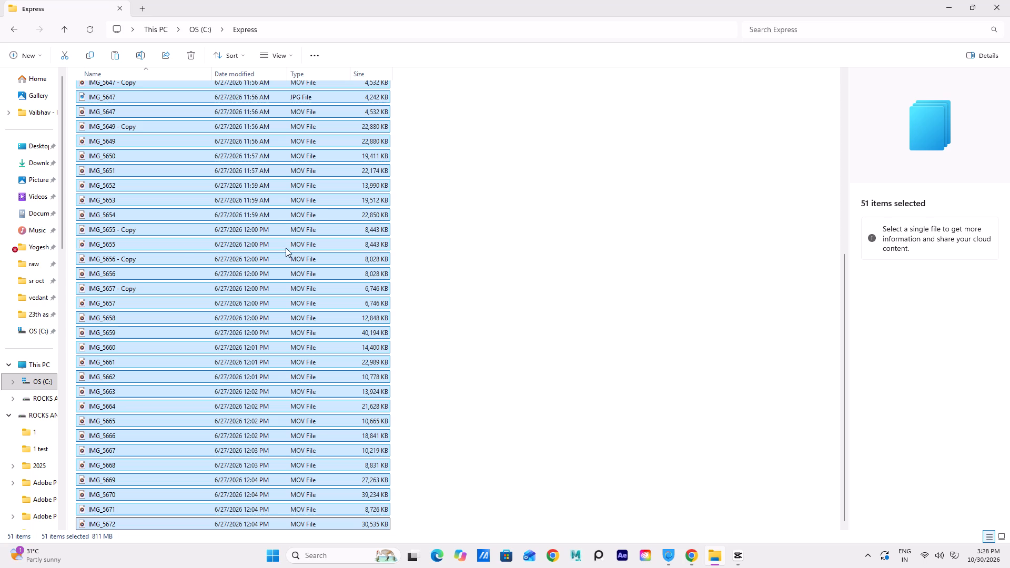
Show the Express folder's files as large thumbnails and look through the pasted clips.
click(386, 435)
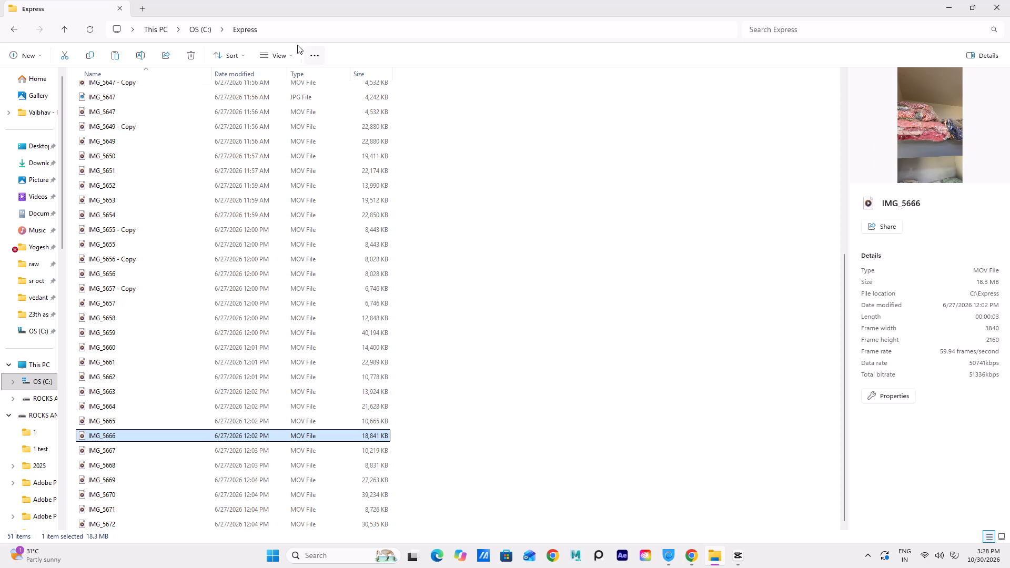
click(275, 49)
click(306, 76)
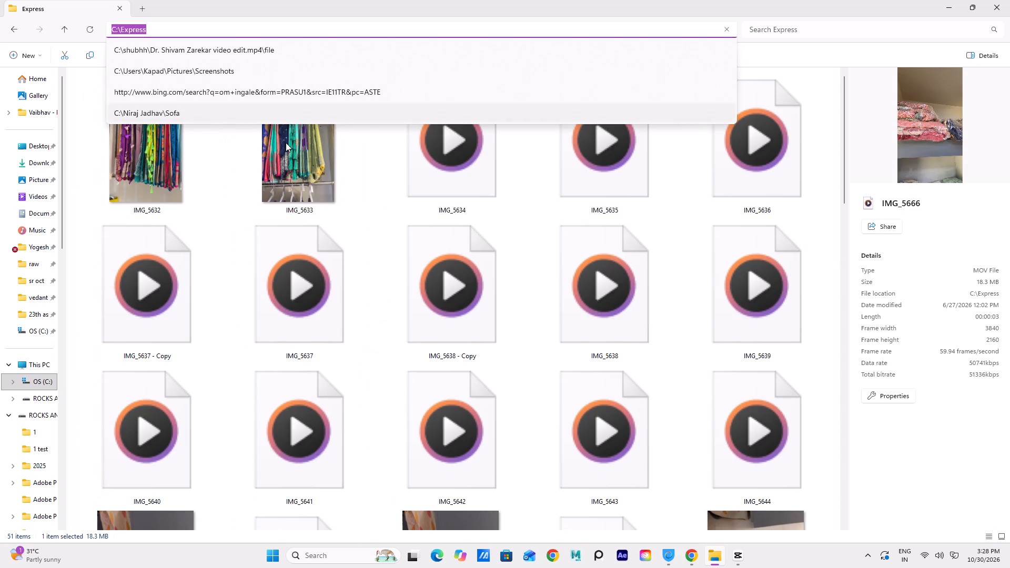
scroll(351, 390, down, 16)
scroll(395, 403, up, 13)
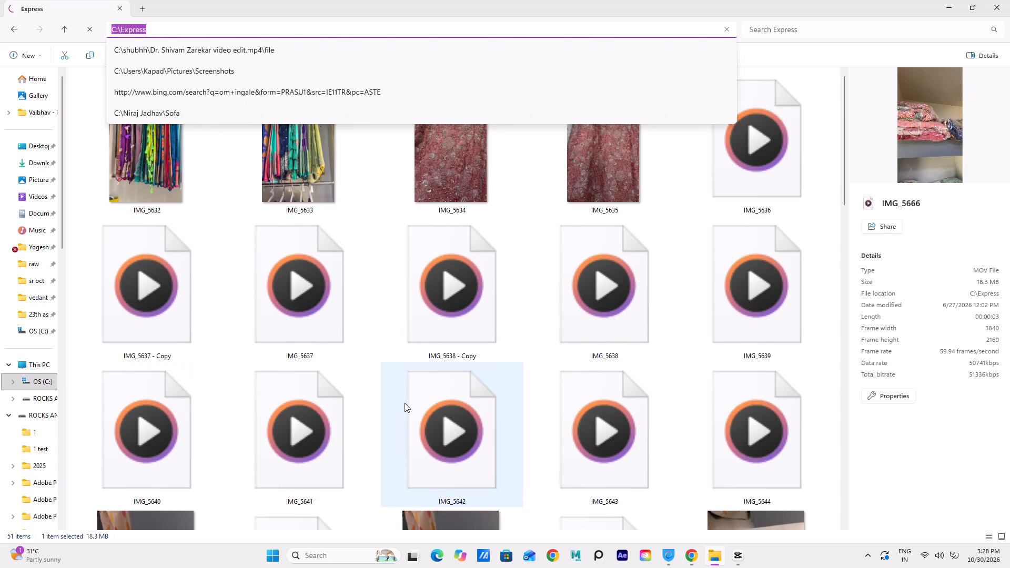
scroll(405, 403, up, 6)
scroll(406, 400, down, 14)
scroll(407, 400, down, 7)
scroll(407, 399, up, 11)
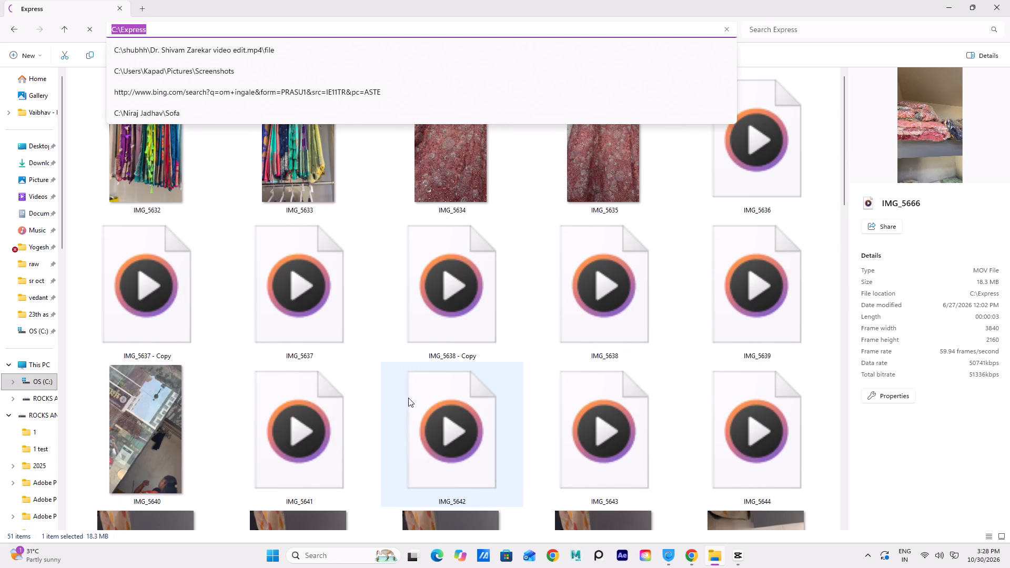
scroll(408, 398, up, 5)
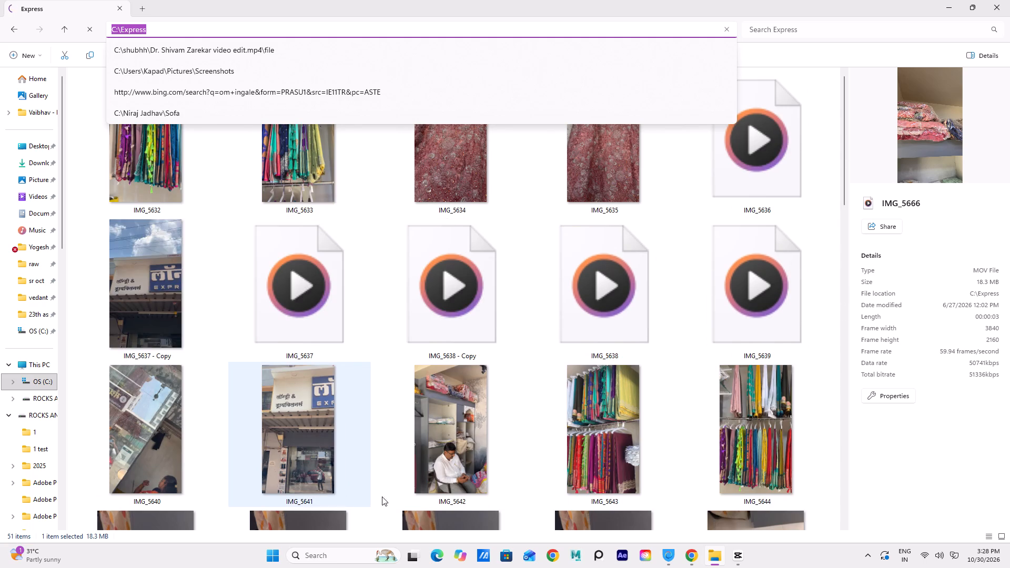
scroll(465, 433, down, 6)
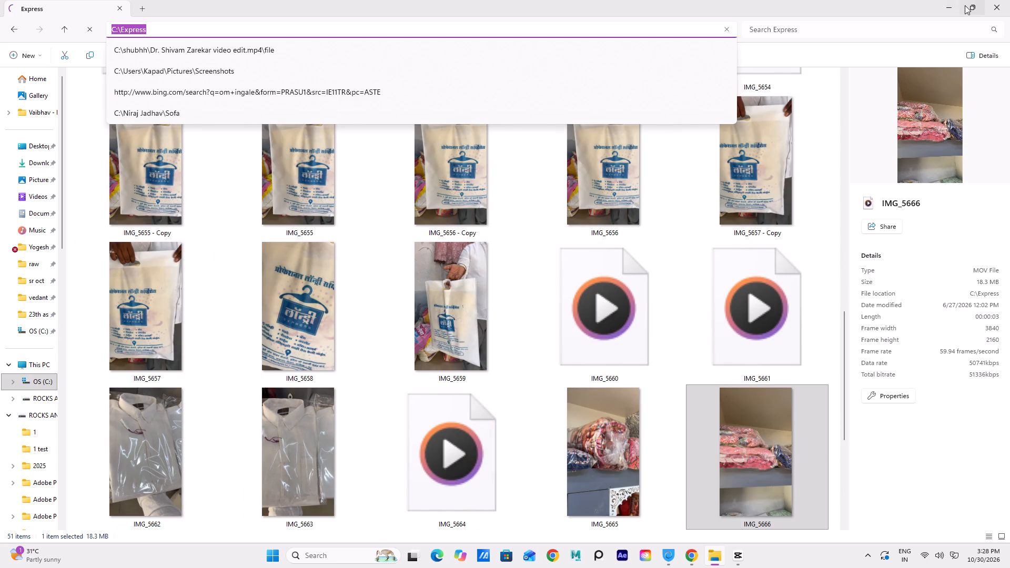
click(945, 0)
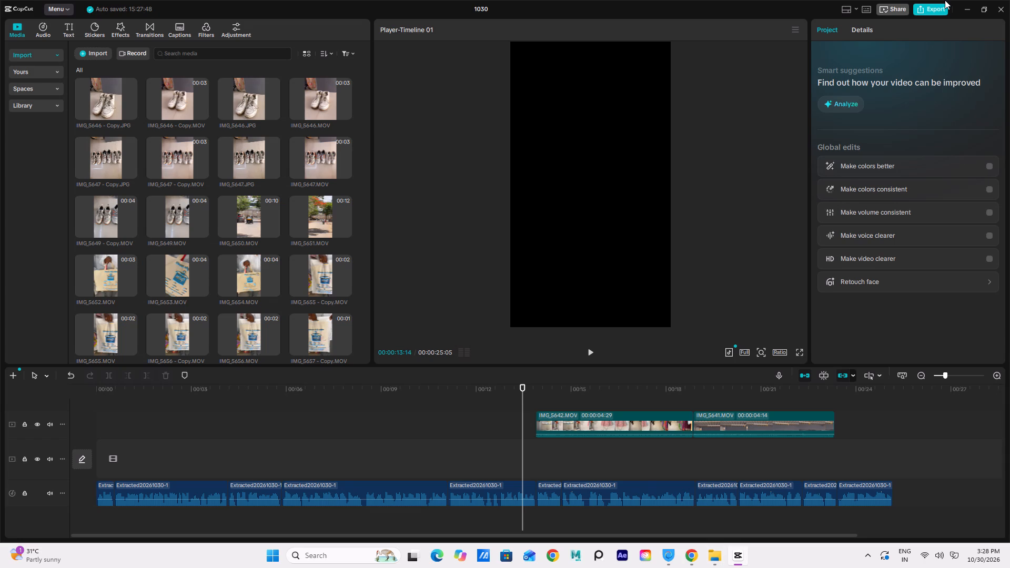
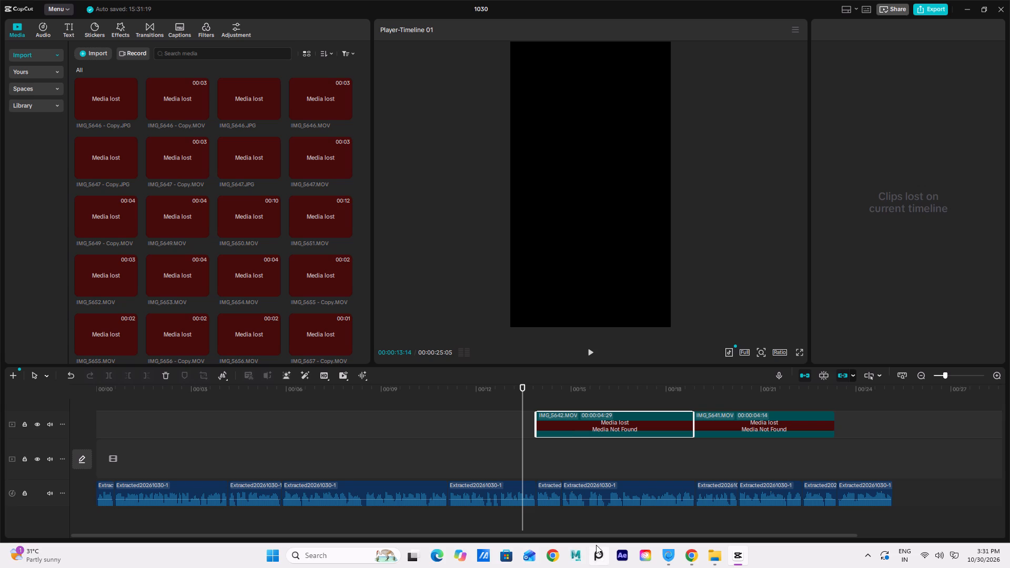
scroll(286, 219, down, 12)
scroll(278, 225, up, 13)
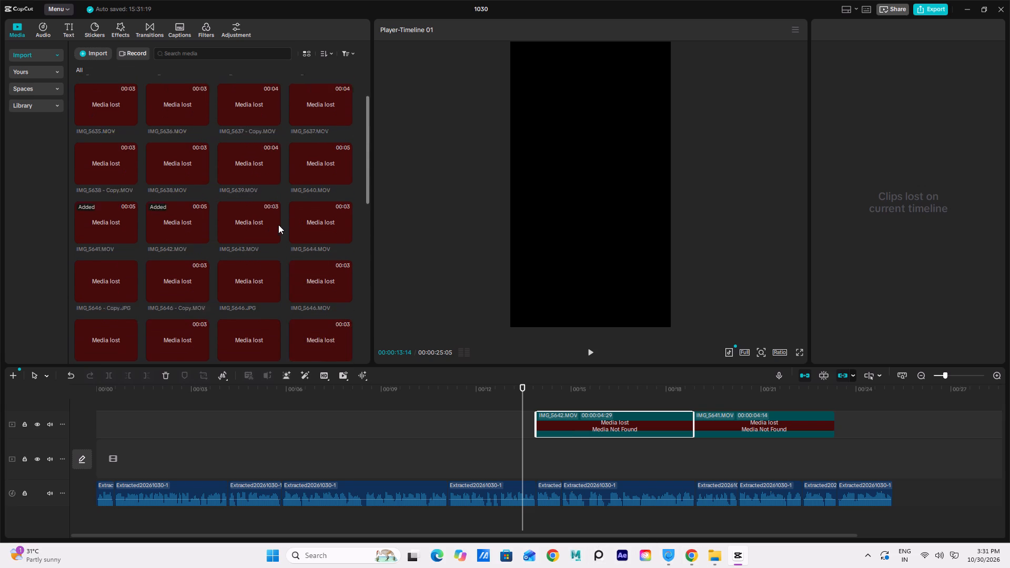
scroll(106, 118, up, 5)
click(97, 100)
click(97, 101)
drag(97, 101, 97, 104)
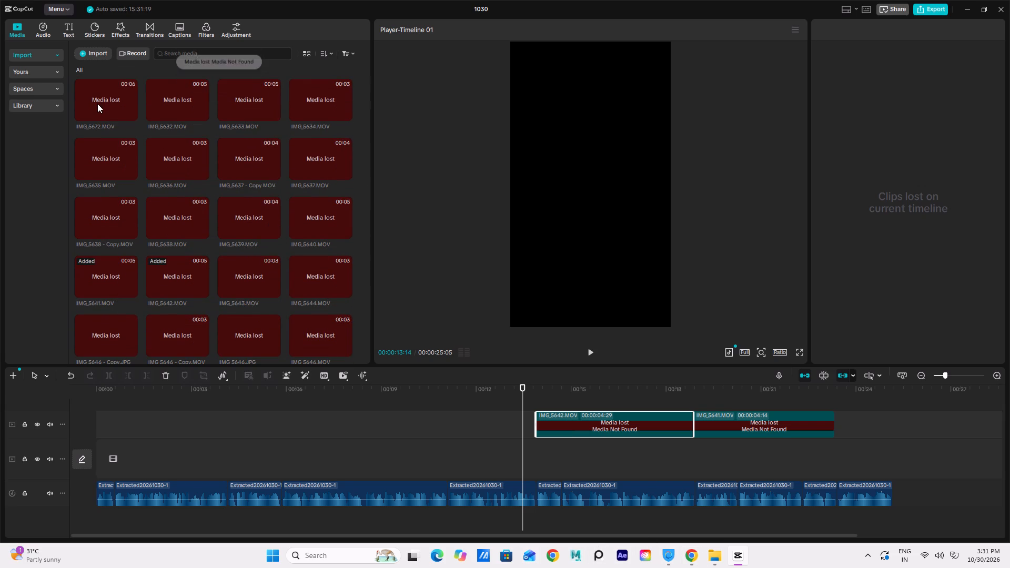
drag(97, 104, 179, 245)
scroll(281, 280, down, 18)
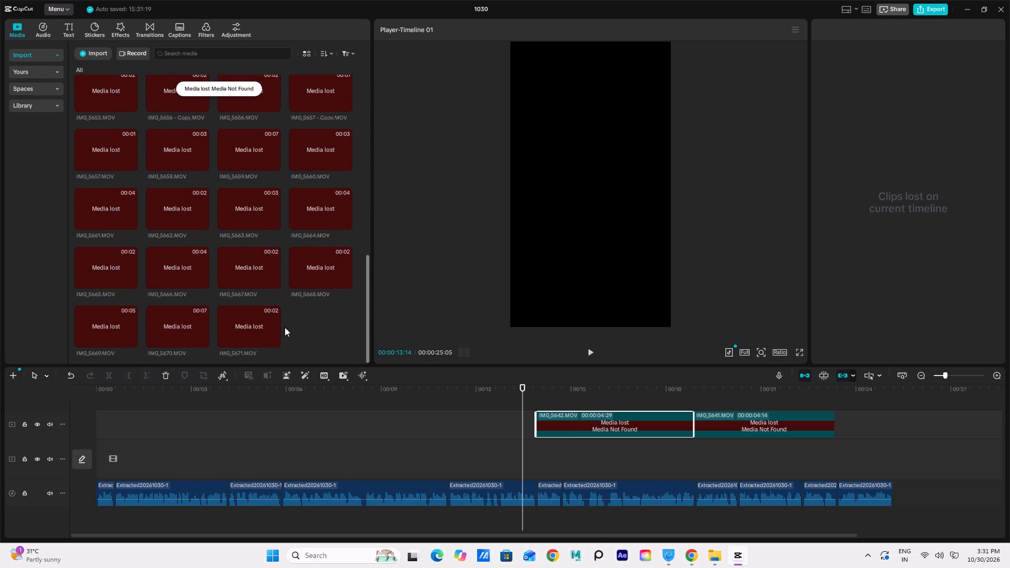
drag(285, 327, 47, 48)
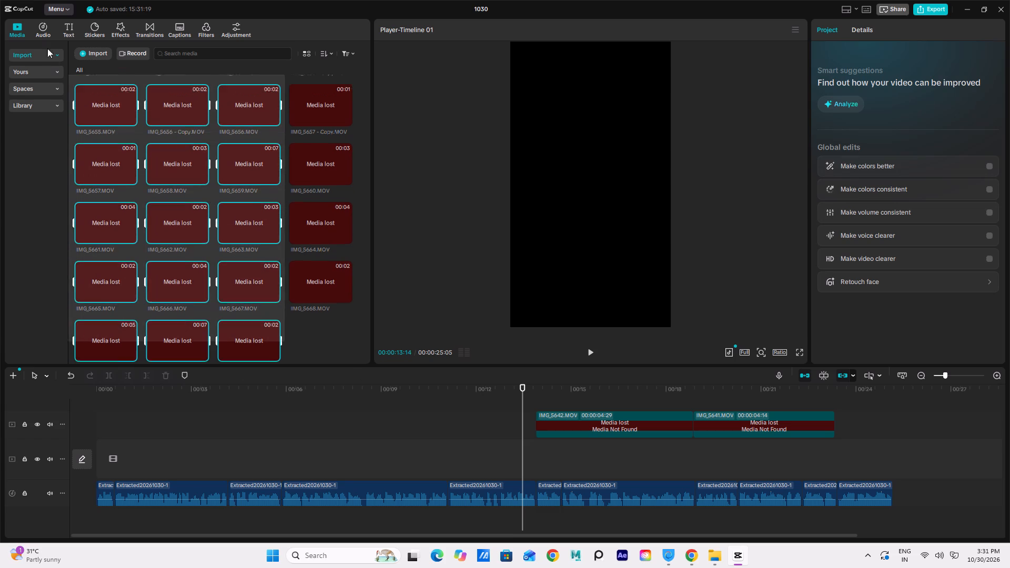
drag(47, 48, 36, 0)
key(Delete)
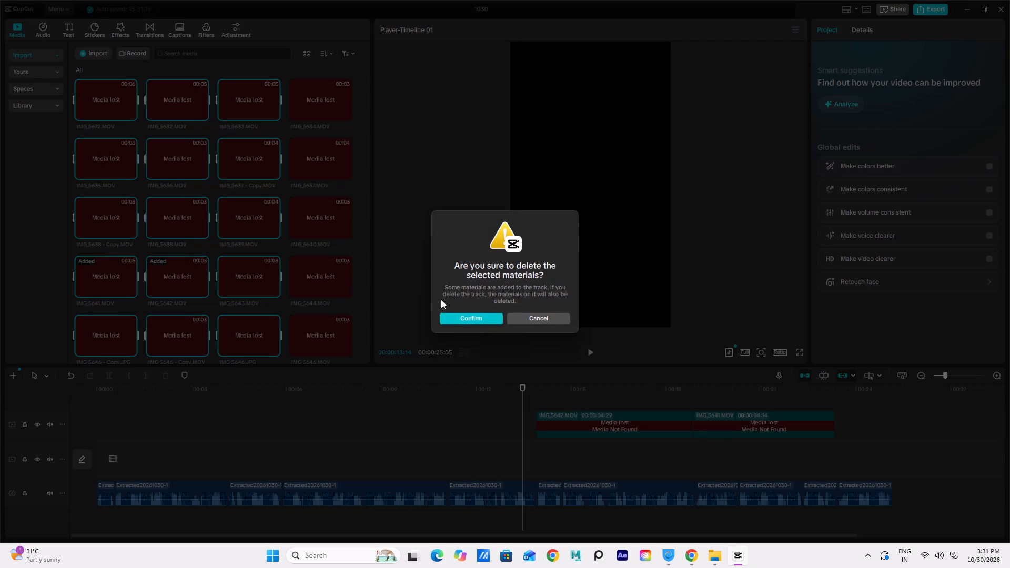
click(449, 314)
drag(326, 287, 203, 196)
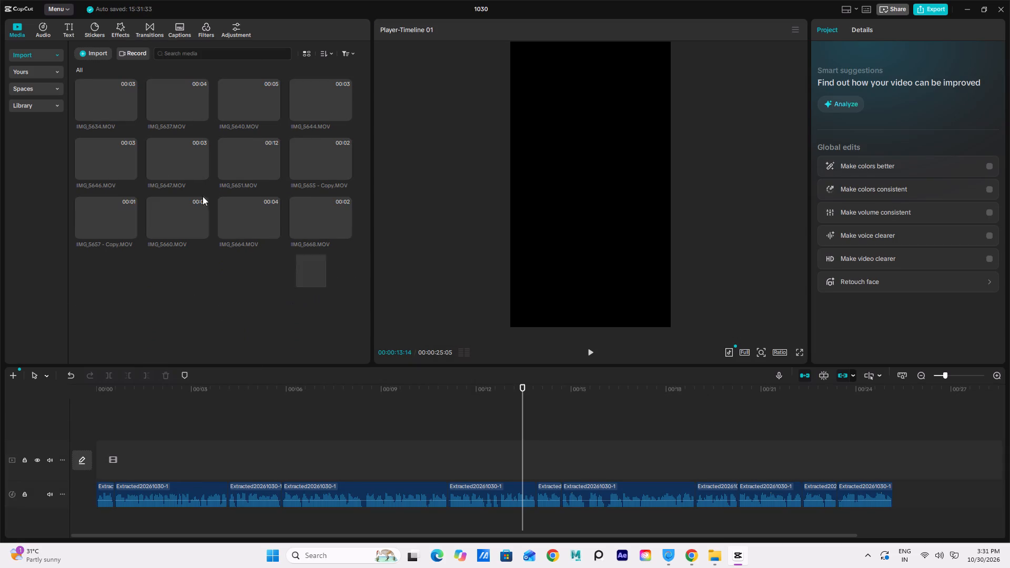
drag(203, 196, 42, 33)
key(Delete)
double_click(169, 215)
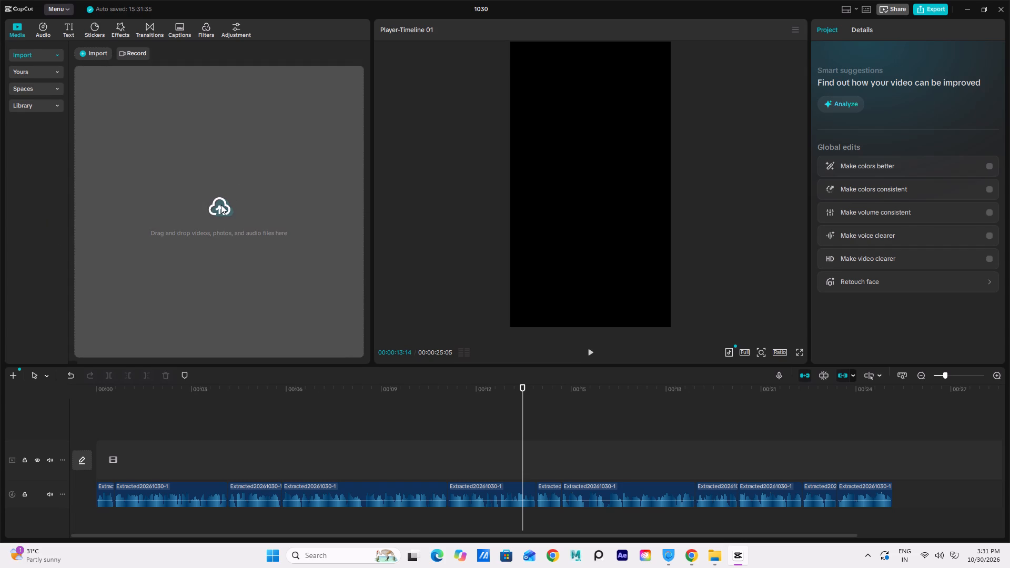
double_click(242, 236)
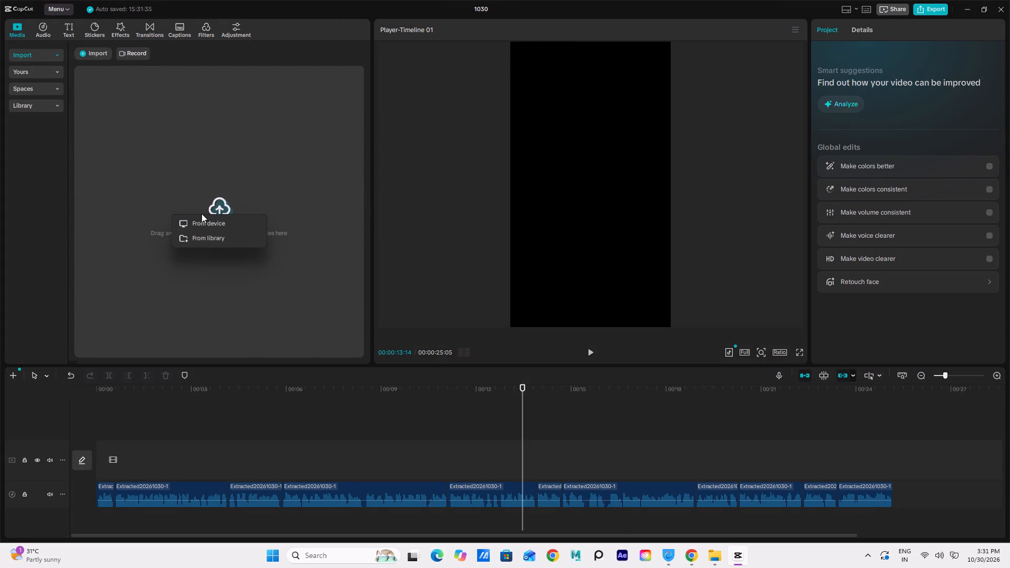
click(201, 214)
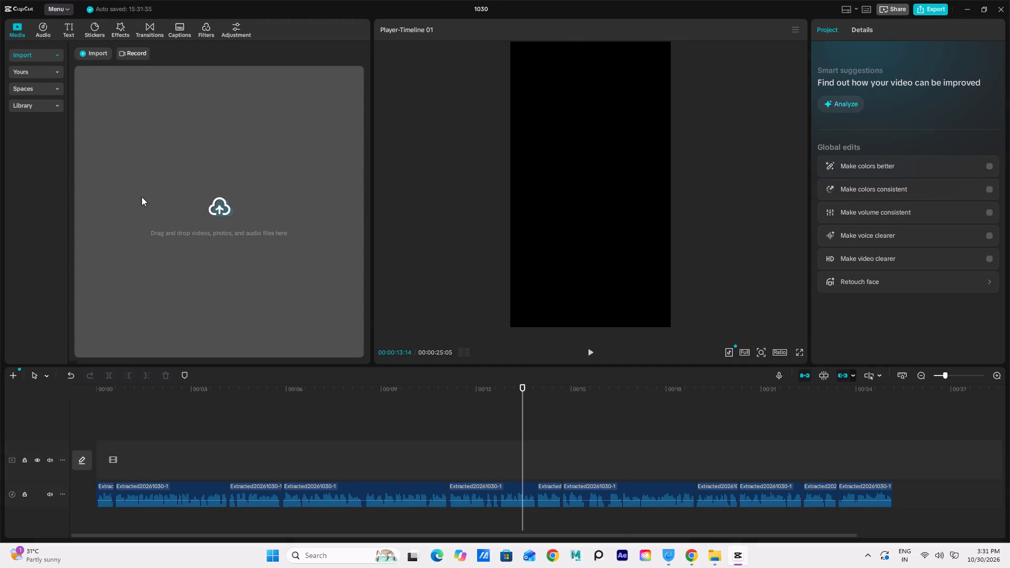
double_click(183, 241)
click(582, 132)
Switch to File Explorer and bring the Woman_examining_traditional_silk video from Downloads into the CapCut project's media library.
click(709, 555)
scroll(23, 167, up, 18)
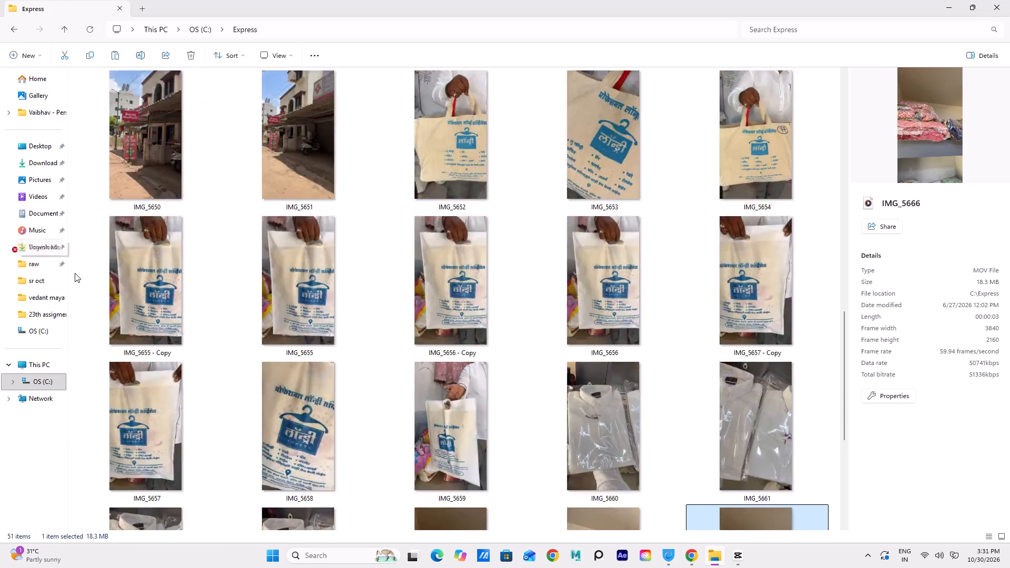
scroll(230, 230, up, 2)
scroll(230, 230, down, 1)
scroll(230, 230, up, 14)
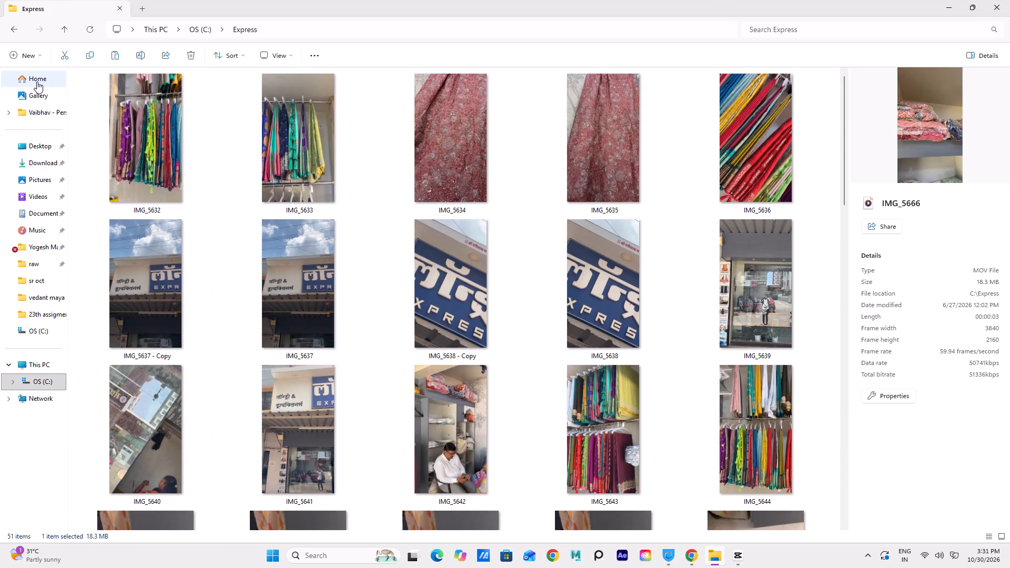
click(37, 82)
click(29, 162)
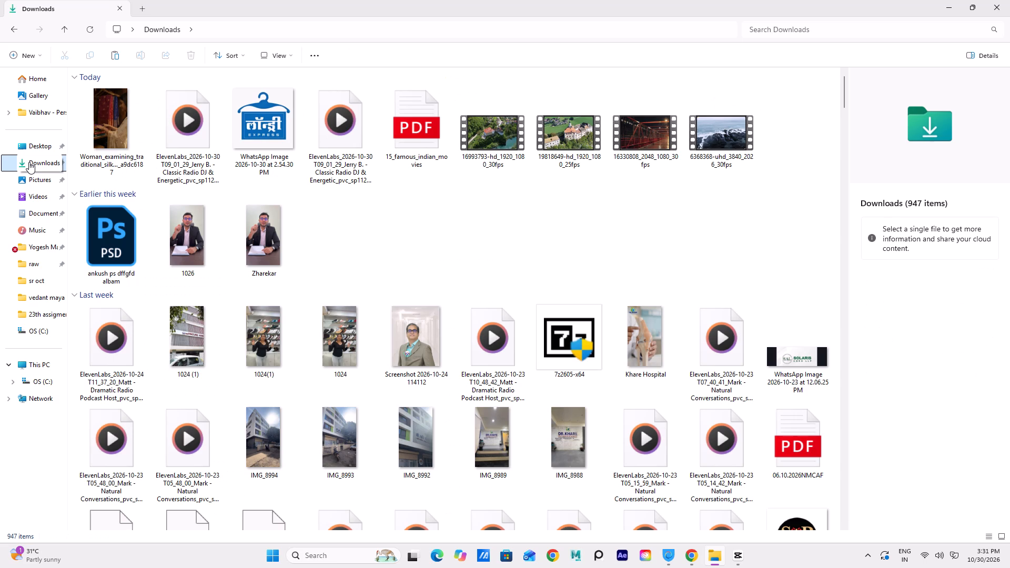
drag(102, 119, 622, 512)
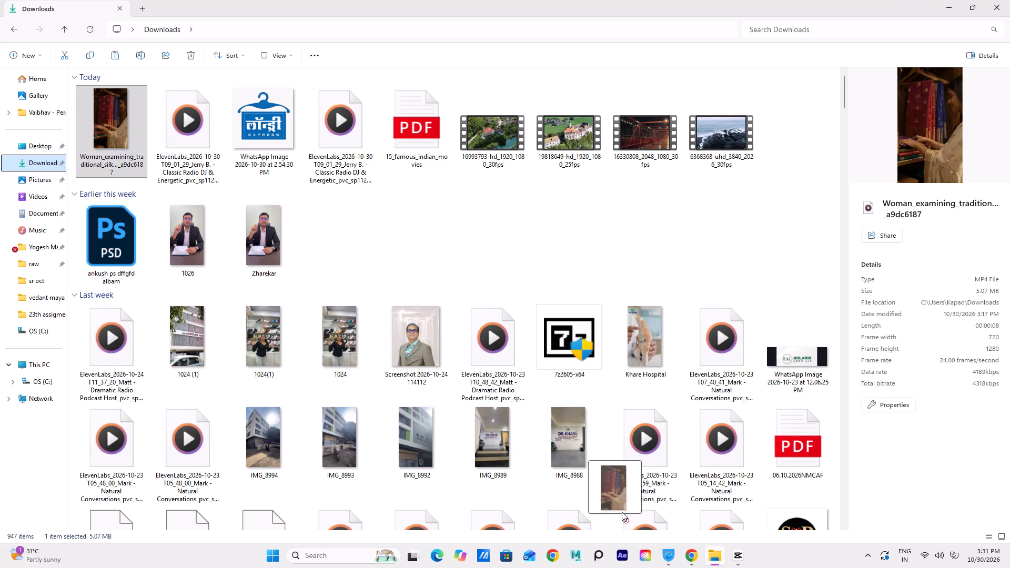
drag(622, 512, 117, 468)
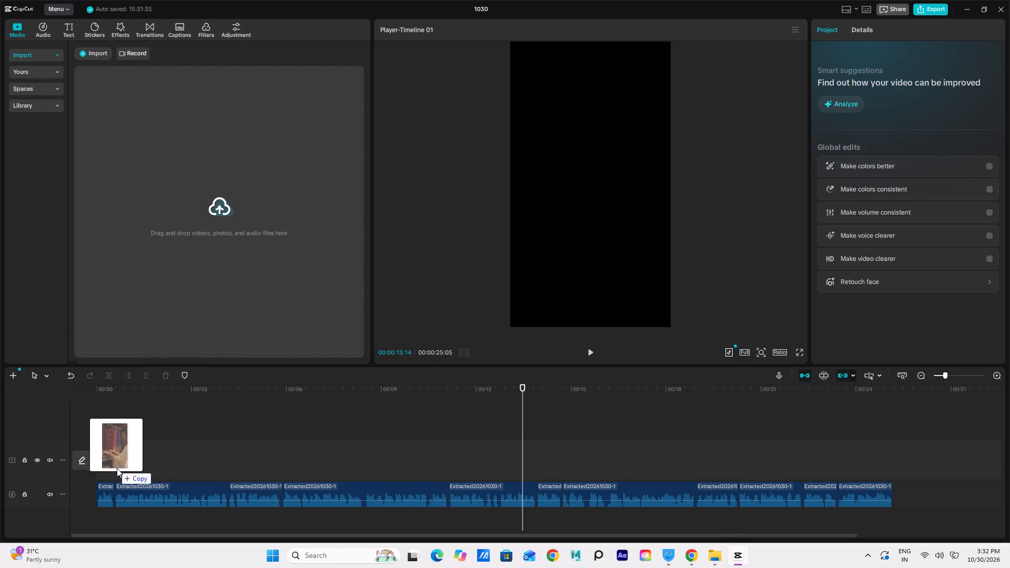
drag(117, 468, 150, 238)
Place the Woman_examining_traditional_silk clip on the main video track at the start of the timeline, above the voice-over.
drag(111, 99, 124, 437)
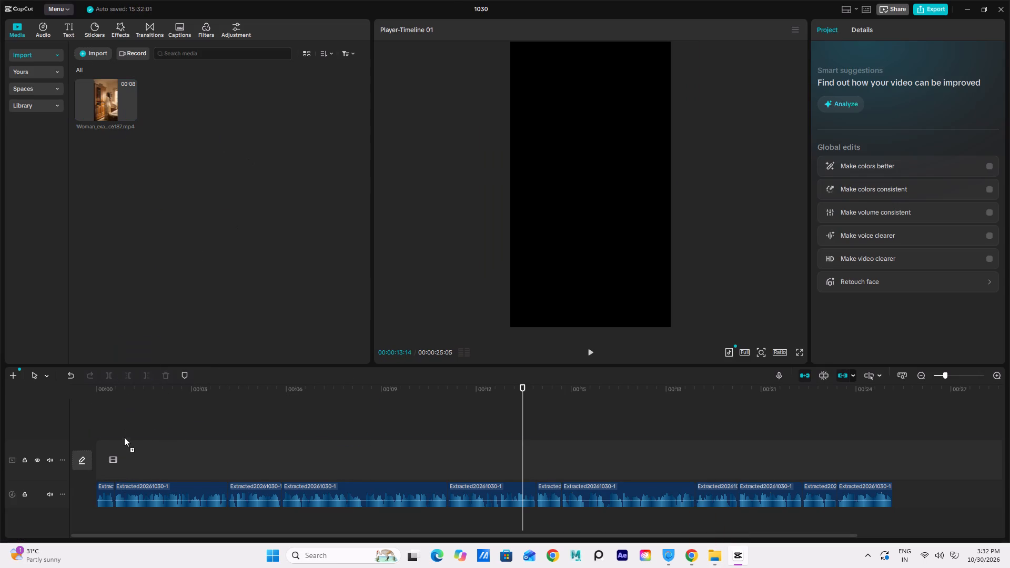
drag(124, 437, 94, 469)
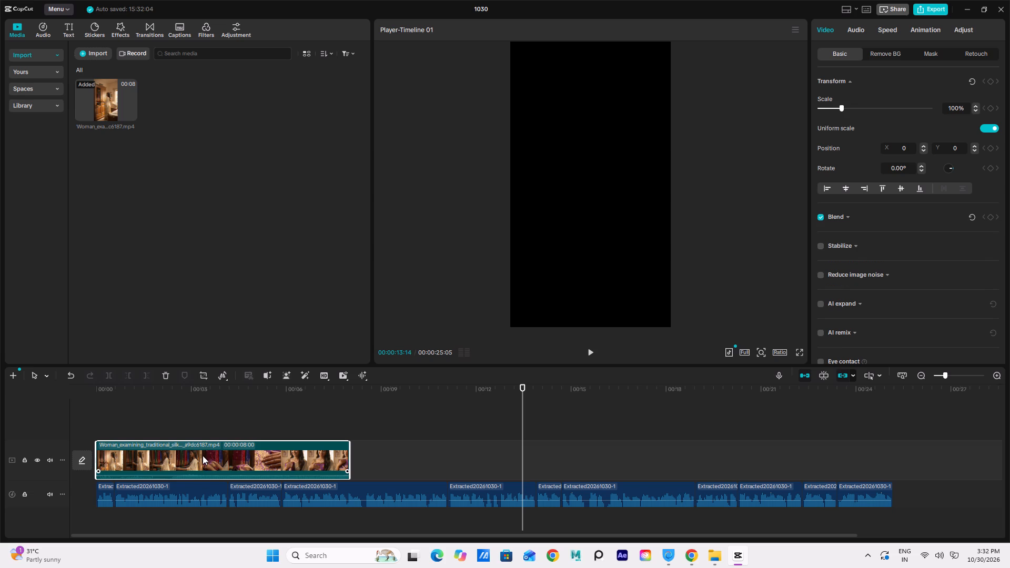
Set the project's aspect ratio to 9:16.
drag(523, 391, 33, 455)
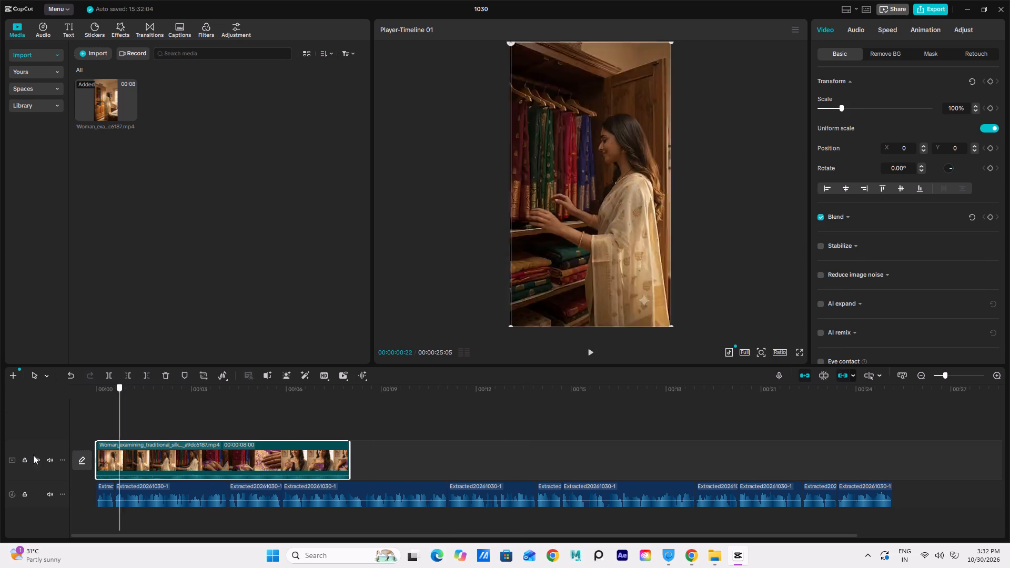
drag(33, 455, 9, 457)
key(space)
key(space)
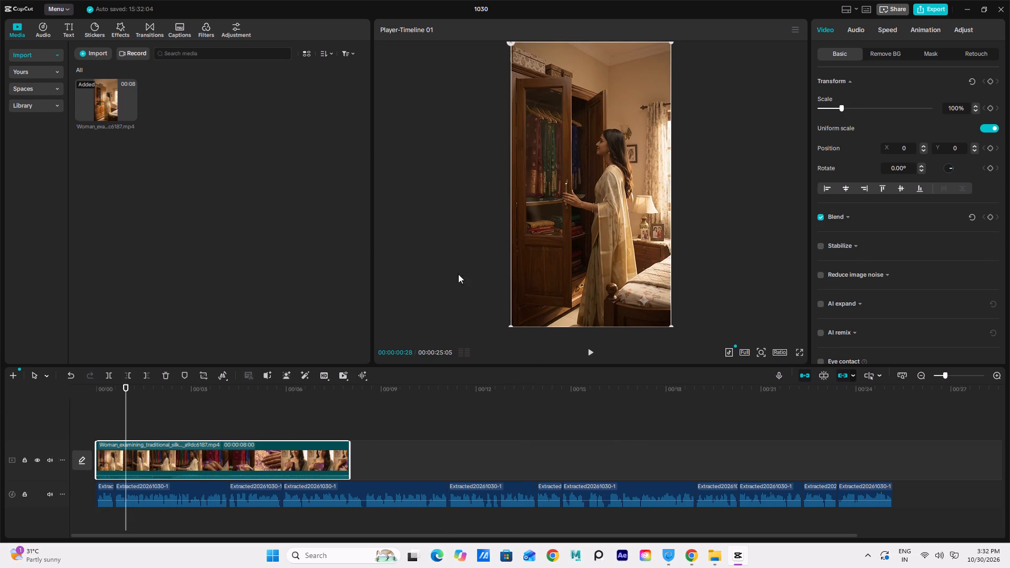
click(783, 351)
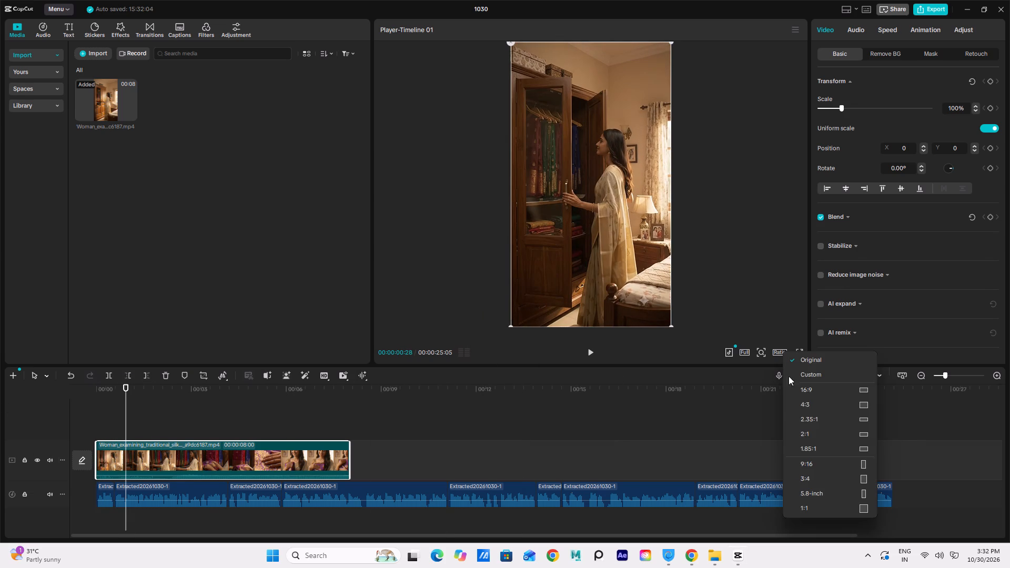
click(812, 462)
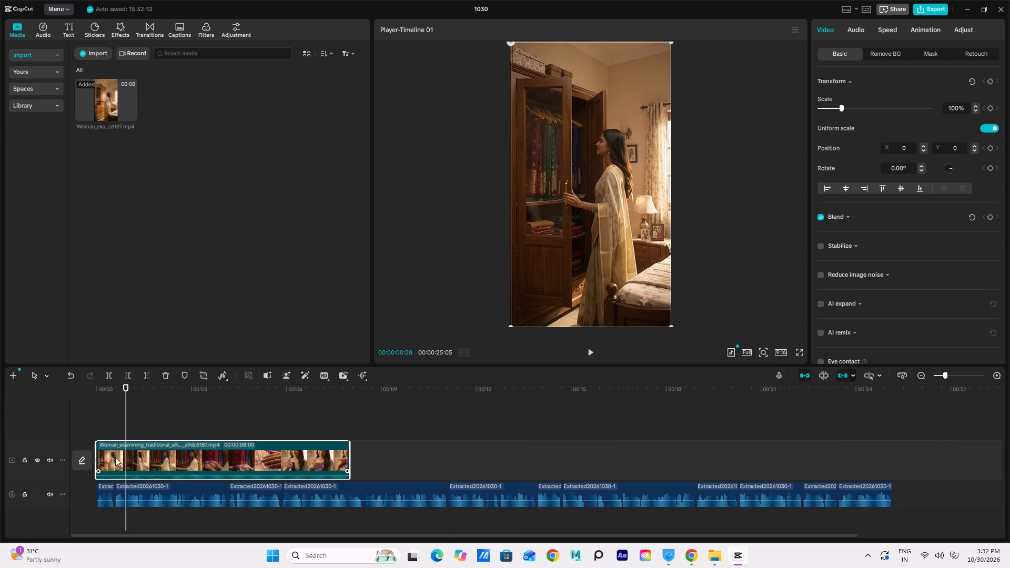
Play the saree clip from its start and replay it from about 3 seconds to review the shots.
drag(120, 386, 53, 408)
key(space)
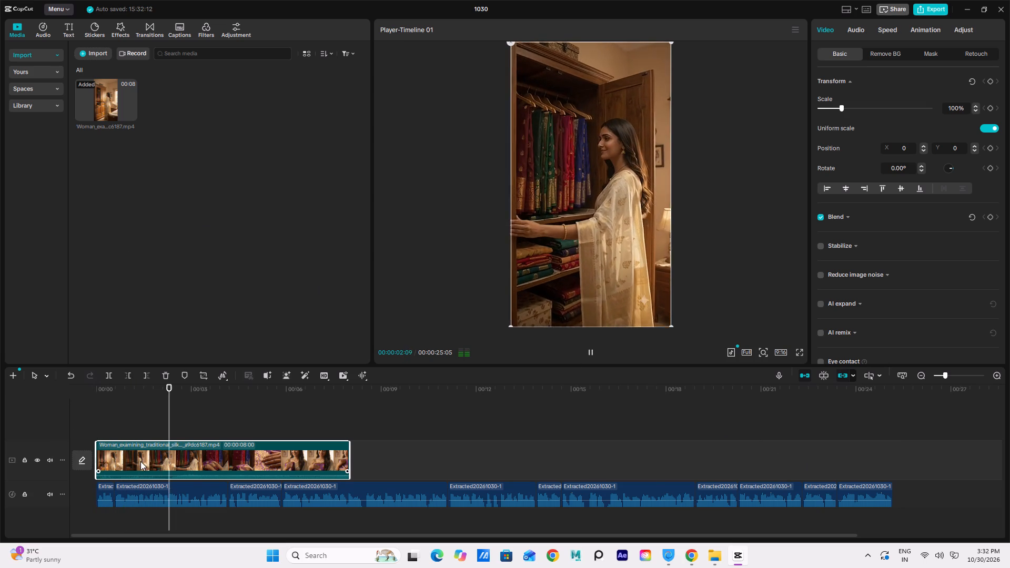
key(space)
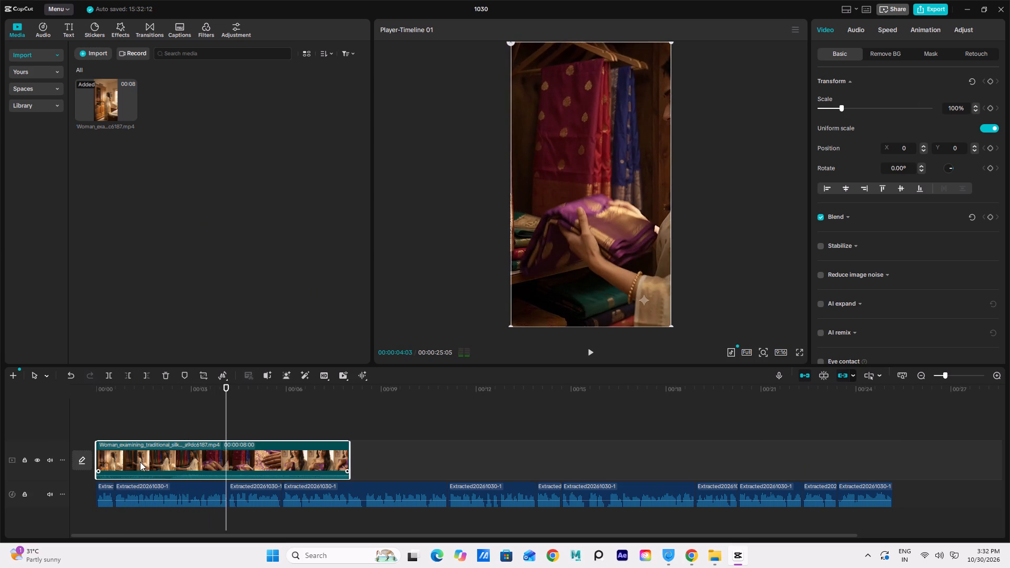
key(space)
key(space)
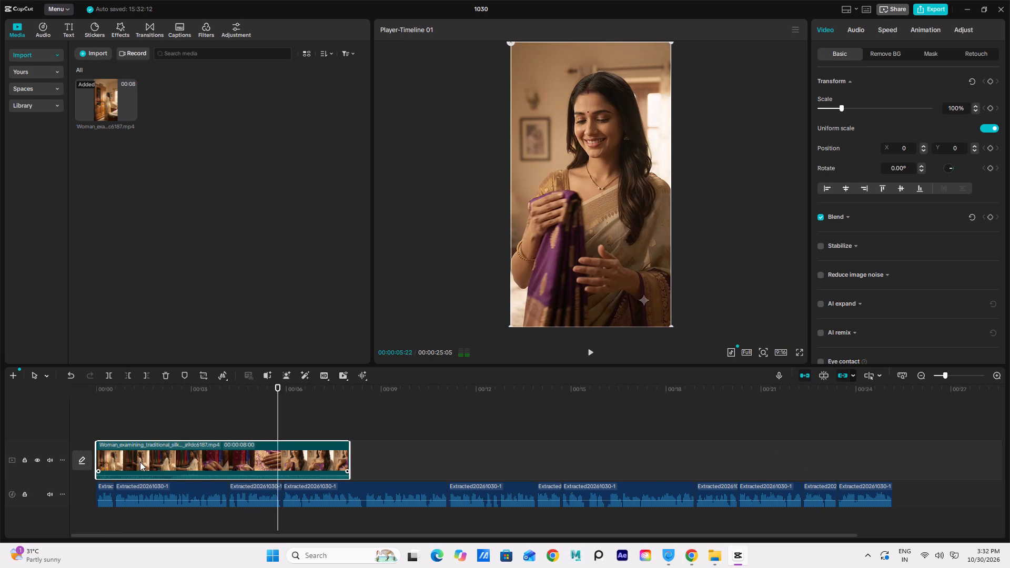
key(space)
key(space)
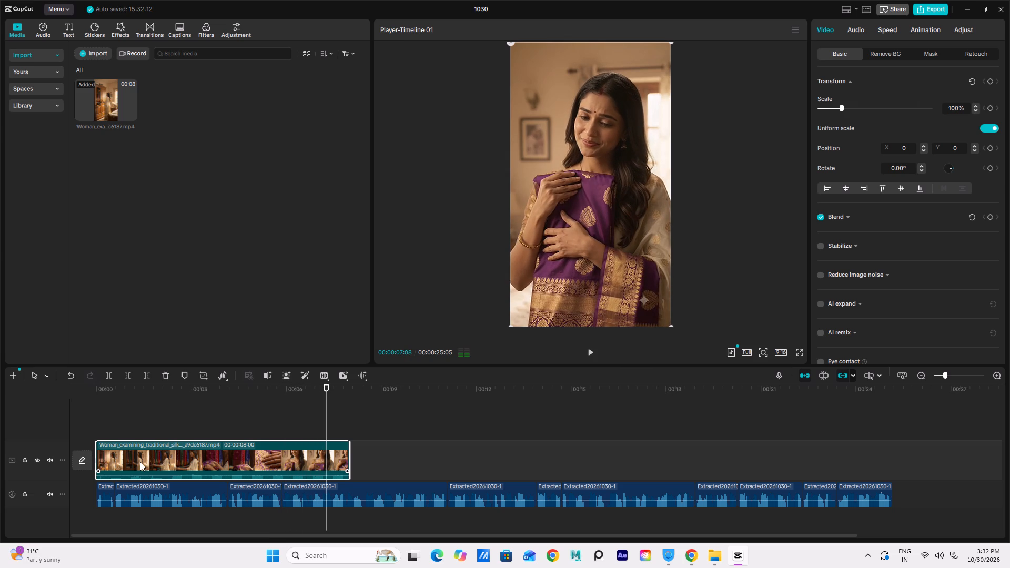
drag(326, 387, 196, 439)
key(space)
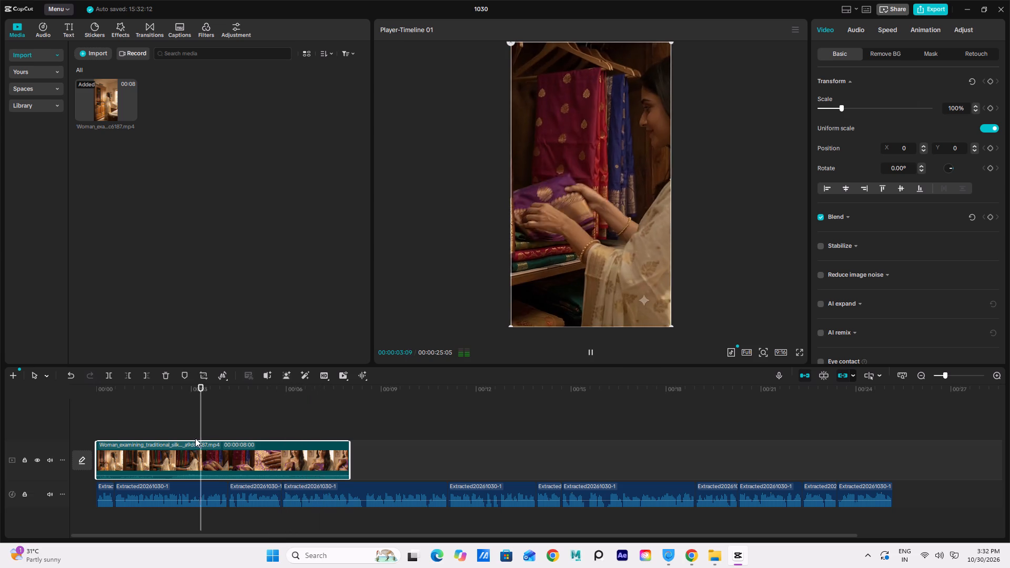
key(space)
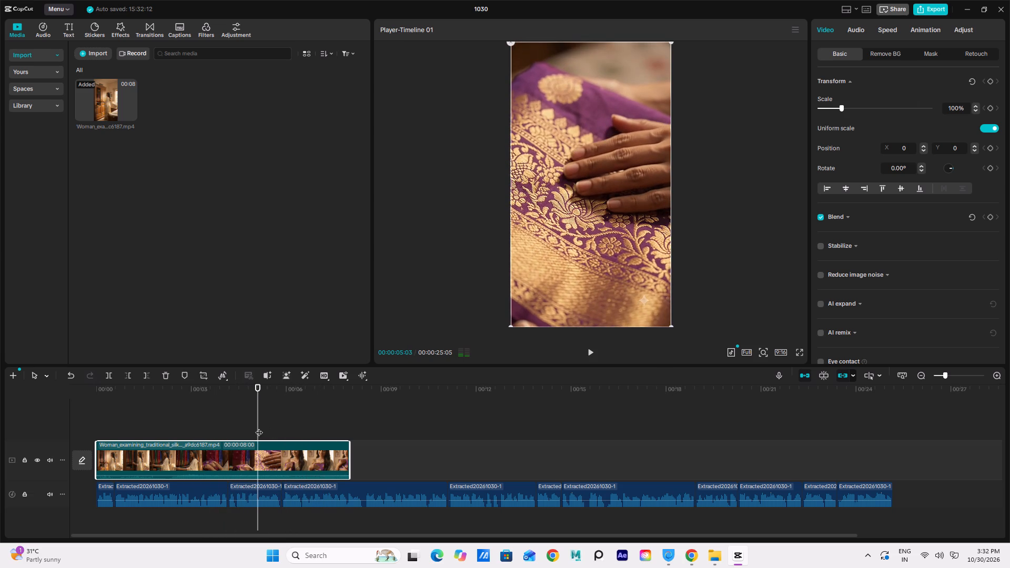
Apply a custom speed curve to the saree clip, lowering its third and fourth points below 1x for about 10 s duration.
click(878, 26)
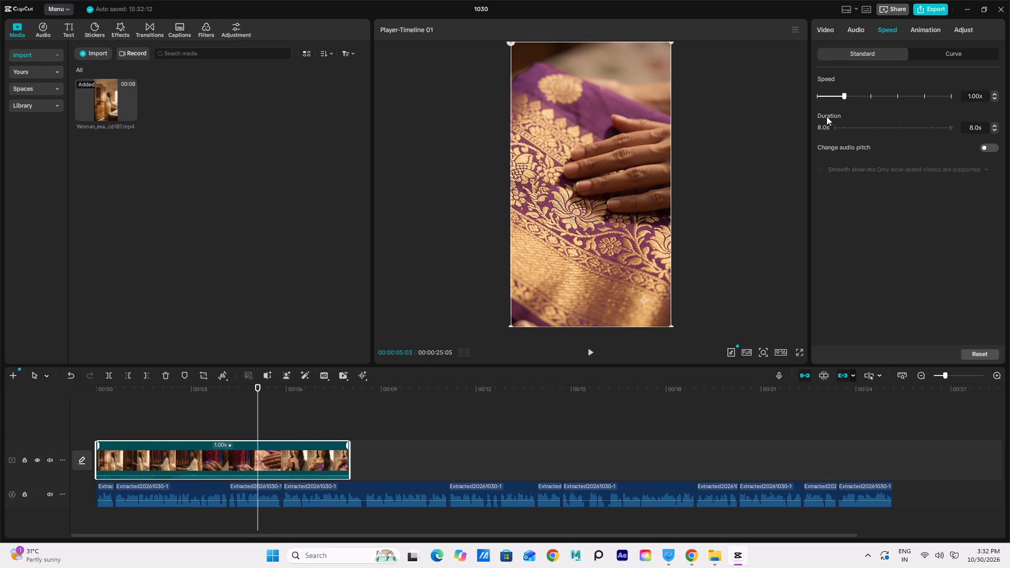
click(942, 57)
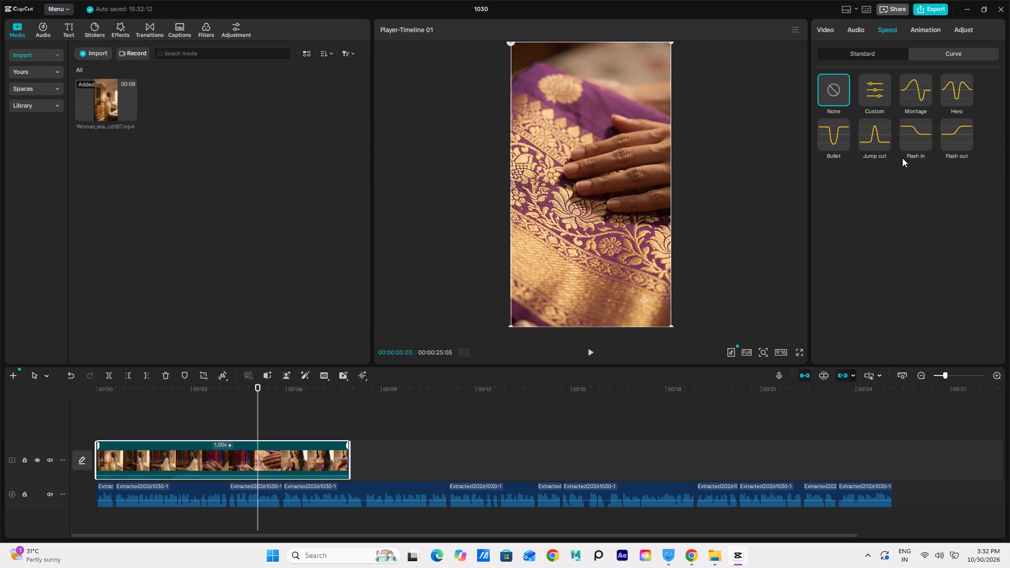
click(867, 88)
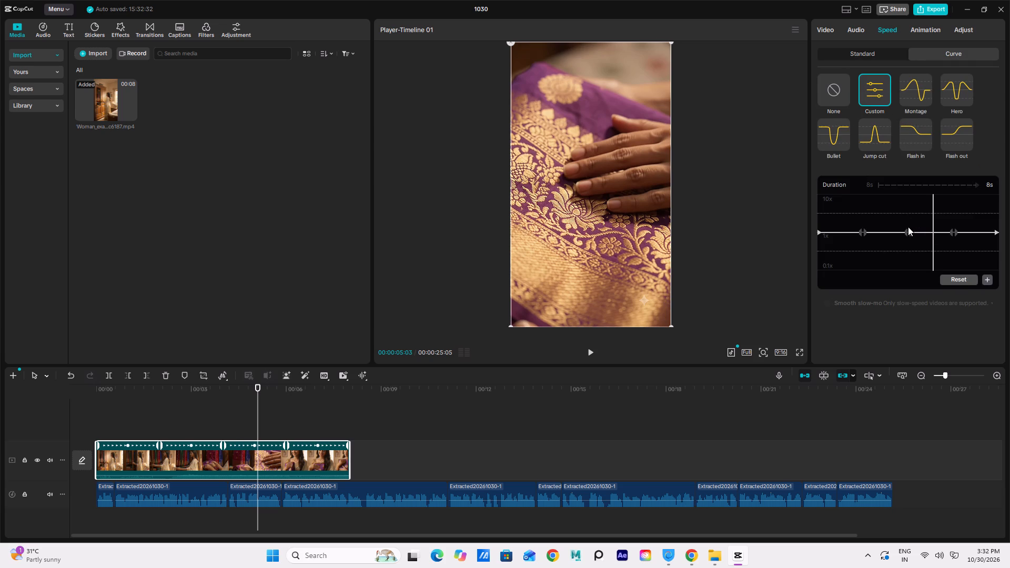
drag(911, 231, 923, 246)
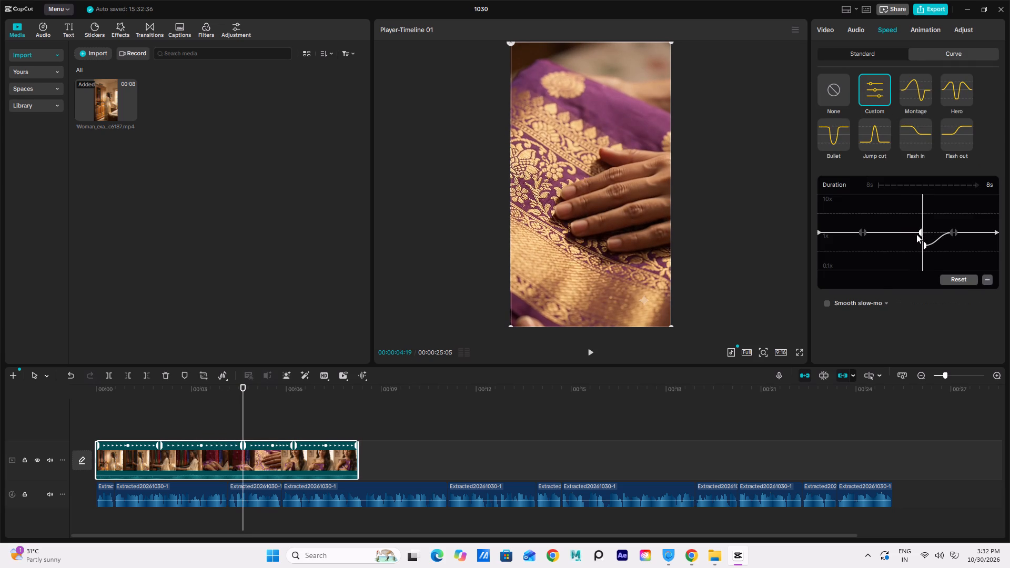
drag(921, 229, 905, 249)
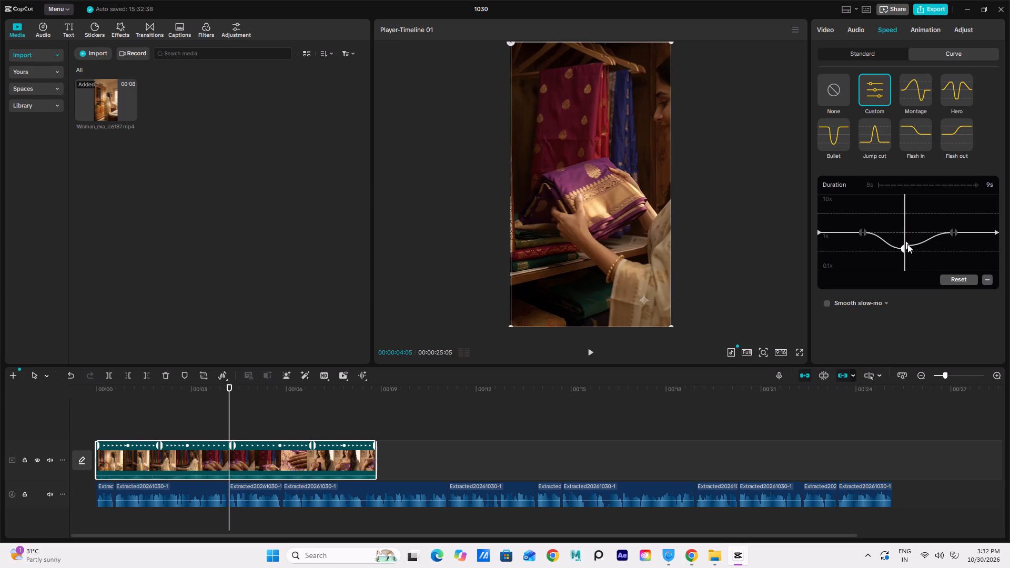
click(907, 244)
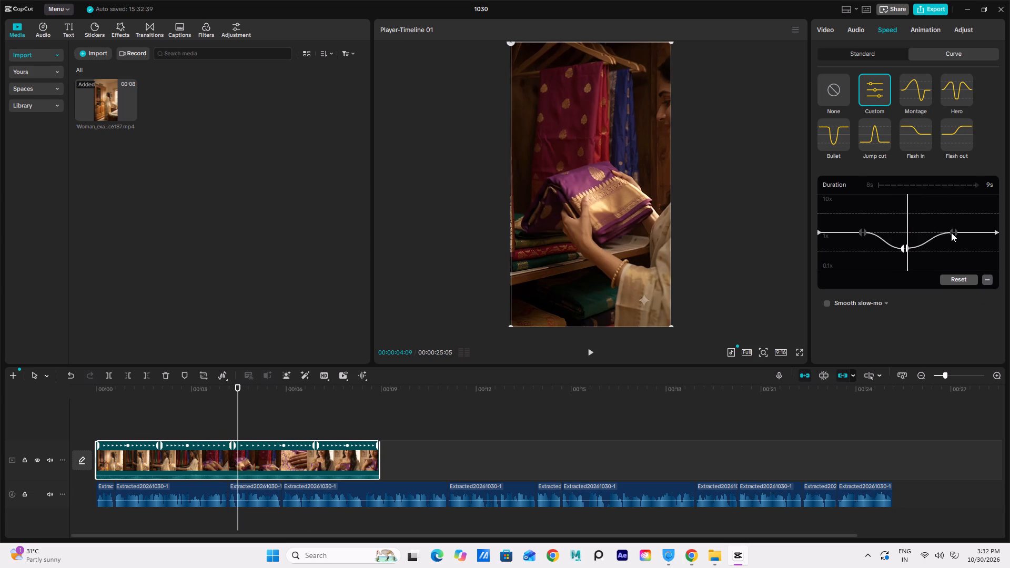
drag(951, 232, 959, 248)
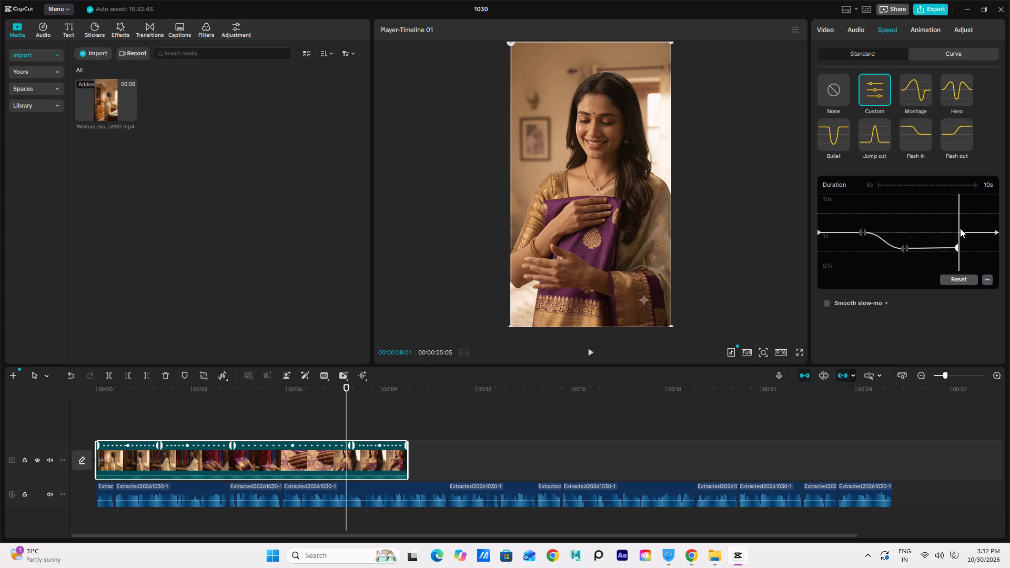
drag(960, 228, 960, 248)
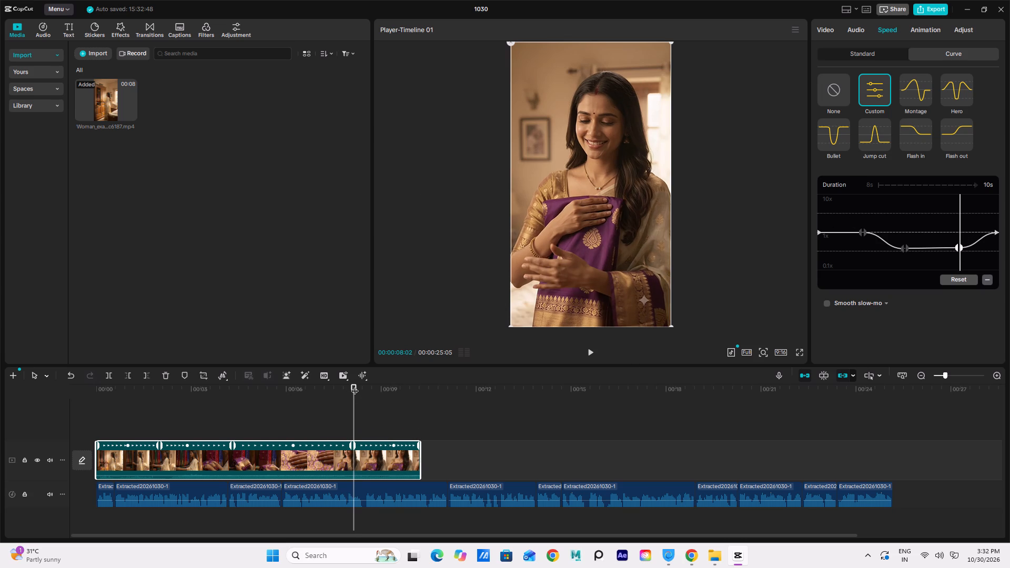
Split the slowed saree clip at 00:00:05:25 and delete the part after the split.
drag(355, 384, 0, 476)
key(space)
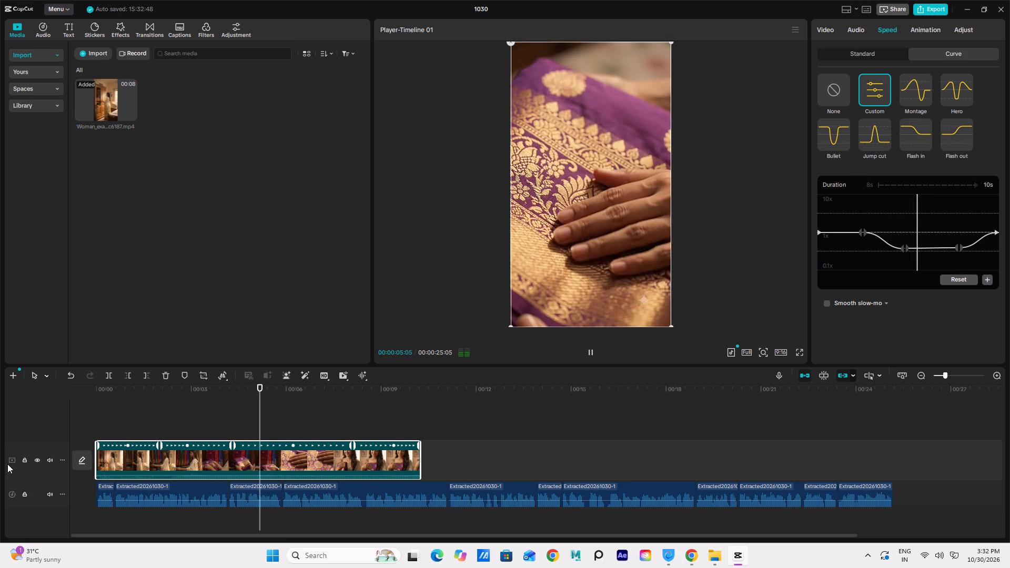
key(space)
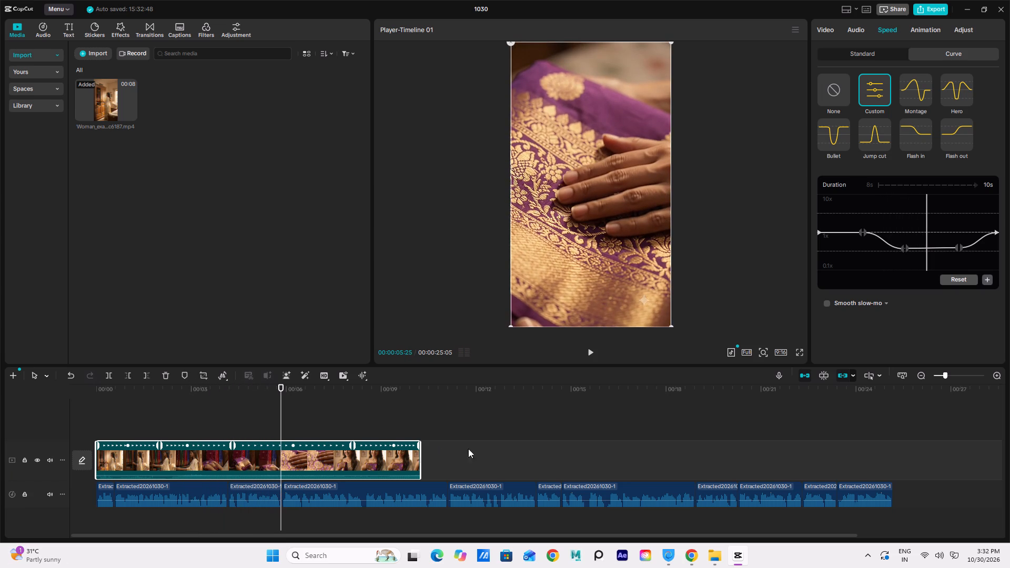
click(308, 455)
key(ctrl+b)
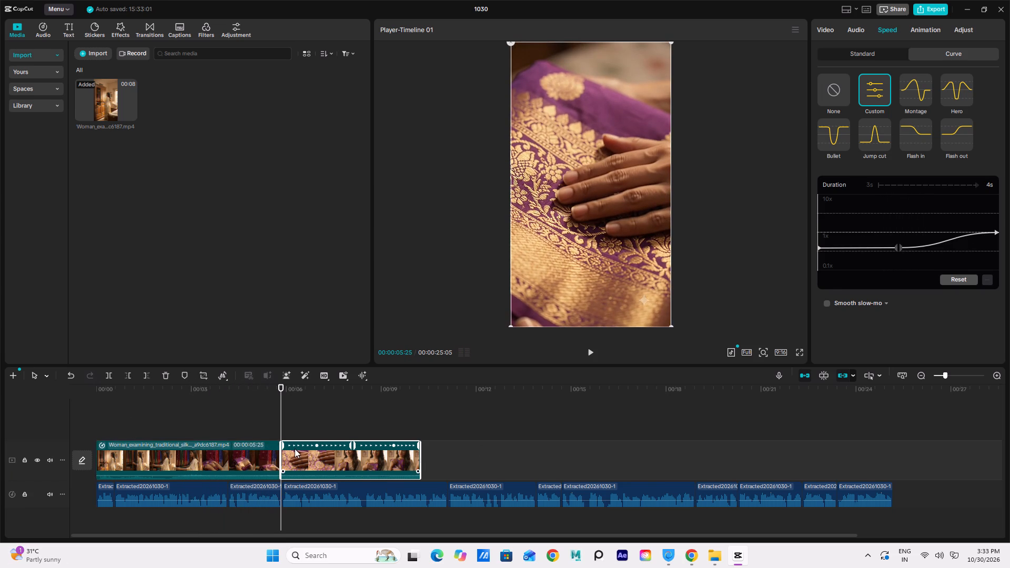
key(Delete)
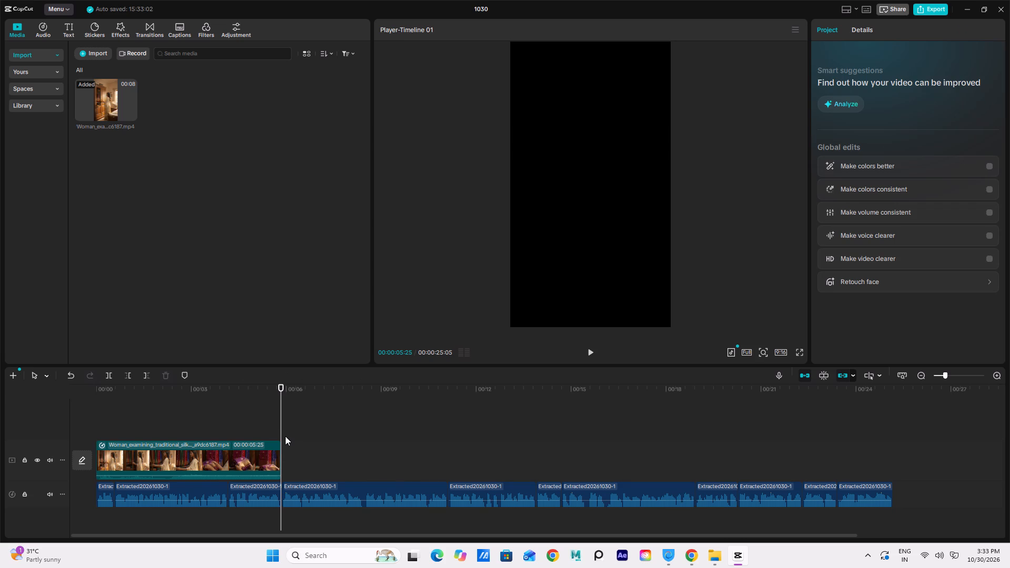
Play the trimmed saree clip from the start of the timeline and turn on auto snapping.
click(92, 389)
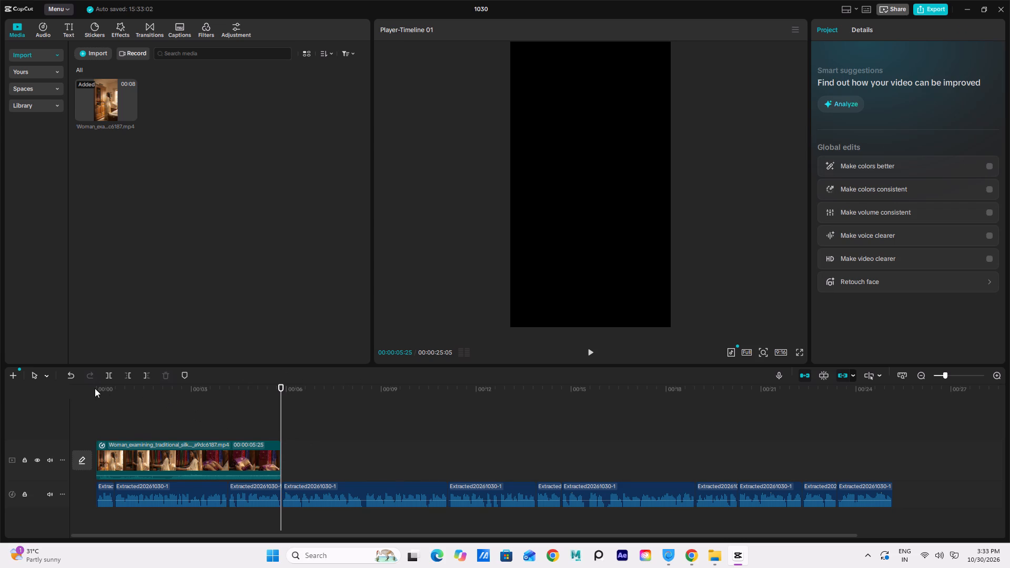
click(96, 388)
key(space)
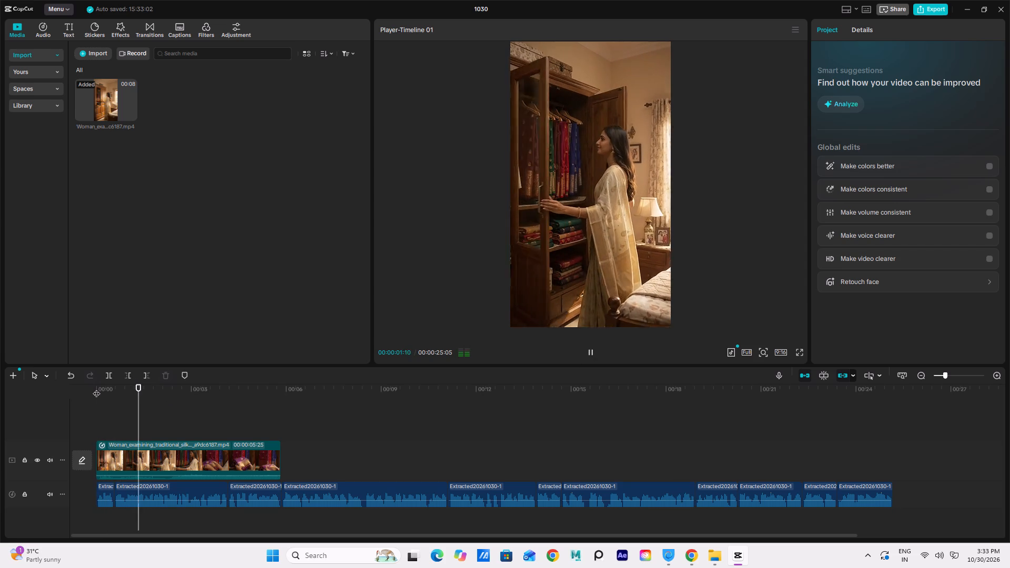
scroll(130, 380, up, 1)
text(n)
key(space)
key(space)
key(space)
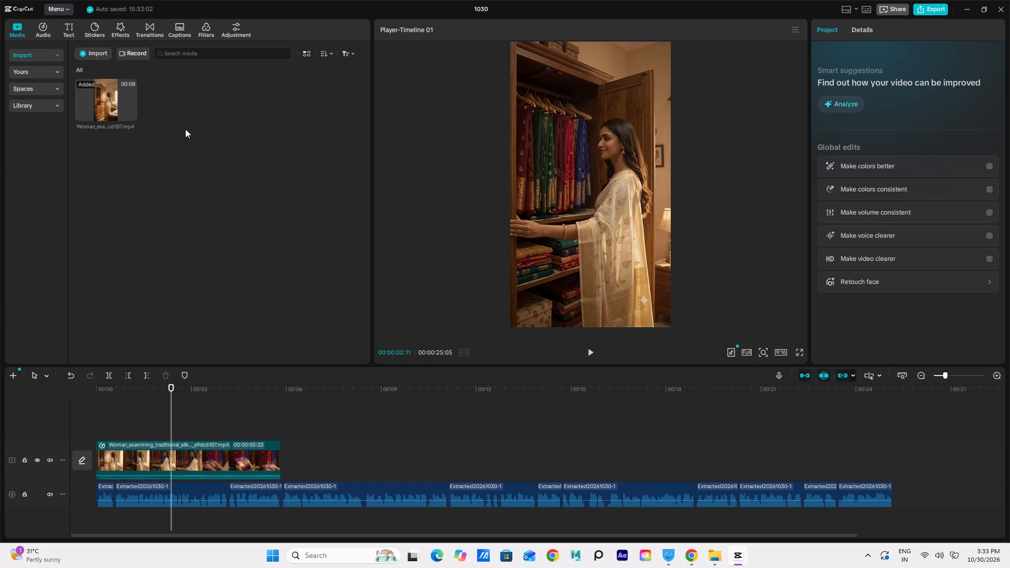
Import all the media from IMG_5637 - Copy through IMG_5672 in the Express folder on drive C.
click(211, 134)
click(94, 52)
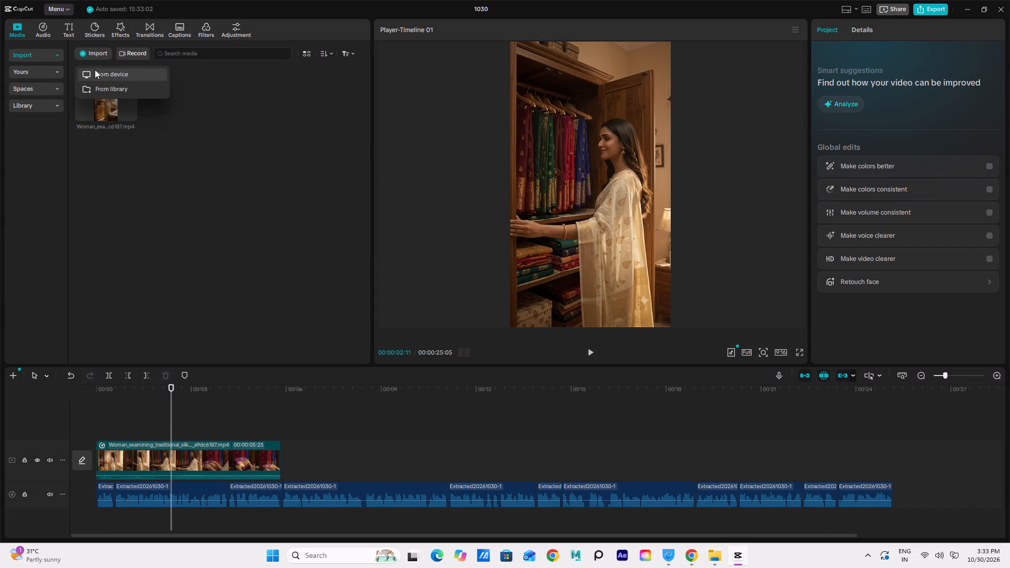
click(95, 69)
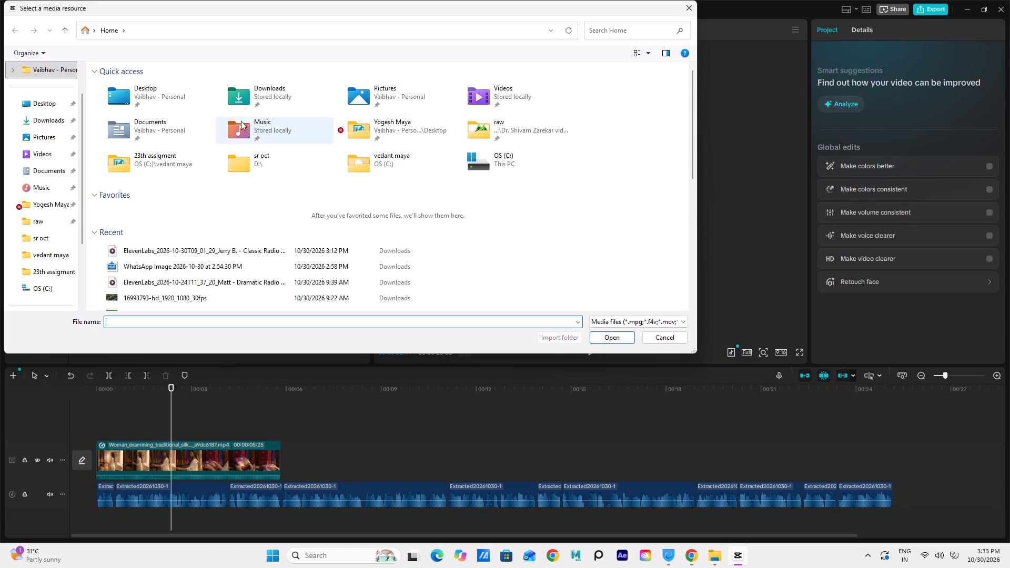
click(54, 151)
click(57, 121)
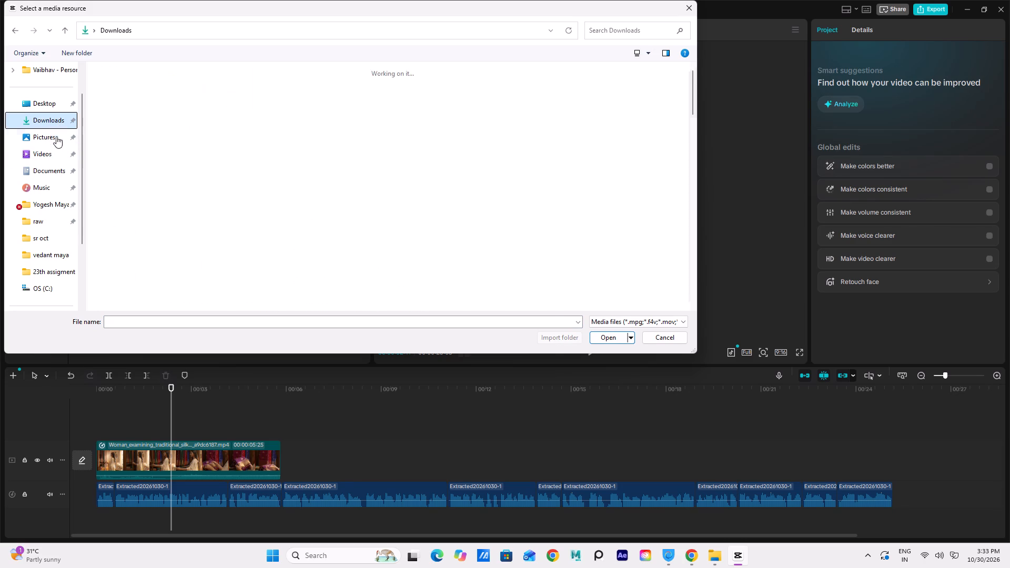
scroll(52, 220, down, 4)
scroll(56, 151, up, 2)
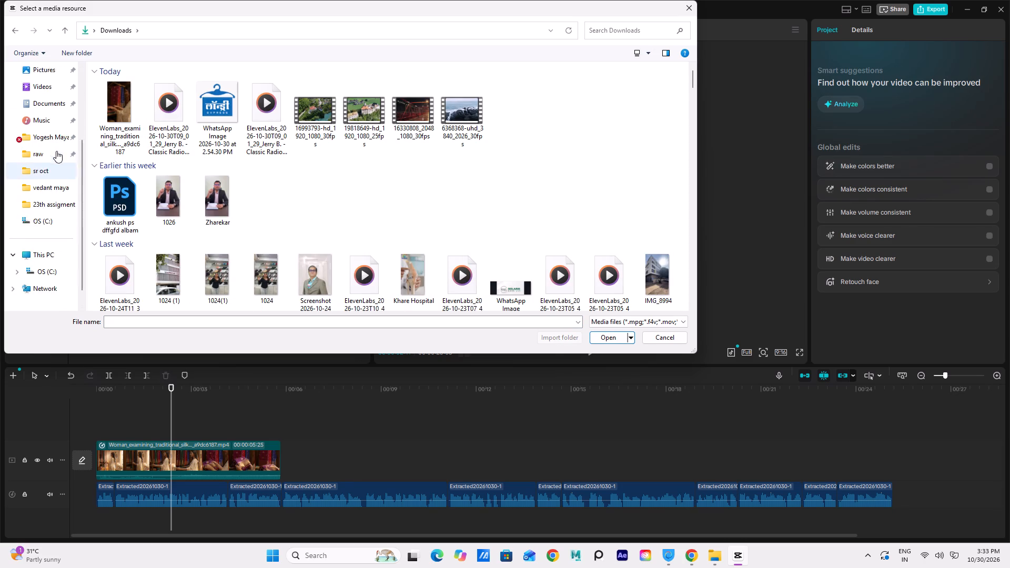
scroll(56, 151, up, 7)
scroll(32, 188, down, 12)
click(43, 251)
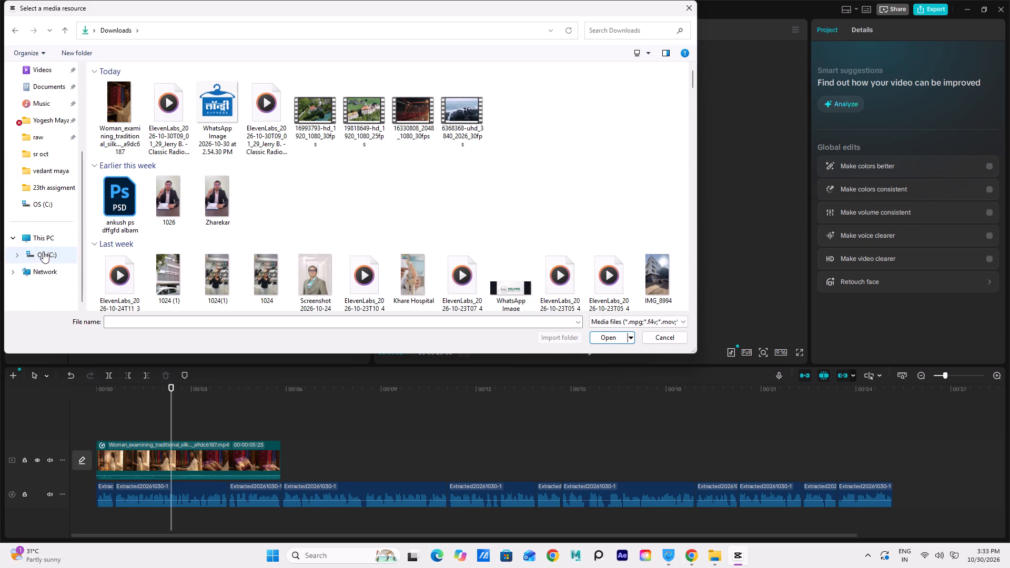
scroll(147, 165, down, 2)
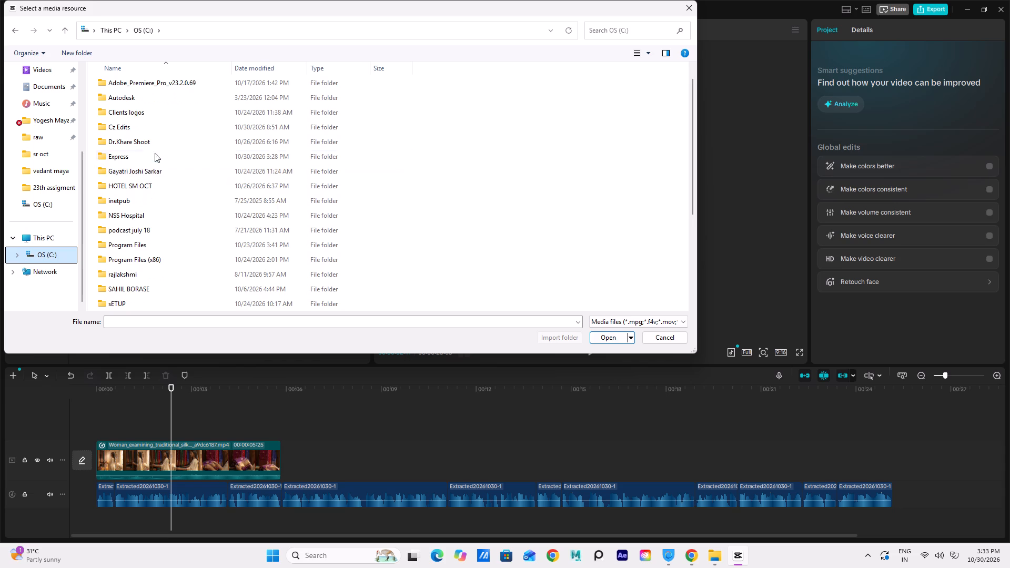
double_click(155, 153)
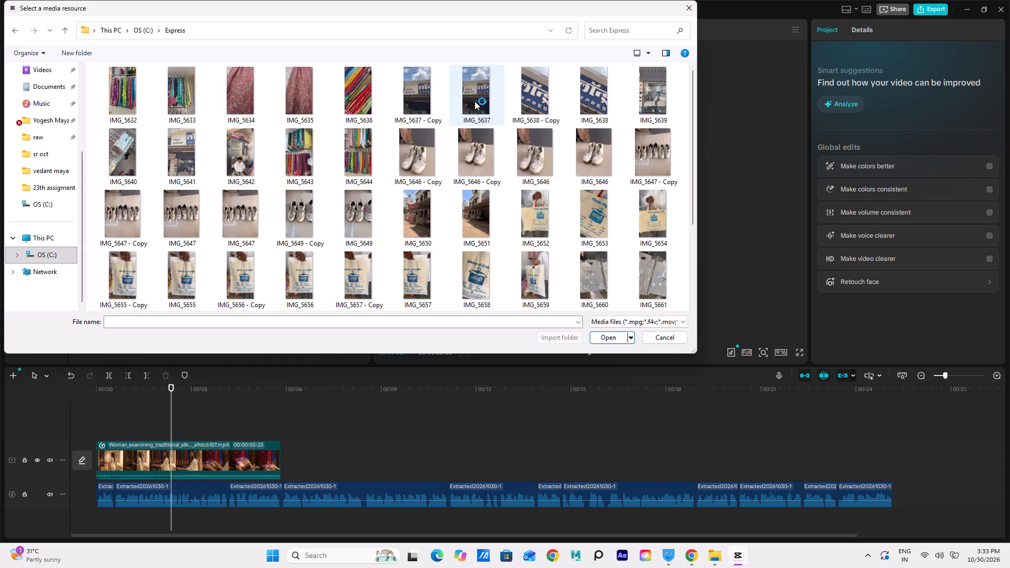
click(417, 102)
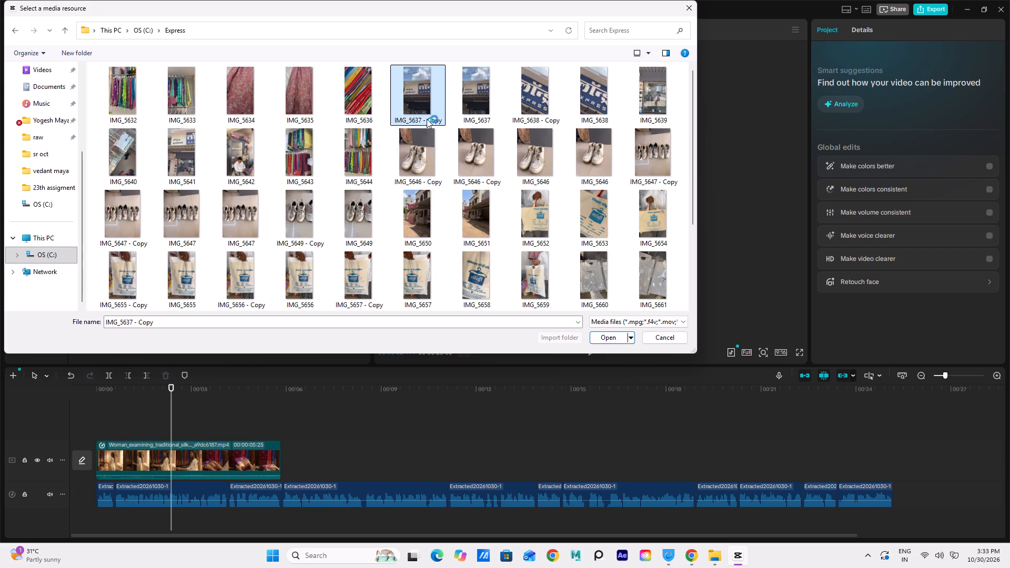
scroll(550, 146, down, 7)
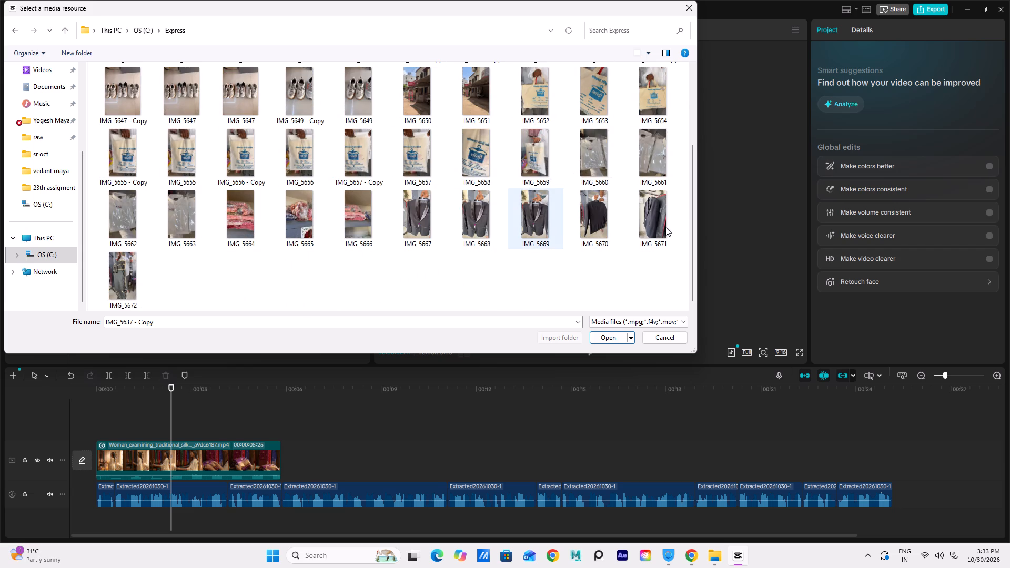
shift+click(116, 270)
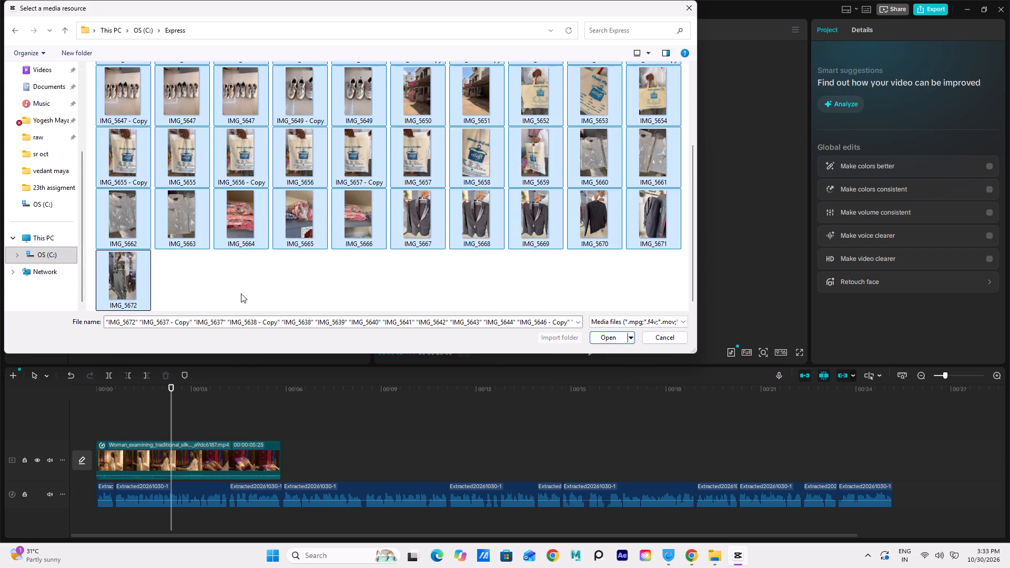
click(609, 338)
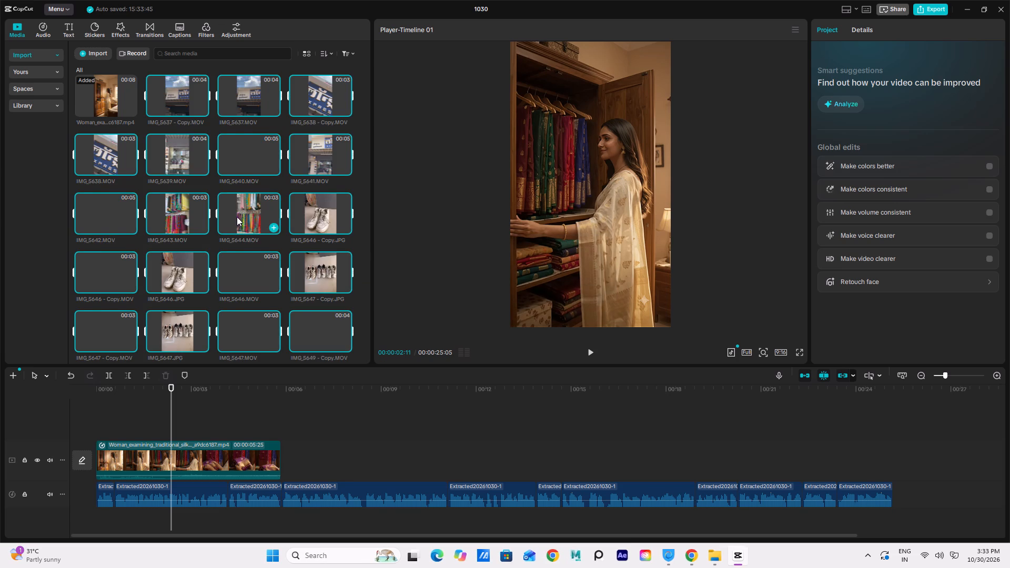
Preview the laundry storefront clips and add IMG_5637.MOV directly after the saree clip on the main track.
scroll(237, 217, down, 3)
scroll(237, 217, up, 8)
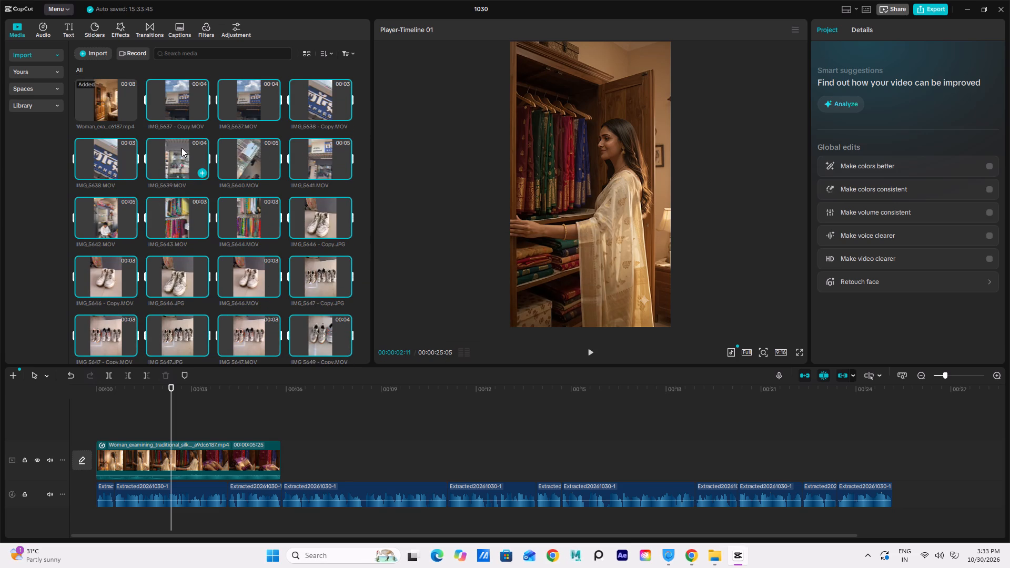
click(188, 107)
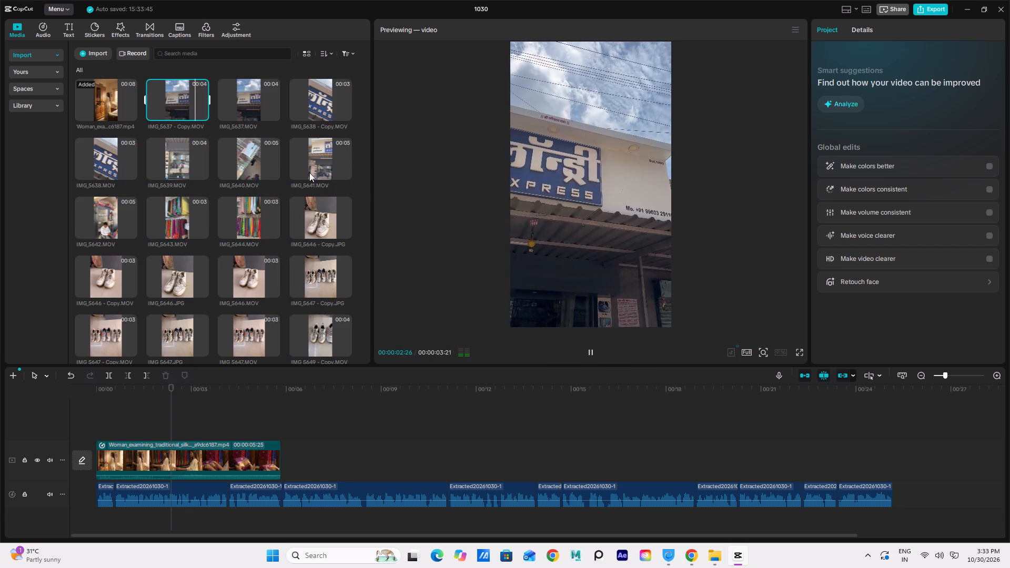
click(248, 109)
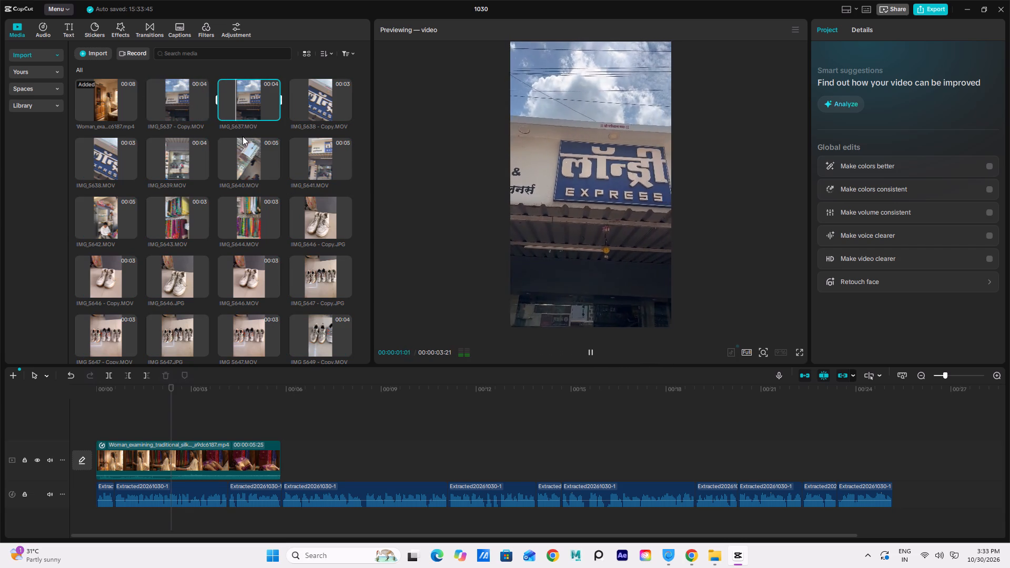
drag(255, 106, 288, 468)
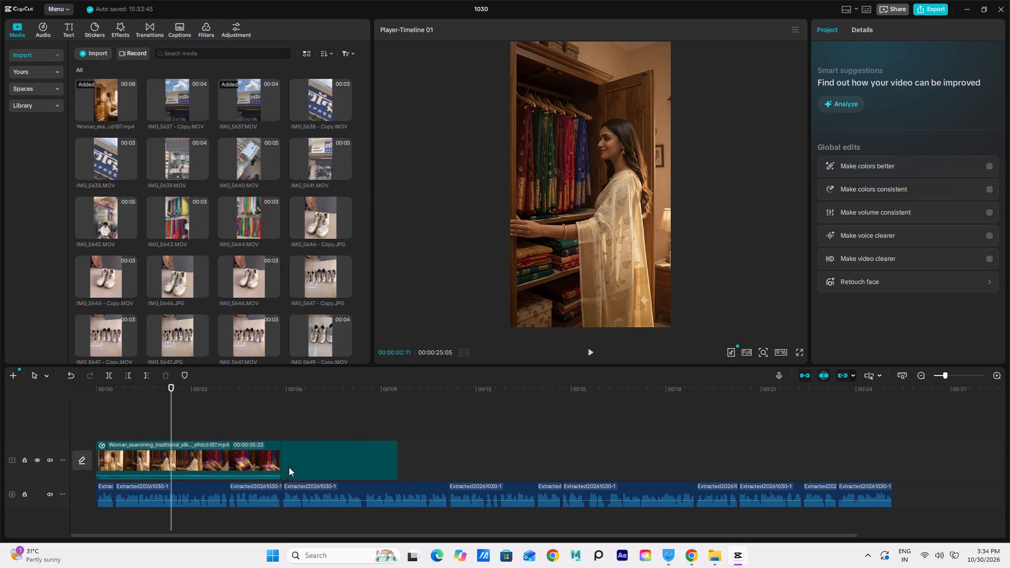
Play across the cut from the saree clip to the storefront clip to check it against the audio.
click(279, 400)
click(276, 387)
key(space)
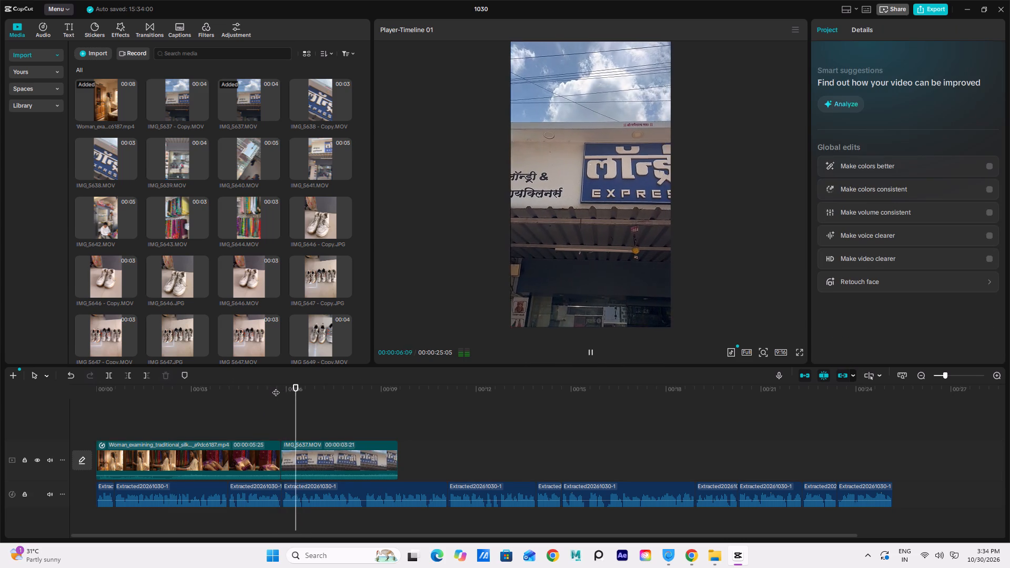
key(space)
click(241, 367)
click(237, 389)
key(space)
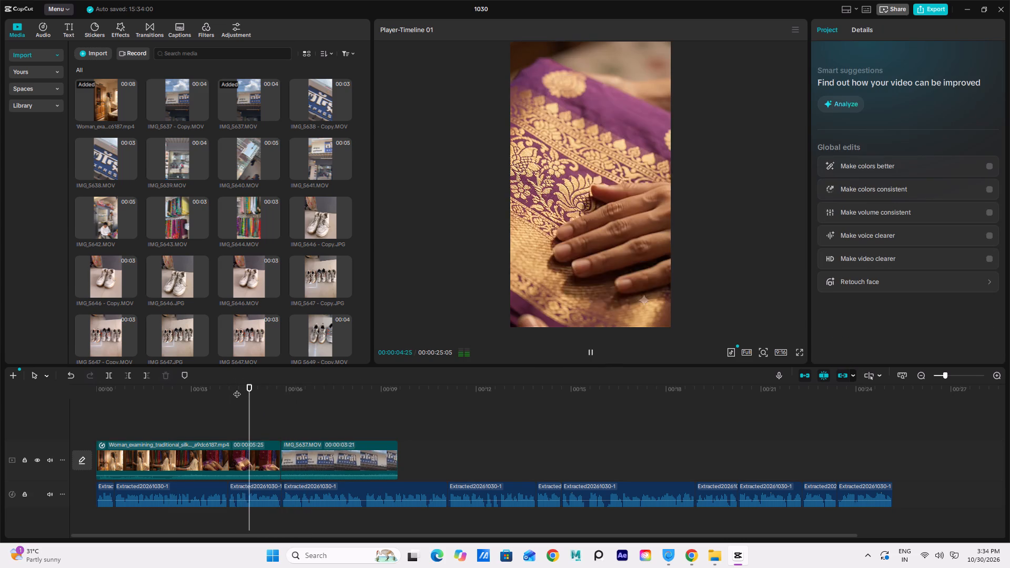
key(space)
click(190, 397)
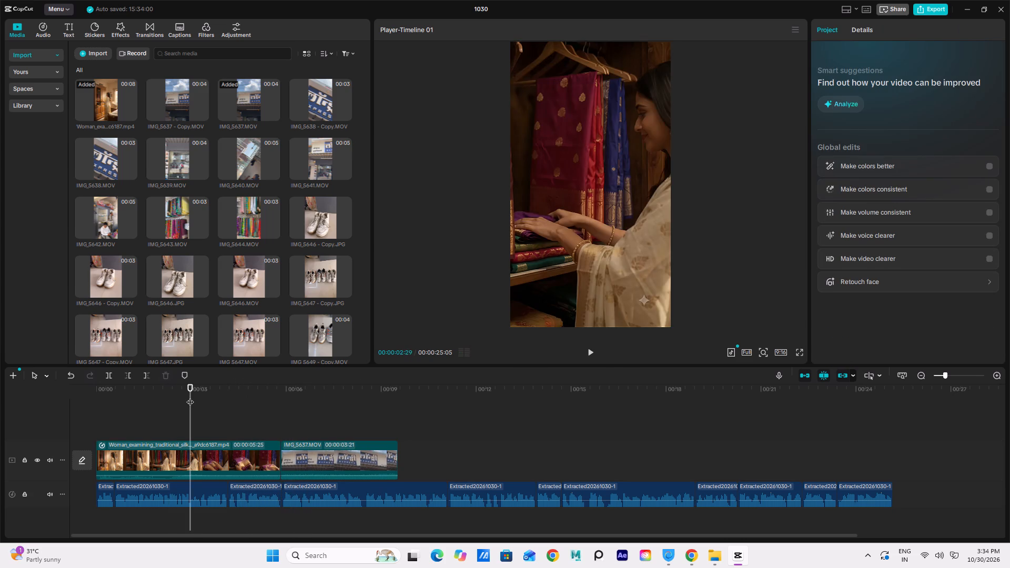
key(space)
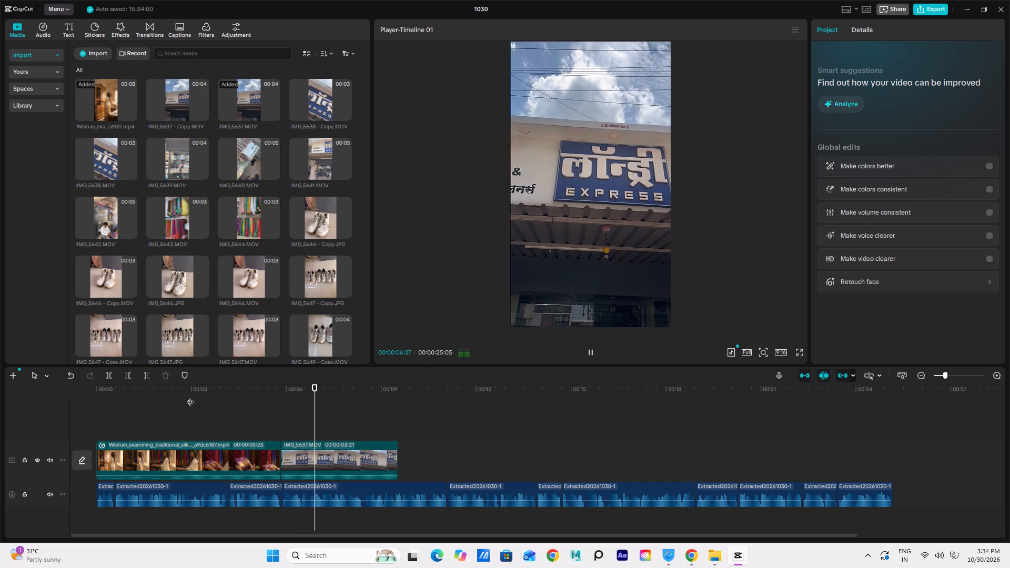
key(space)
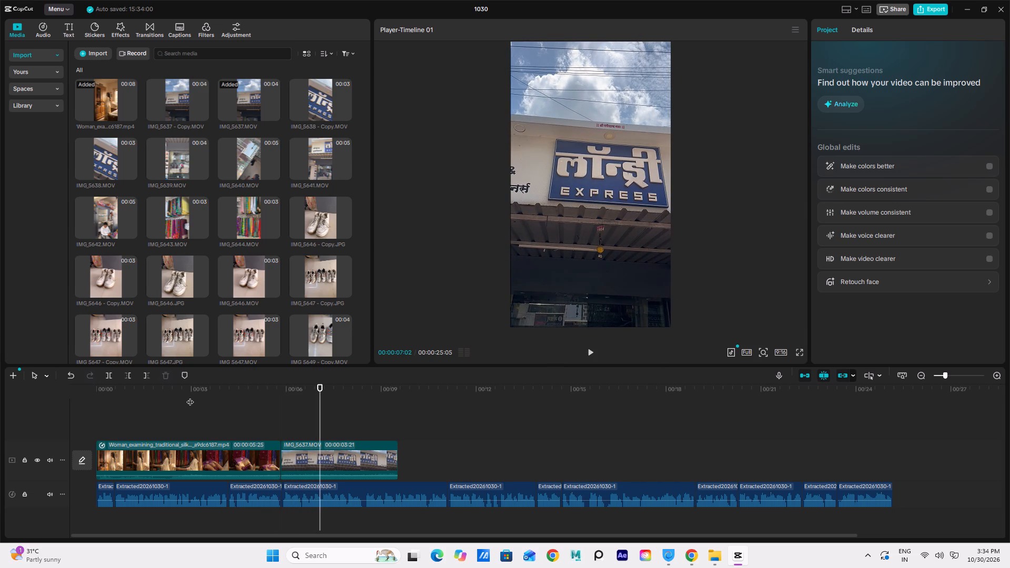
key(space)
key(space)
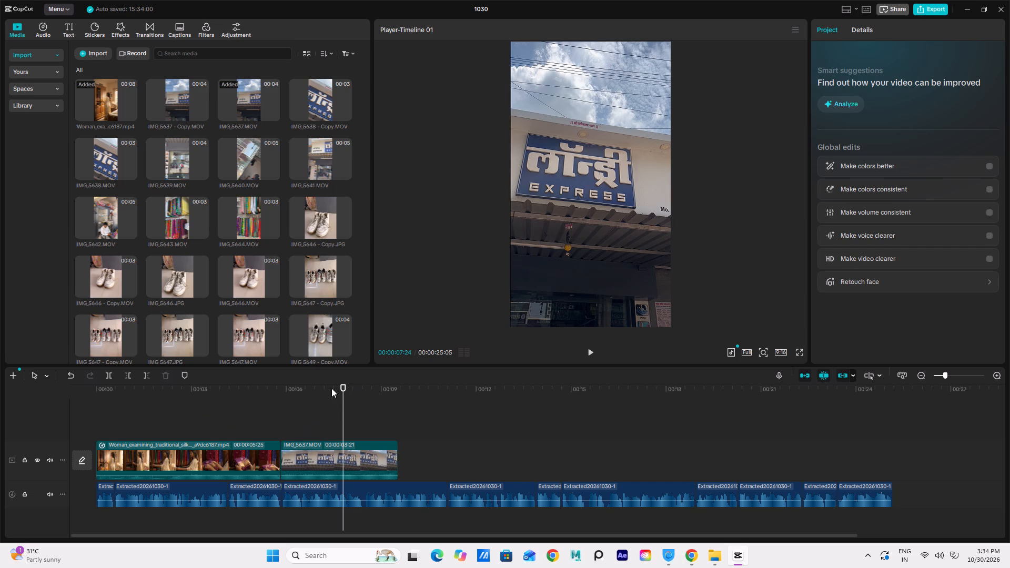
Replay the storefront clip from its start to review its timing against the voiceover.
drag(348, 388, 278, 413)
key(space)
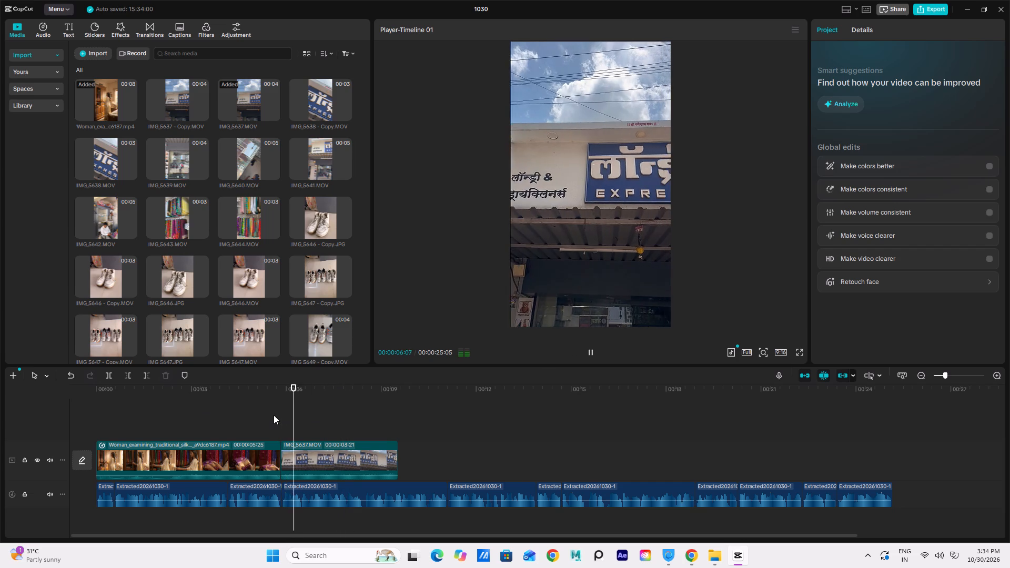
key(space)
key(space)
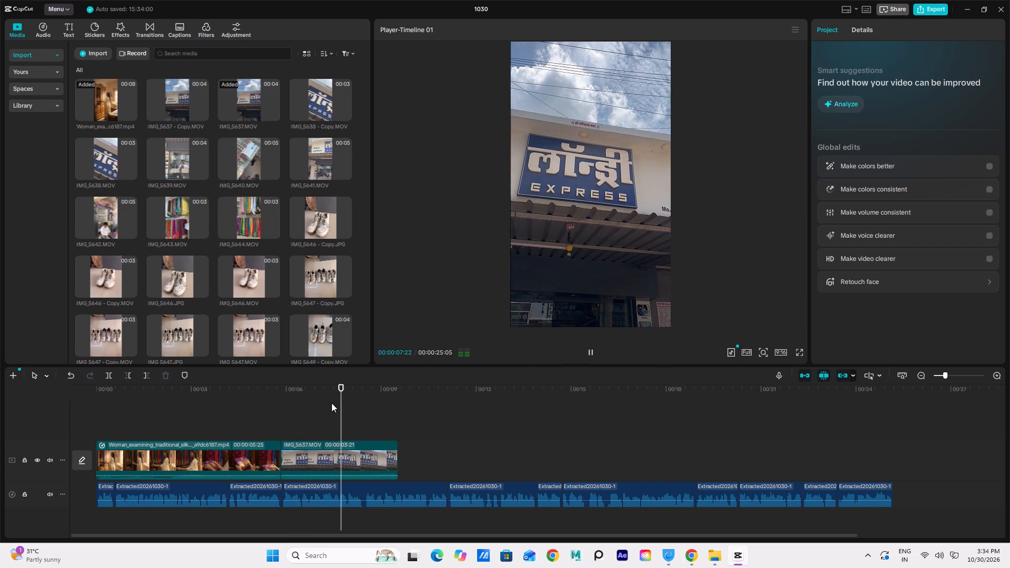
key(space)
click(306, 381)
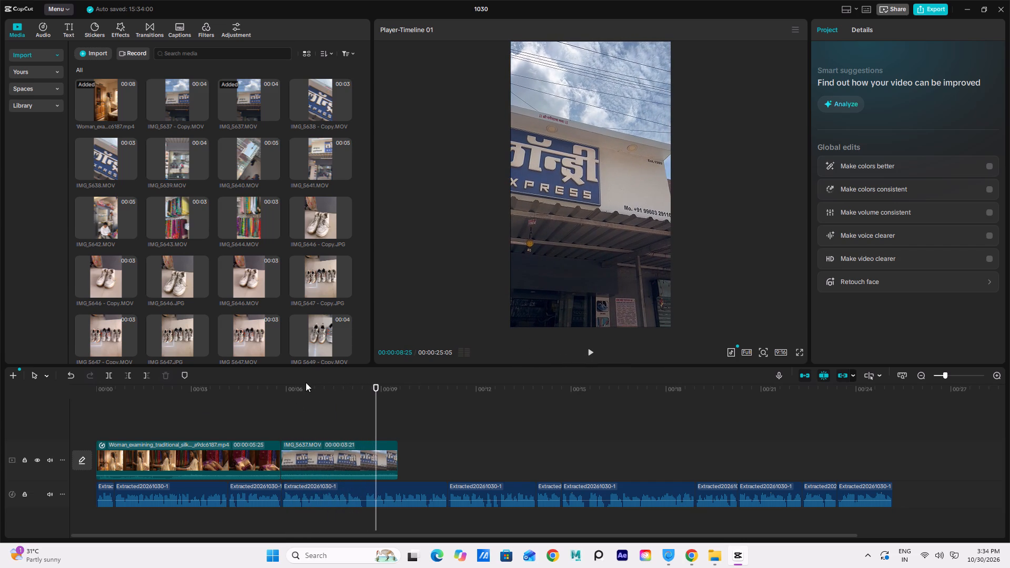
click(286, 385)
key(space)
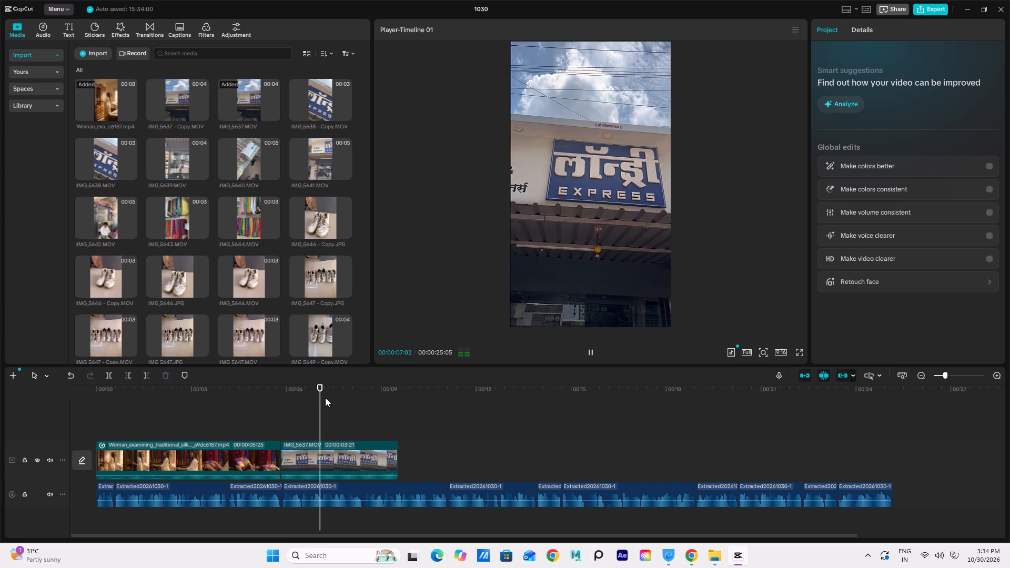
key(space)
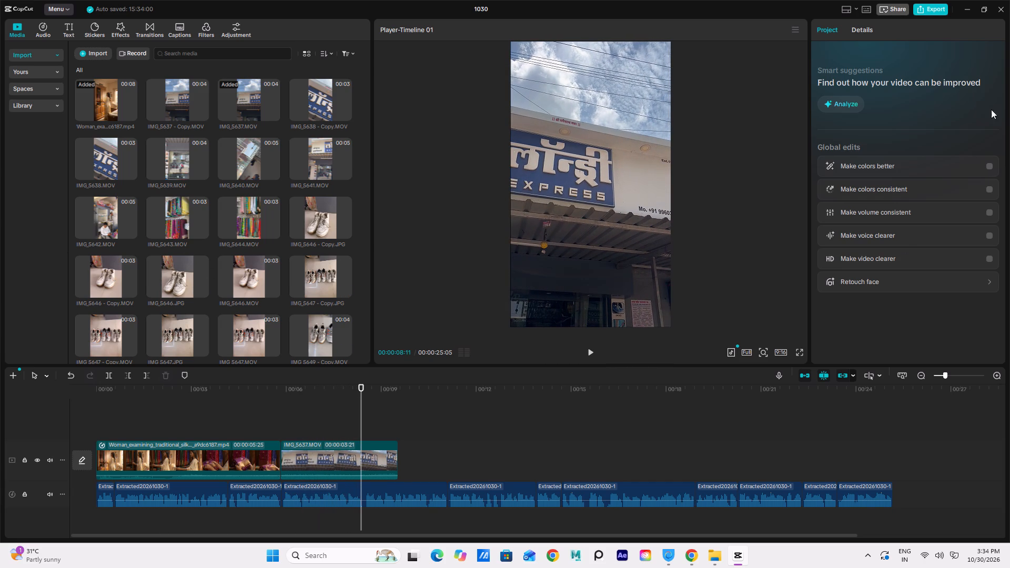
Switch to Chrome and open the Pinterest website.
click(969, 2)
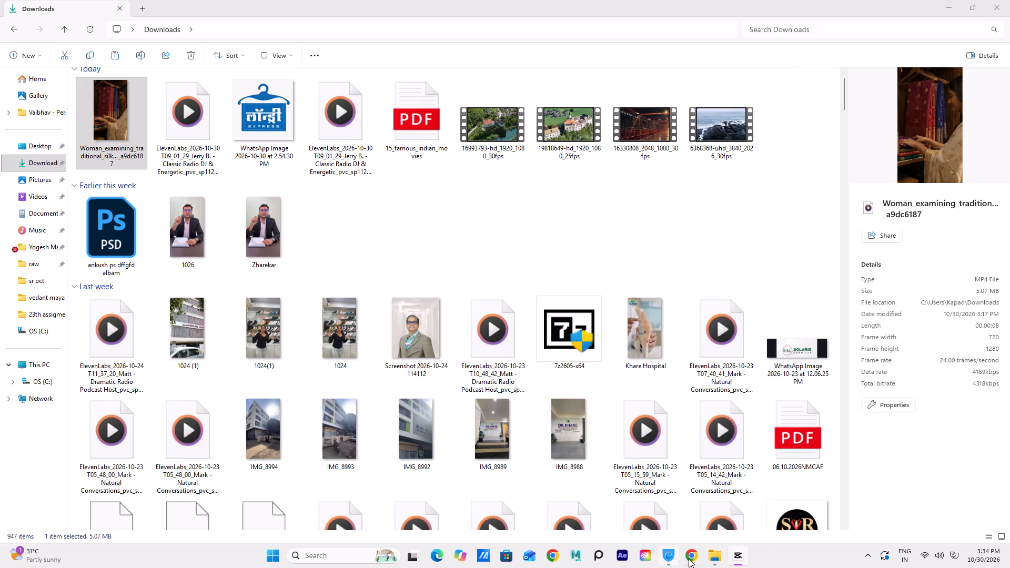
click(691, 558)
click(715, 498)
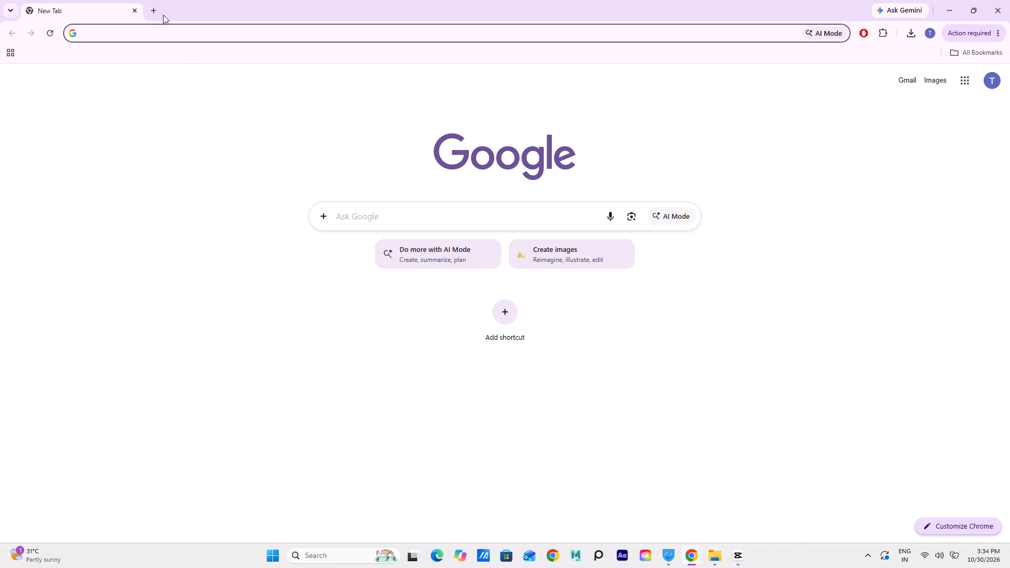
text(pintrest)
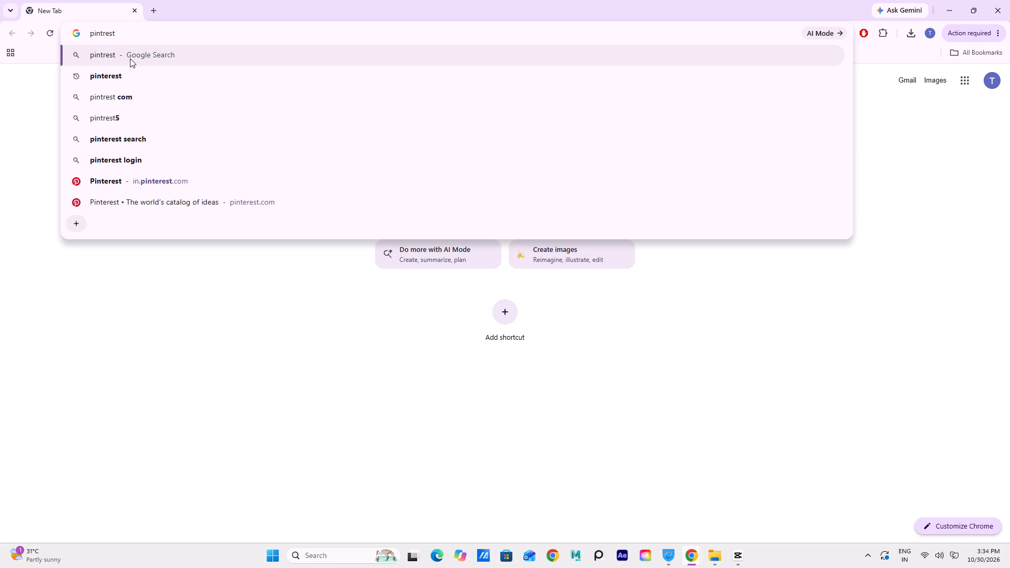
click(126, 71)
click(183, 211)
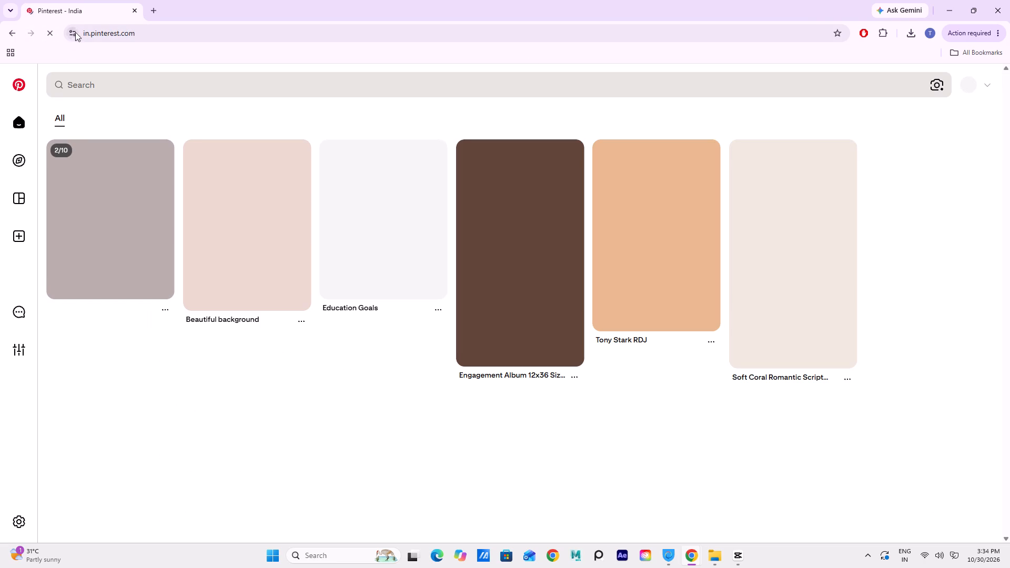
Search Pinterest for "Saree roll pracing".
click(227, 79)
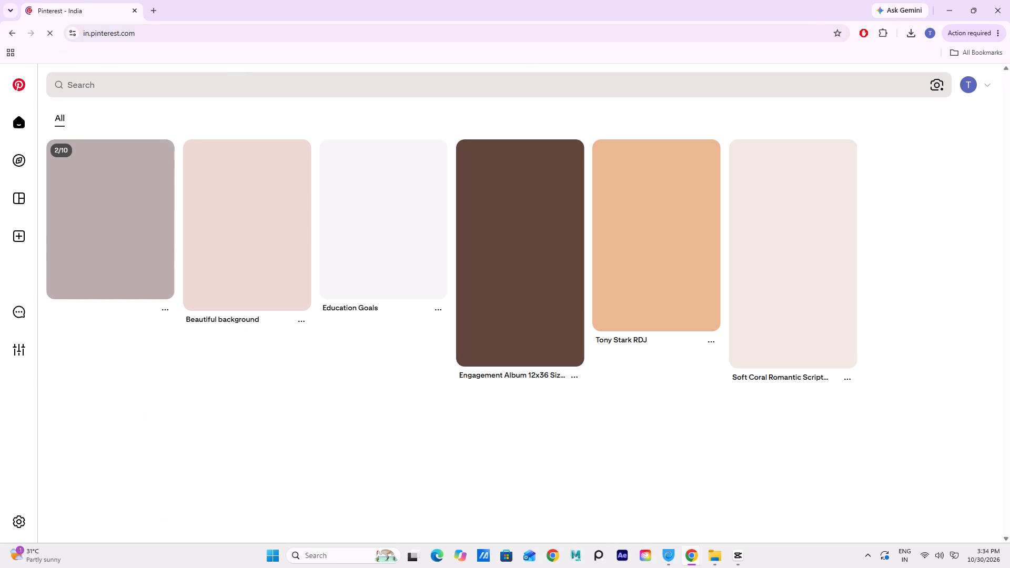
text(Saree)
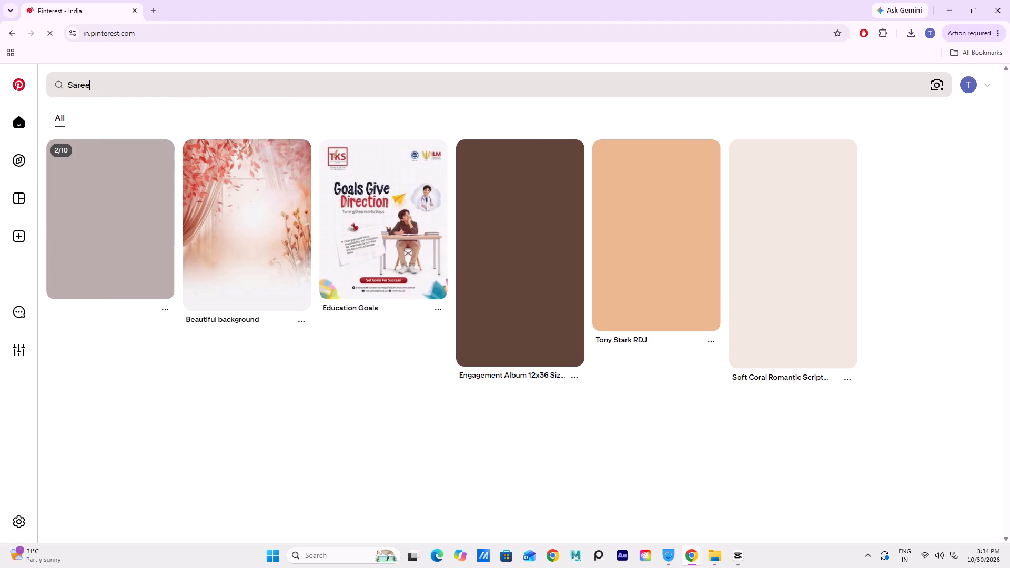
key(space)
key(shift+r)
text(oll praci)
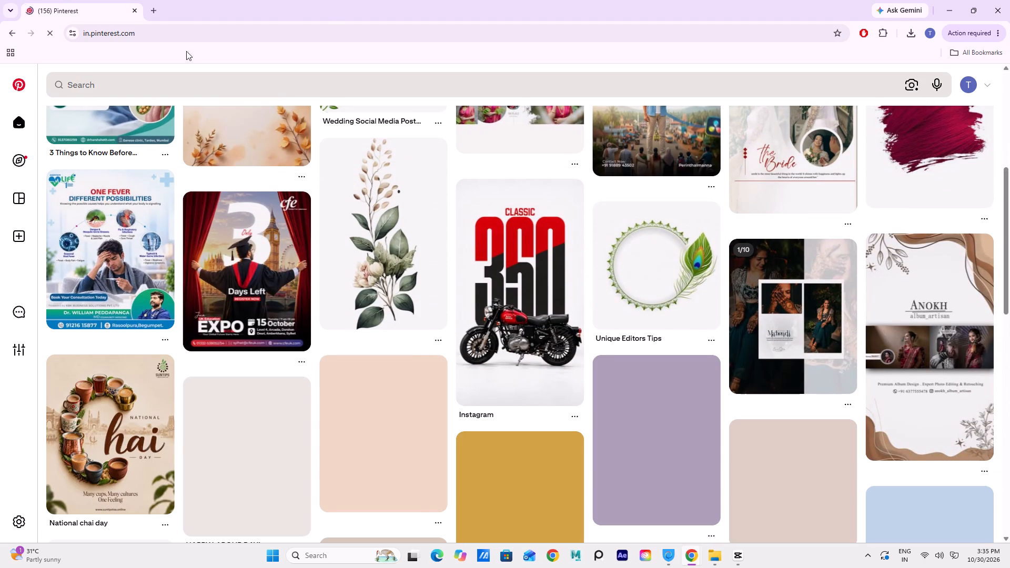
click(95, 86)
text(Saree roll p)
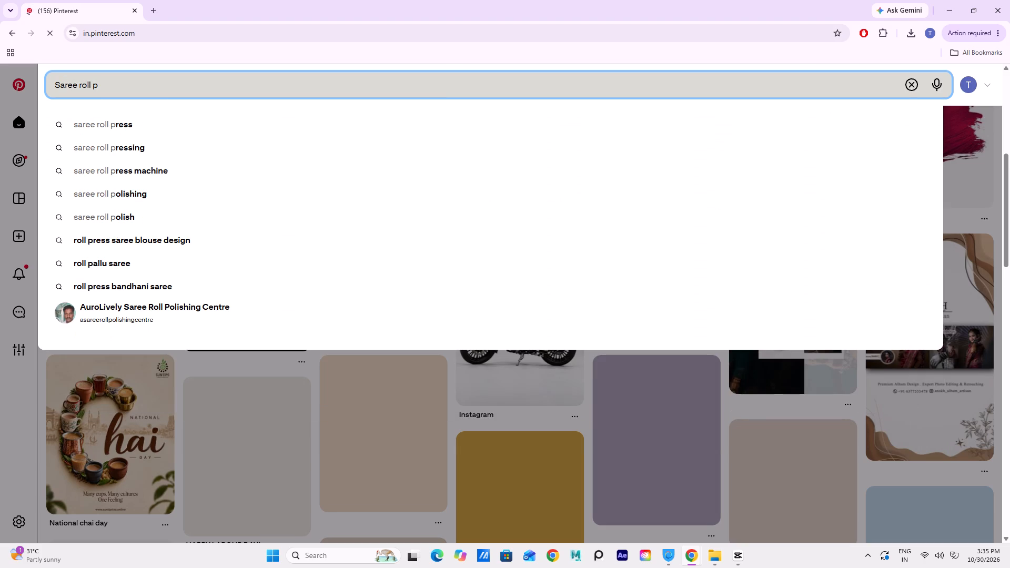
text(racing)
key(Return)
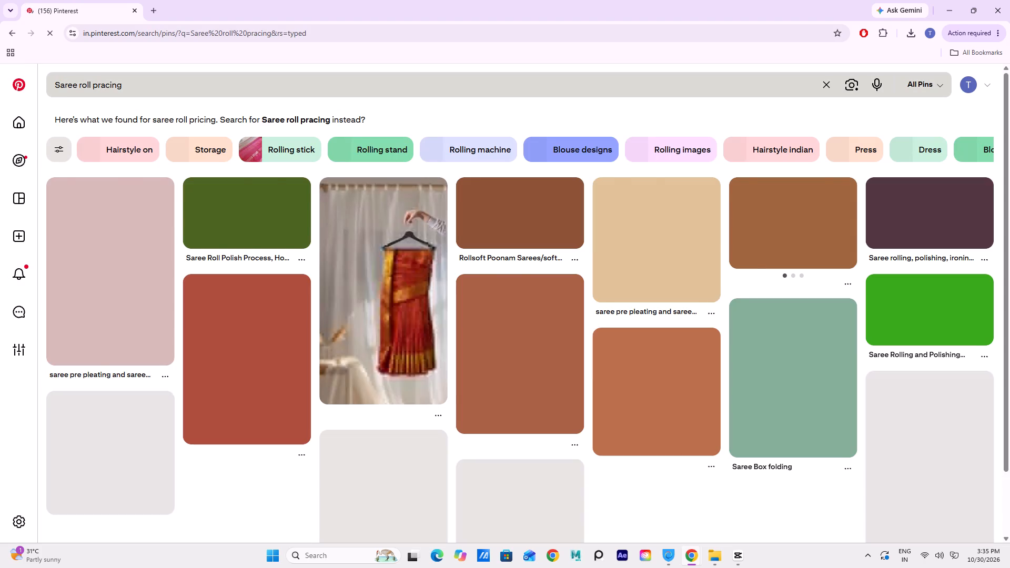
Browse the Pinterest search results for saree pressing, folding and pleating visuals that could suit the advertisement.
scroll(721, 491, down, 1)
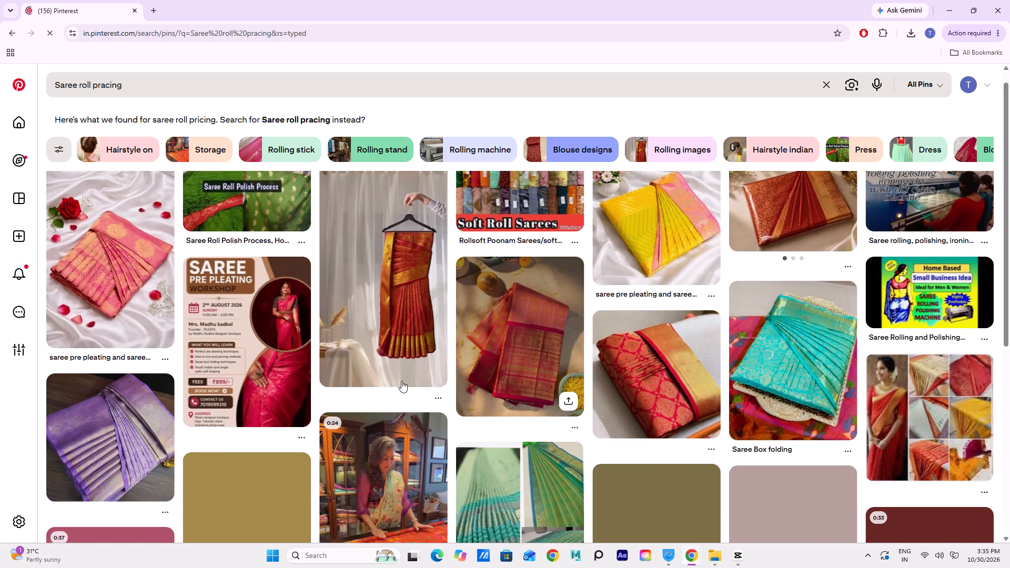
scroll(385, 386, up, 8)
scroll(627, 482, down, 7)
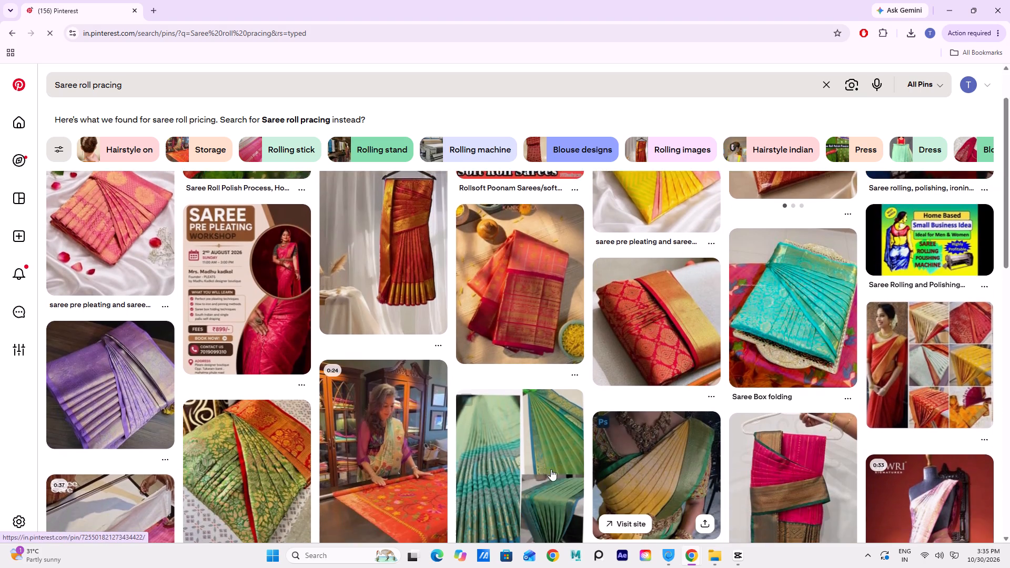
scroll(551, 469, down, 9)
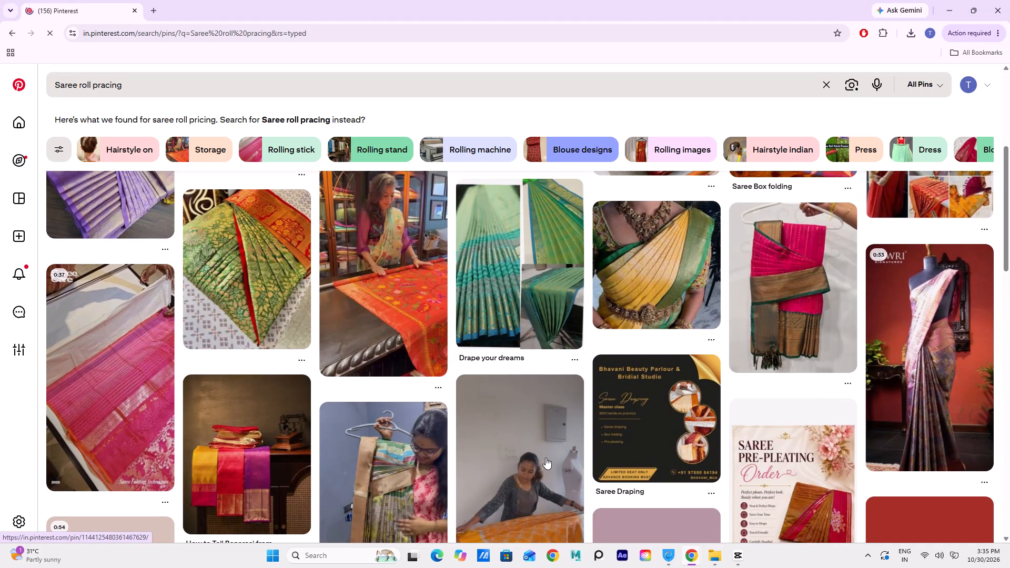
scroll(546, 458, down, 10)
scroll(327, 424, down, 5)
scroll(548, 415, up, 4)
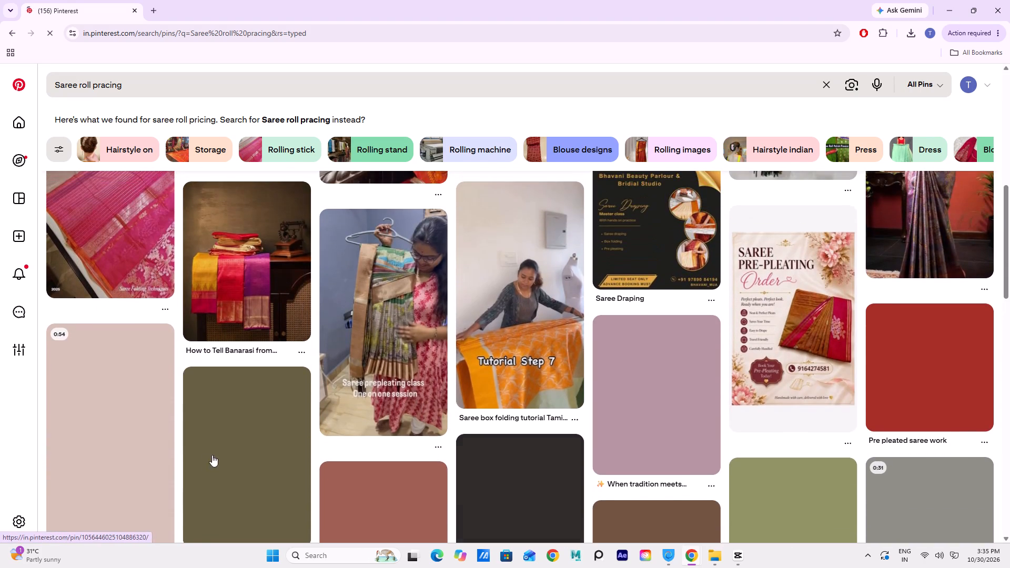
scroll(305, 418, up, 17)
scroll(317, 416, up, 4)
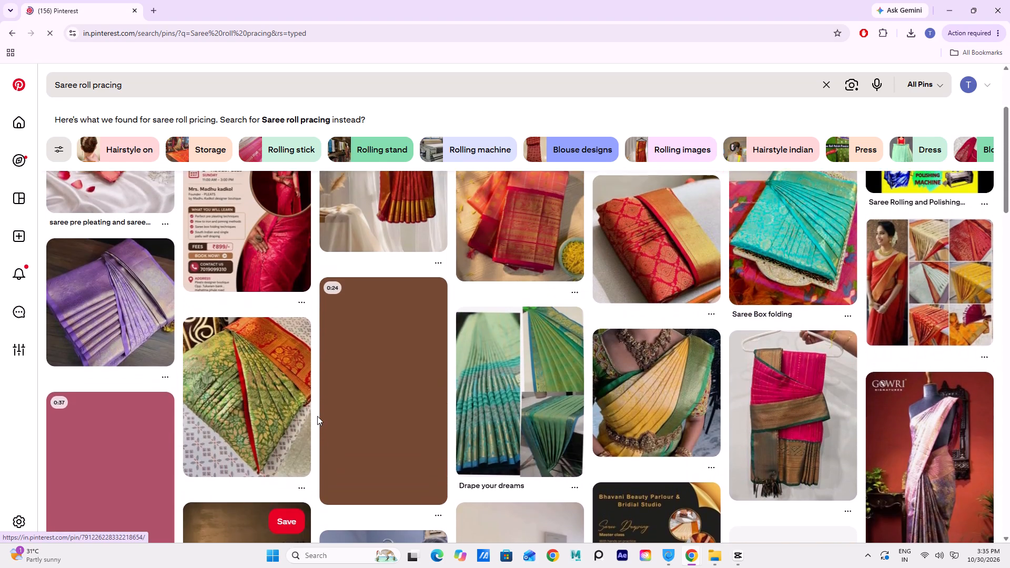
scroll(317, 416, up, 17)
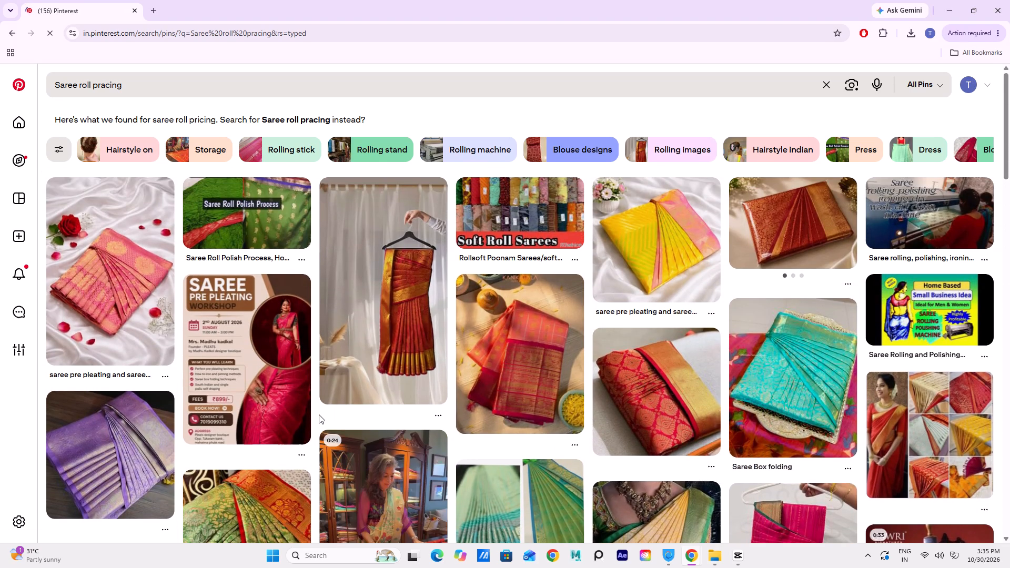
scroll(319, 414, down, 3)
scroll(319, 415, down, 20)
scroll(319, 415, down, 10)
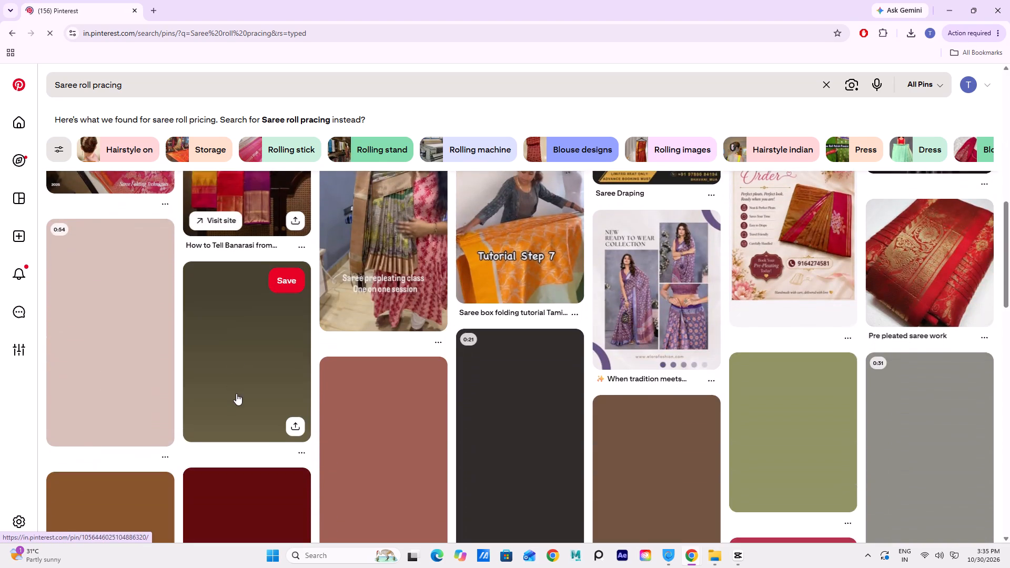
scroll(236, 393, down, 6)
scroll(237, 391, up, 20)
scroll(237, 391, up, 11)
scroll(259, 389, down, 13)
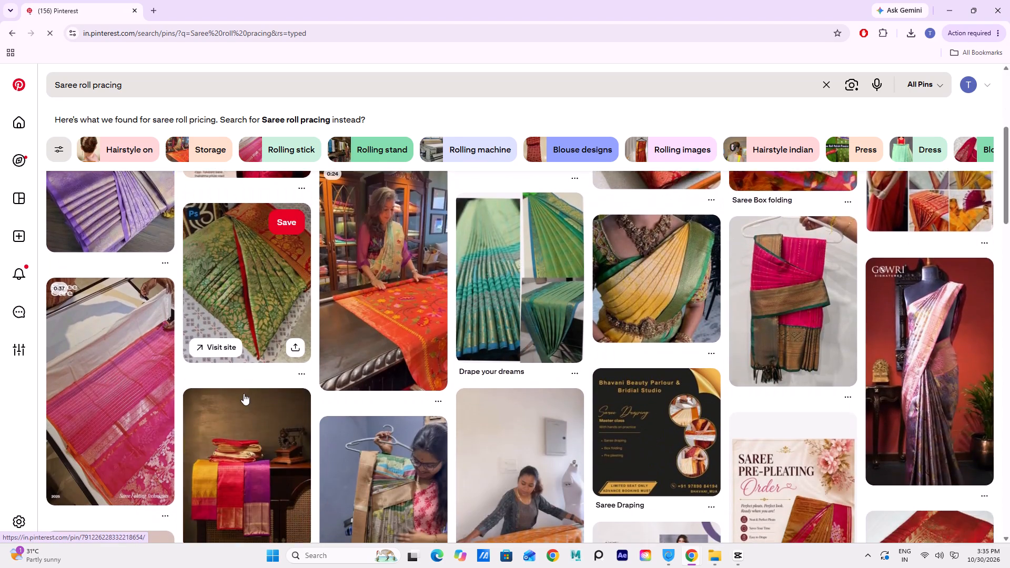
Open the Saree Care pin showing a pink saree being folded and look through its related saree videos.
click(143, 347)
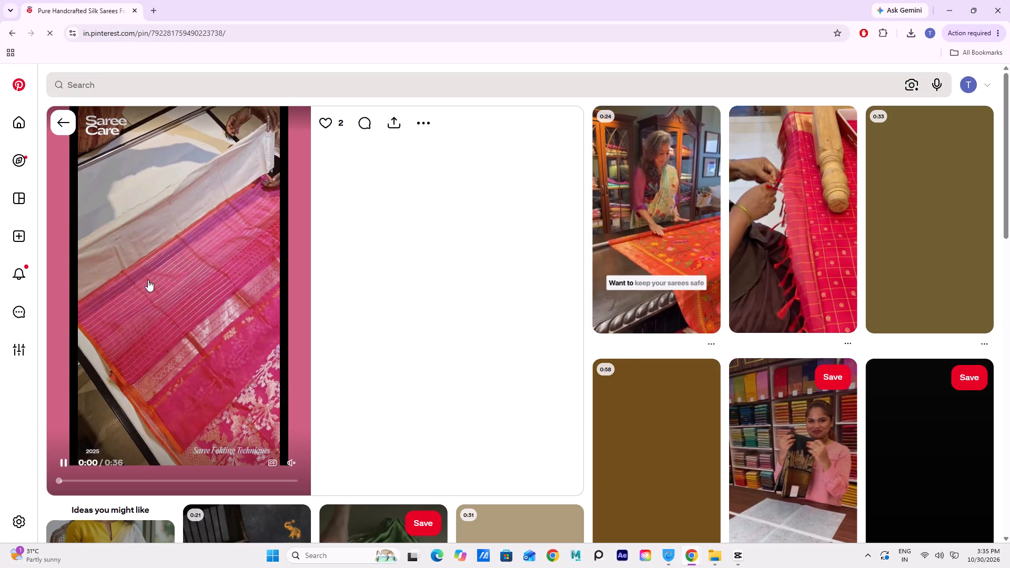
scroll(318, 384, down, 4)
scroll(481, 400, down, 5)
scroll(406, 427, down, 3)
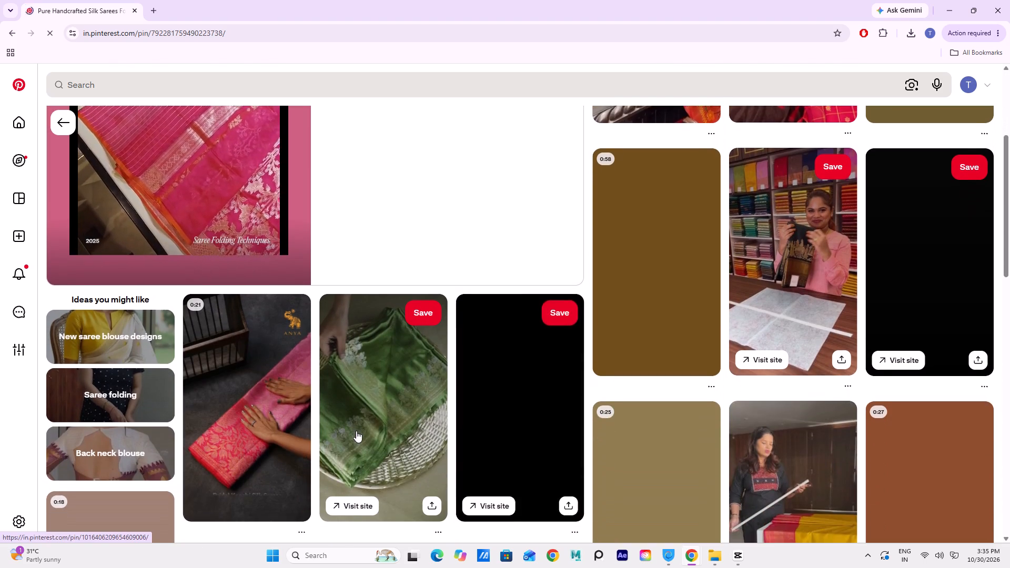
scroll(354, 431, down, 2)
scroll(351, 432, up, 3)
scroll(351, 432, down, 16)
scroll(718, 427, up, 9)
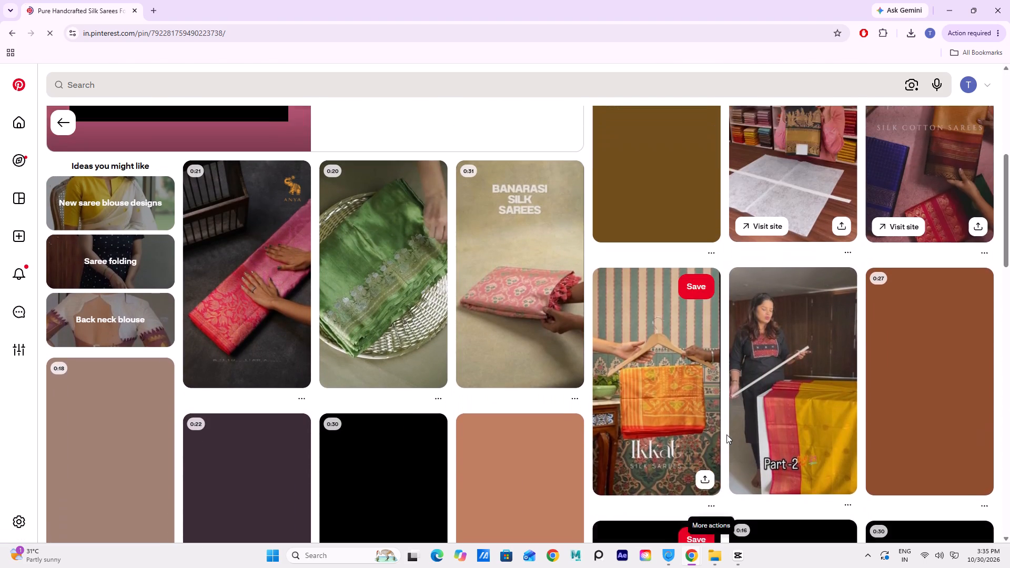
scroll(726, 434, up, 10)
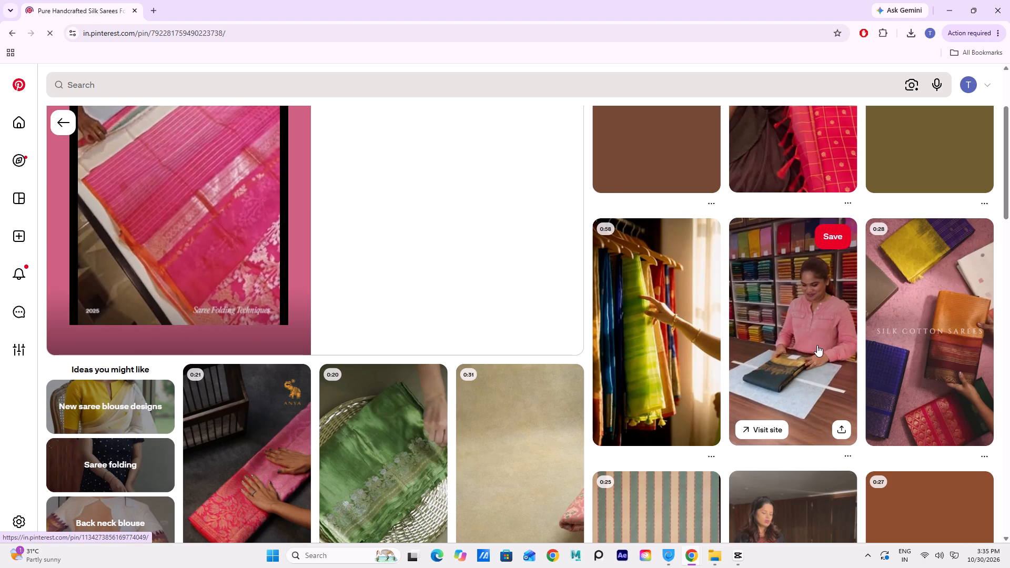
scroll(379, 358, down, 5)
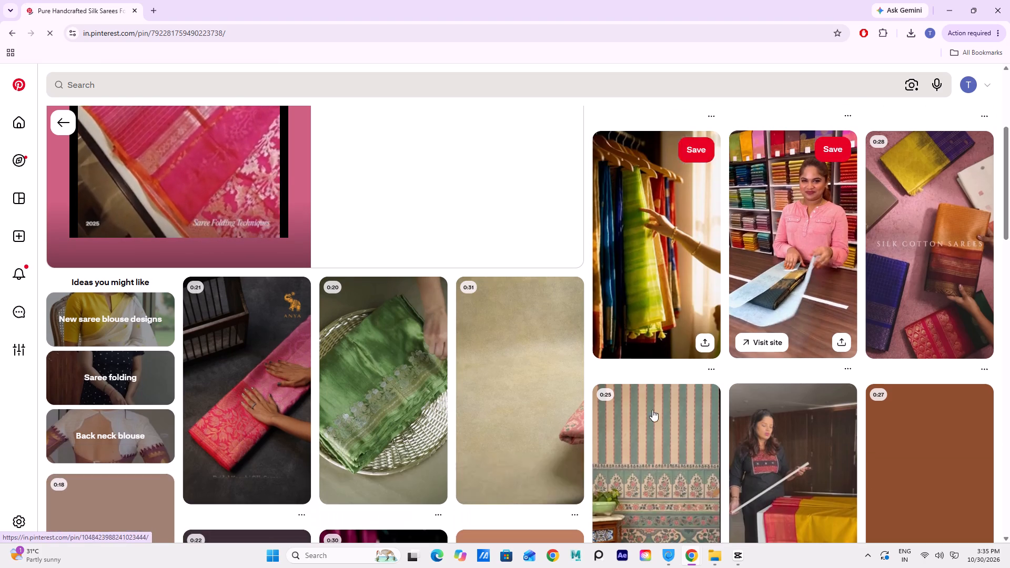
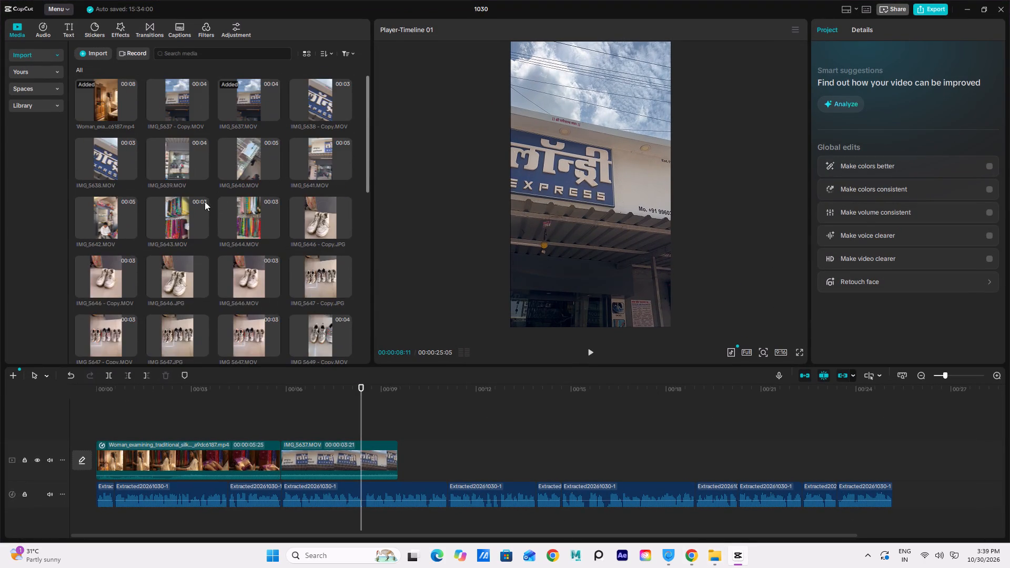
scroll(154, 183, down, 12)
scroll(154, 183, up, 1)
scroll(157, 182, down, 9)
double_click(300, 324)
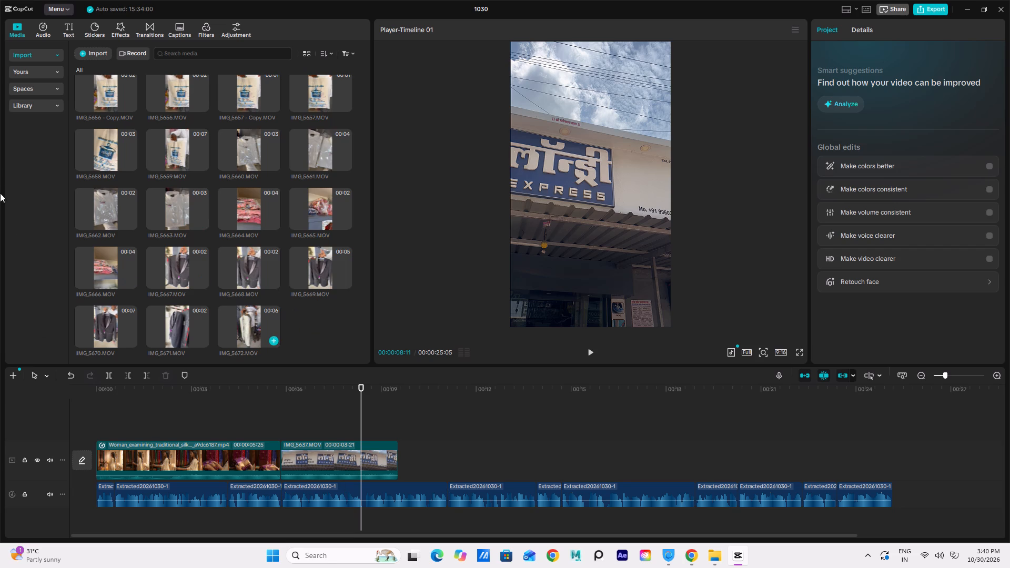
click(92, 54)
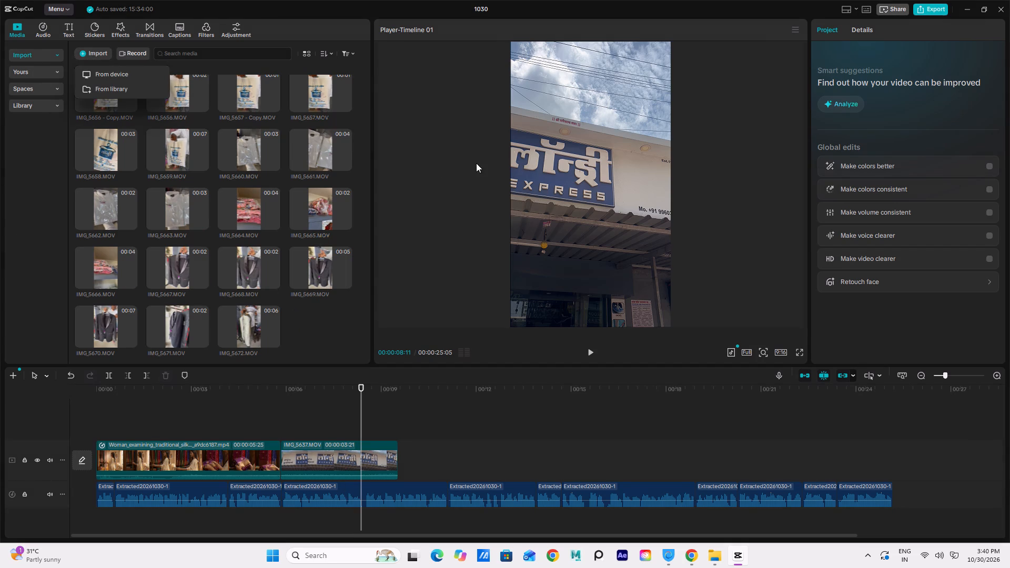
click(99, 74)
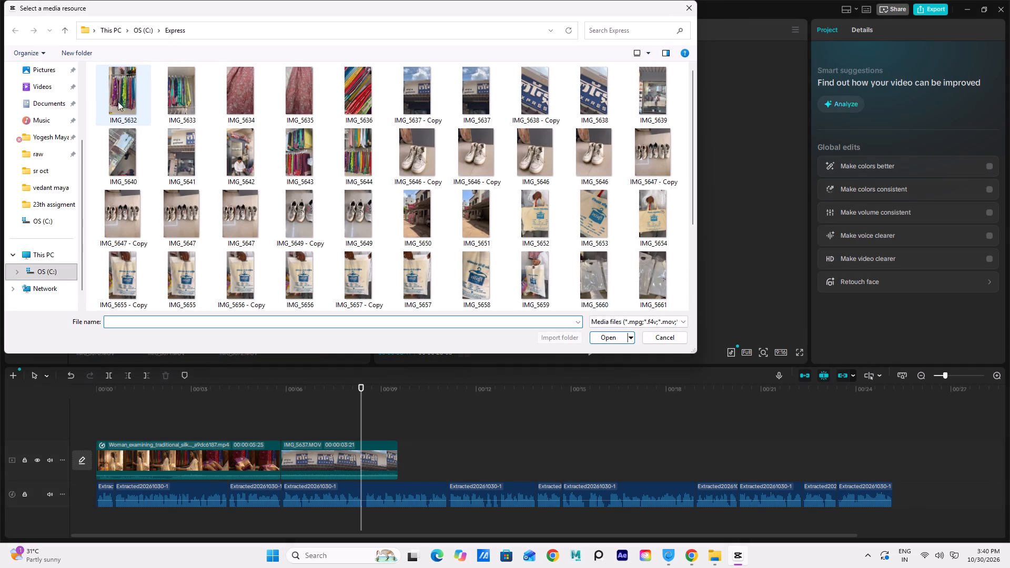
scroll(38, 188, up, 20)
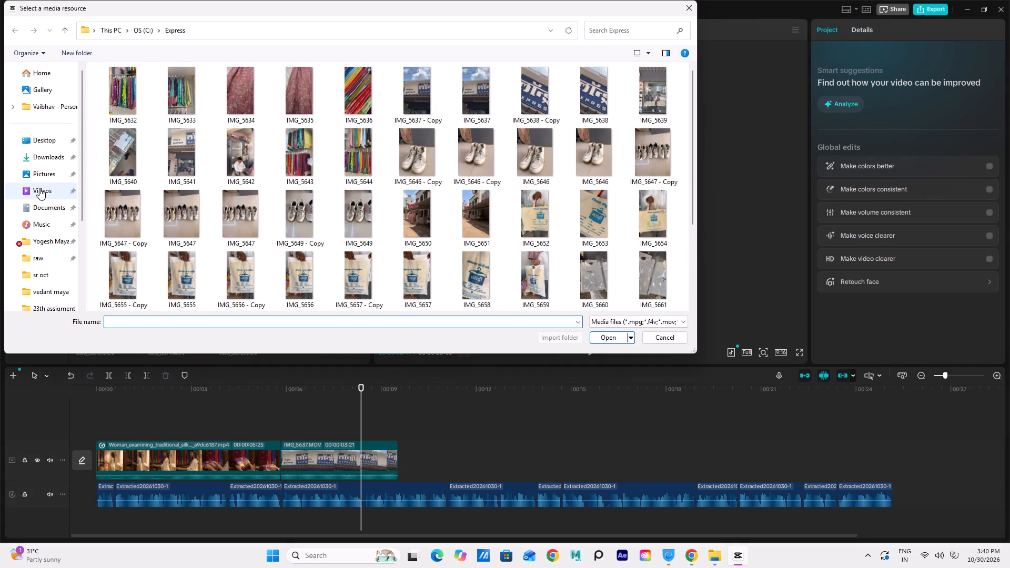
click(59, 78)
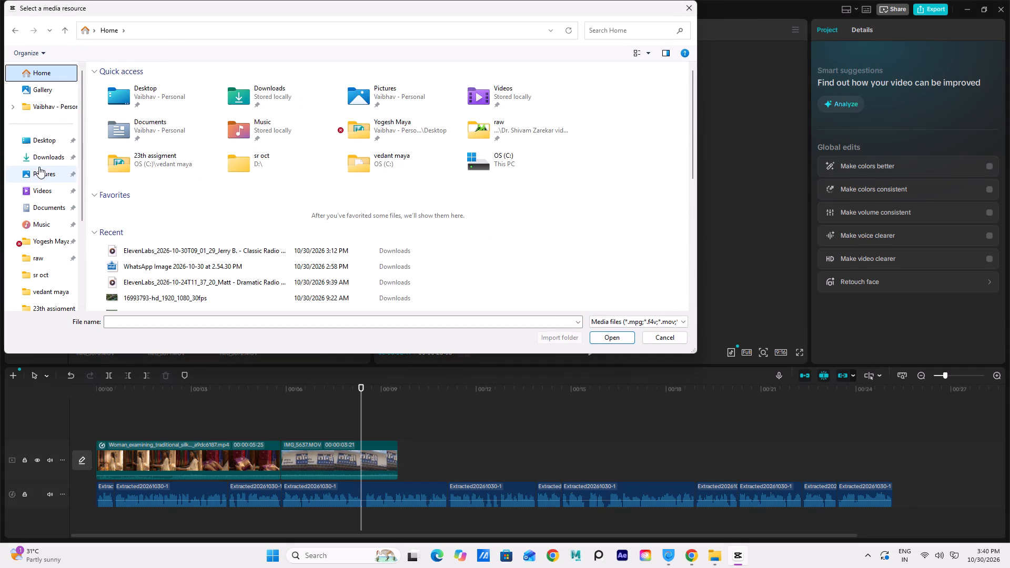
click(41, 149)
drag(112, 113, 129, 129)
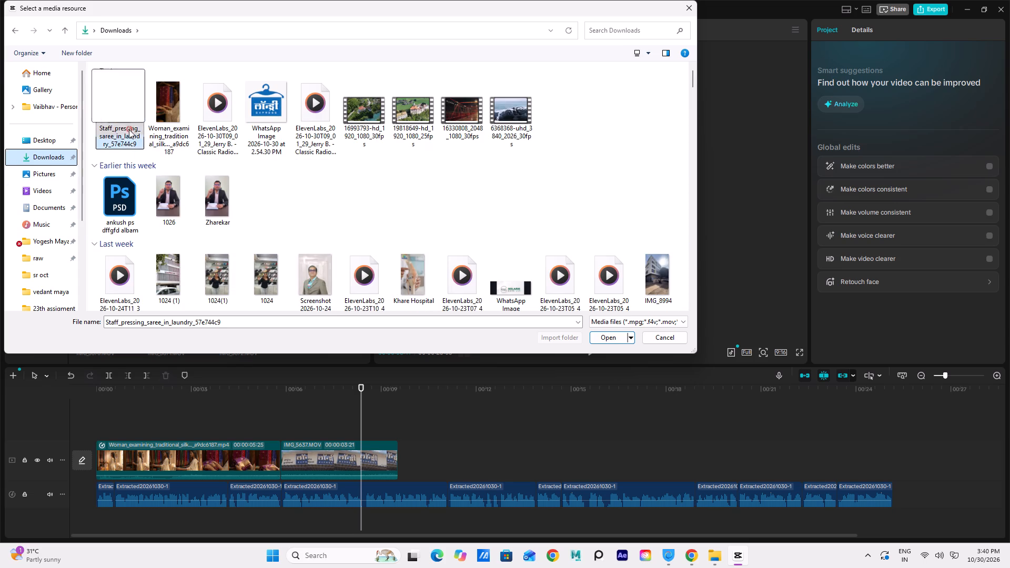
drag(129, 129, 421, 475)
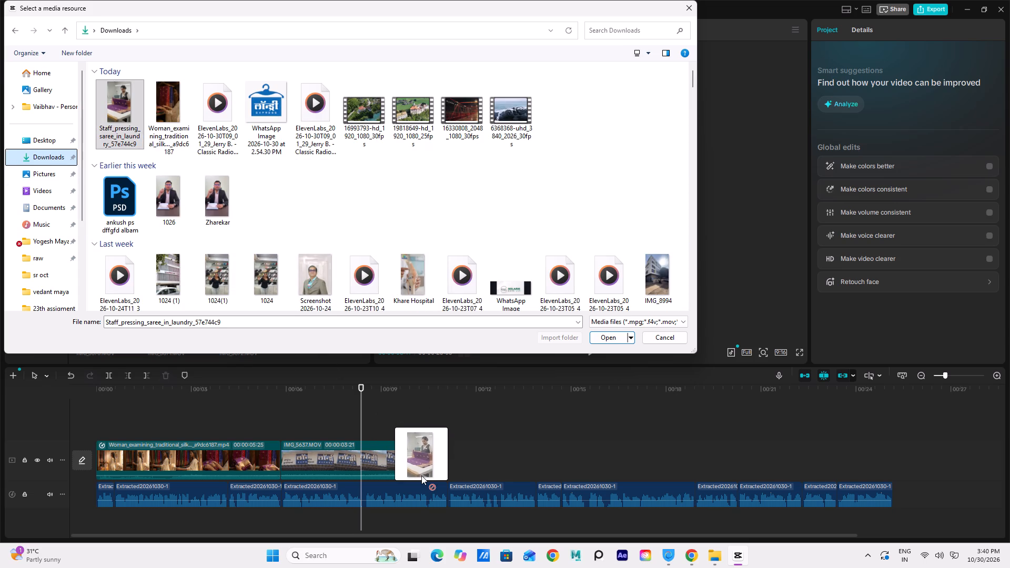
drag(421, 475, 415, 279)
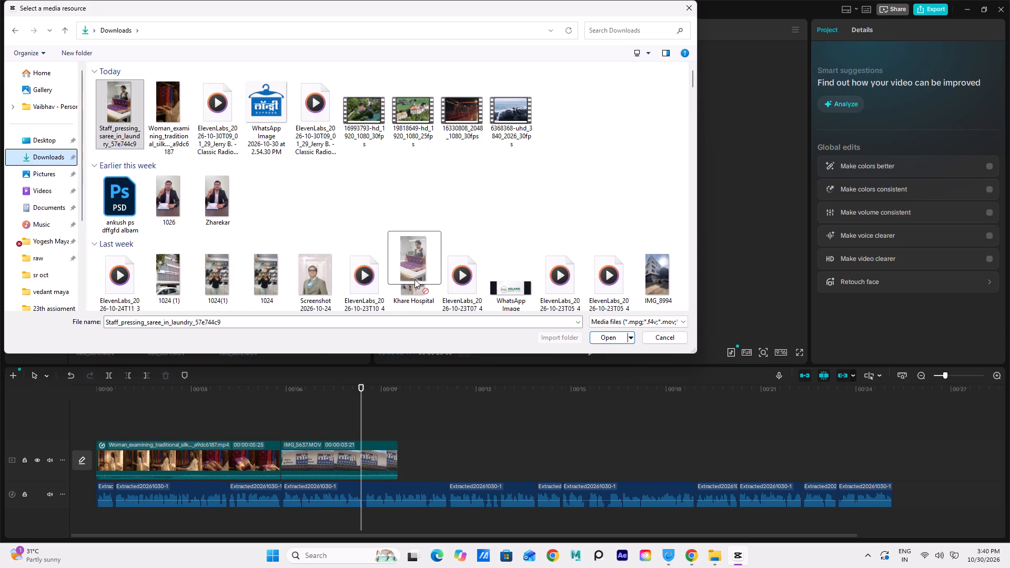
drag(415, 279, 151, 161)
double_click(114, 124)
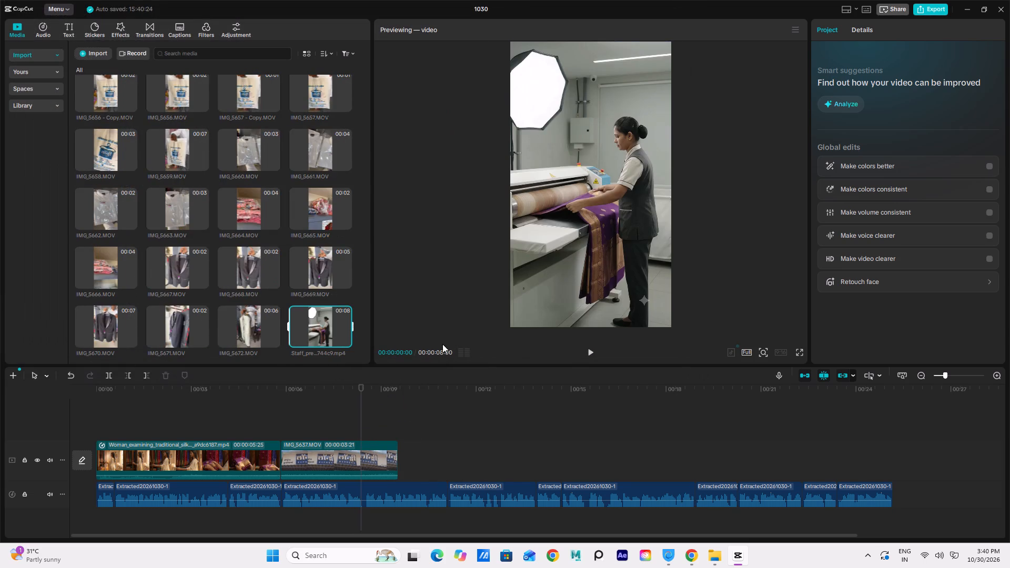
Place the imported saree-pressing clip on the main video track directly after the IMG_5637.MOV shop-sign clip.
drag(310, 330, 404, 455)
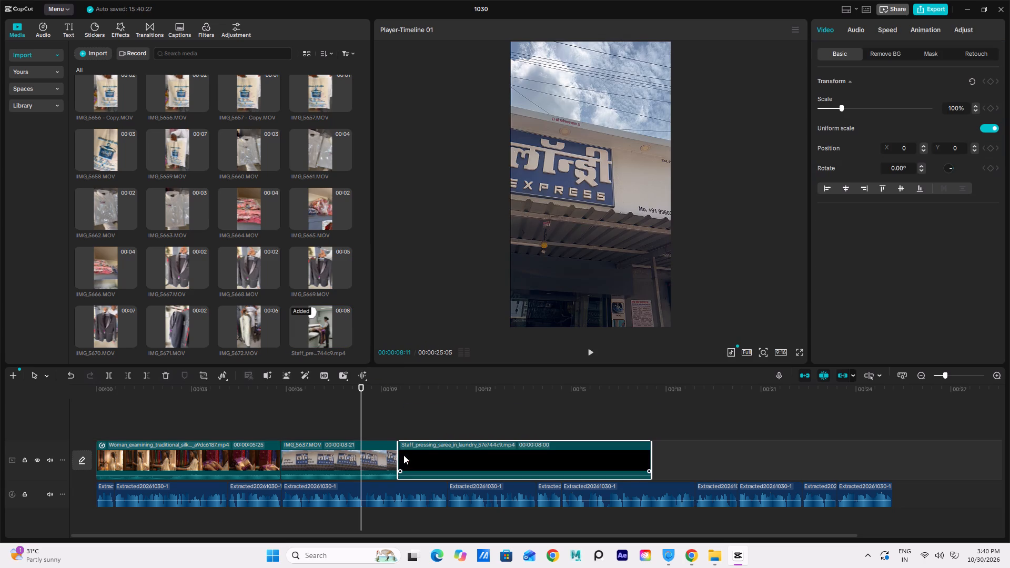
Find the cut point against the voiceover, split IMG_5637.MOV at 00:00:07:03, and delete the part after the cut.
drag(360, 385, 333, 389)
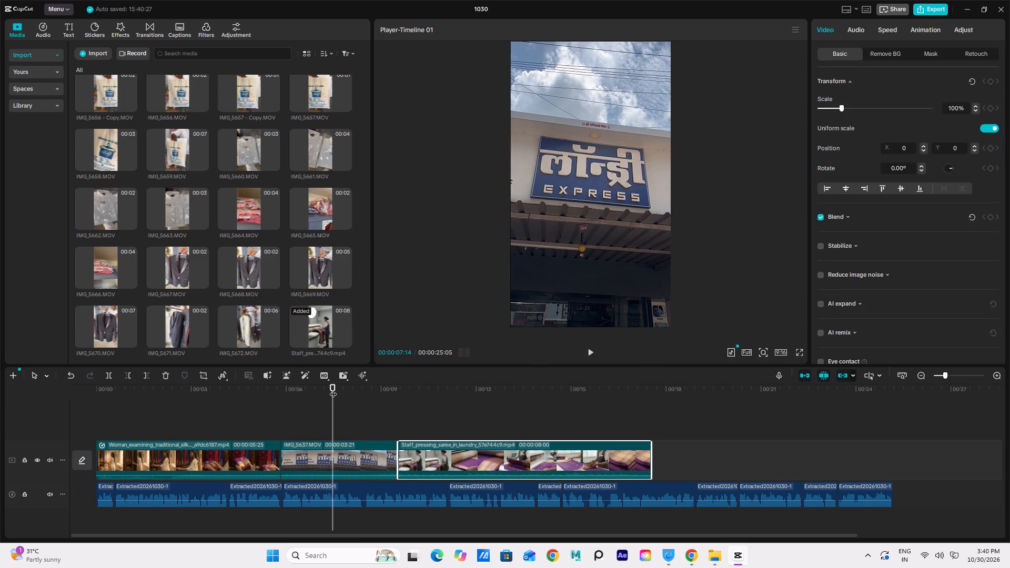
key(space)
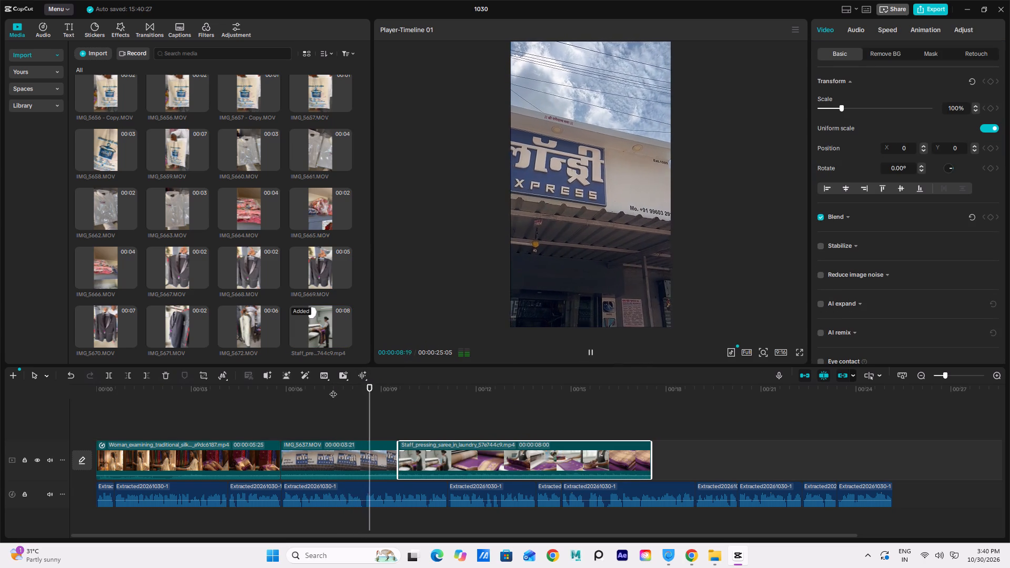
key(space)
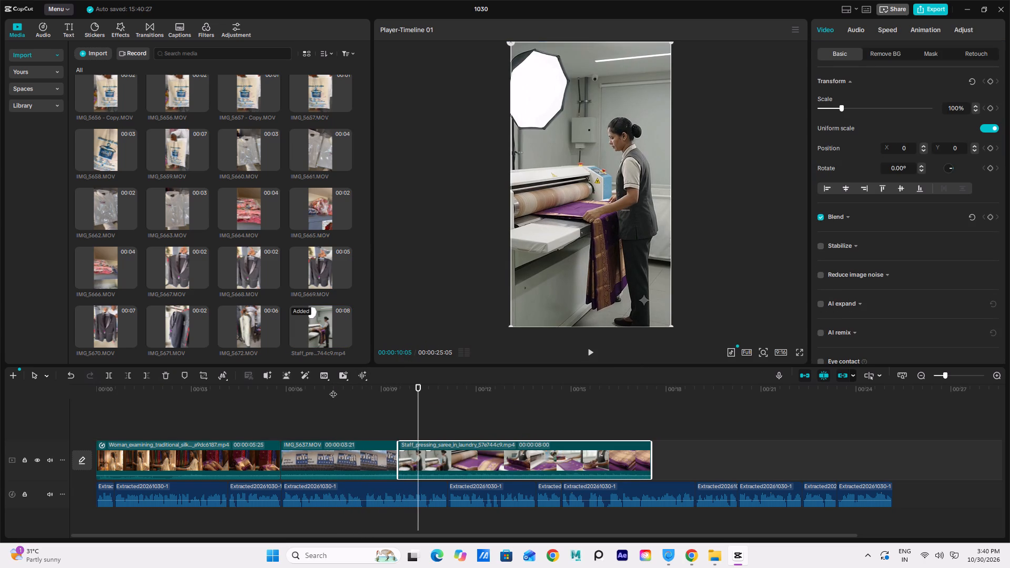
click(308, 418)
key(space)
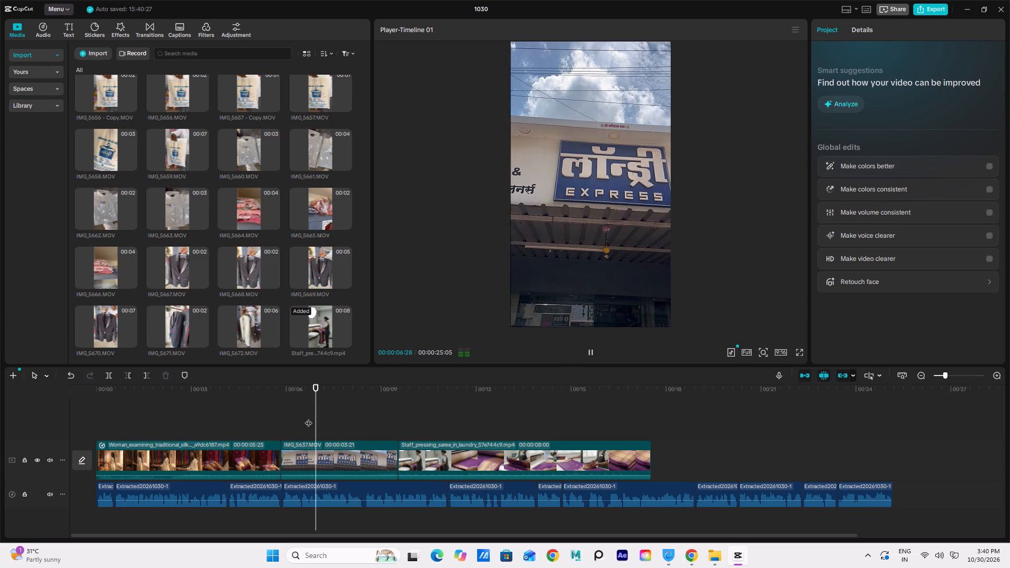
key(space)
key(space)
key(space)
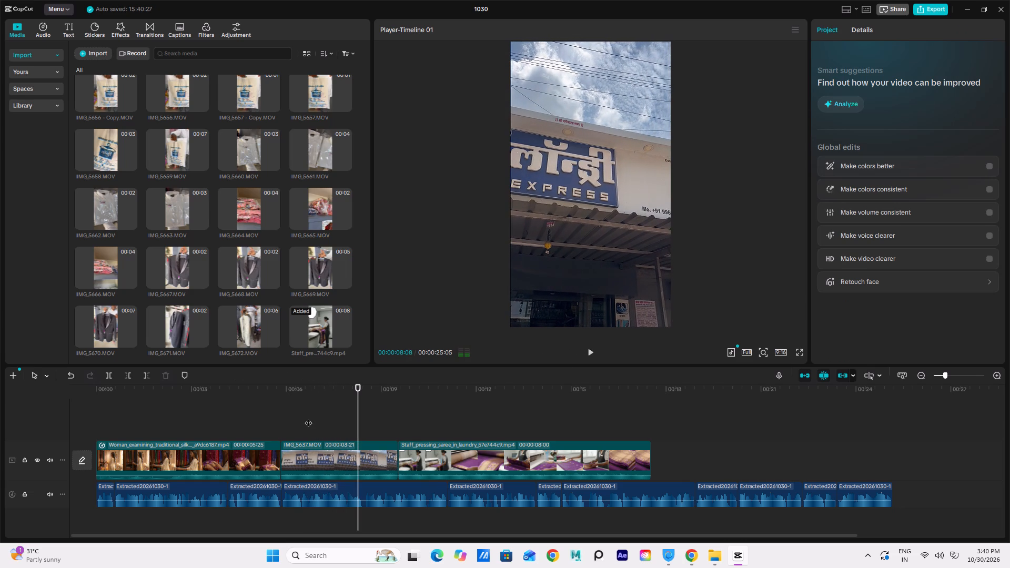
click(285, 386)
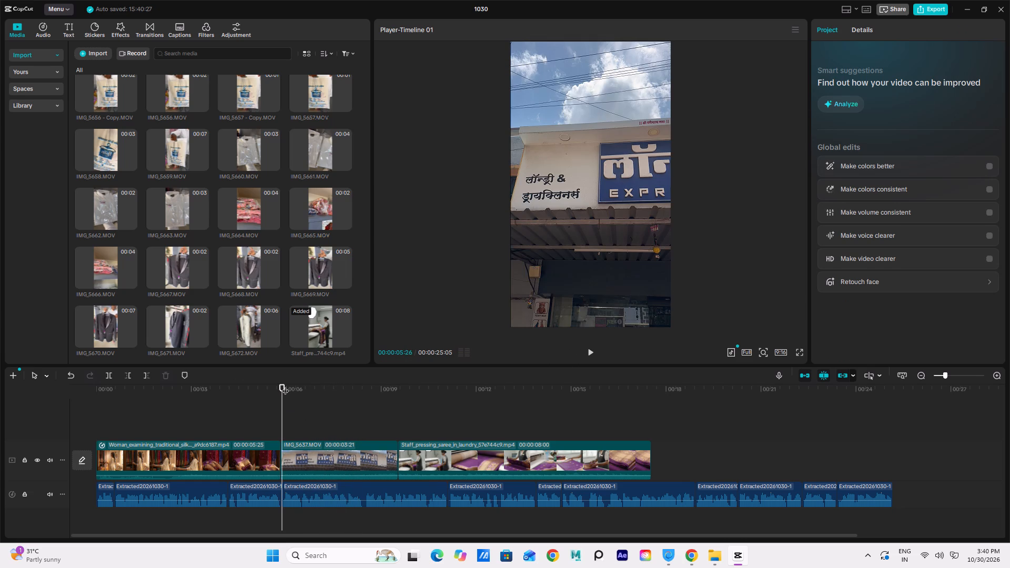
key(space)
key(space)
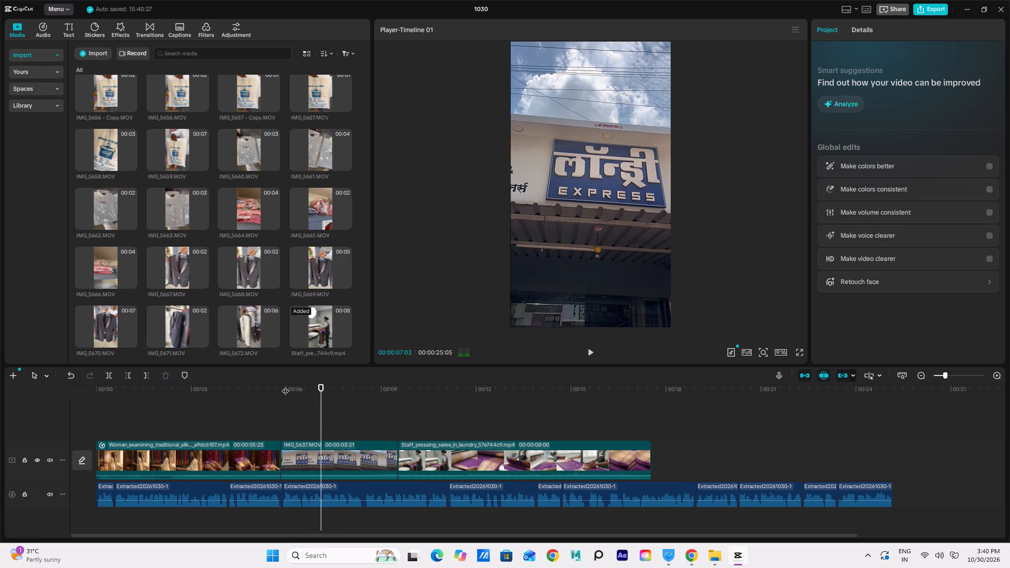
click(325, 450)
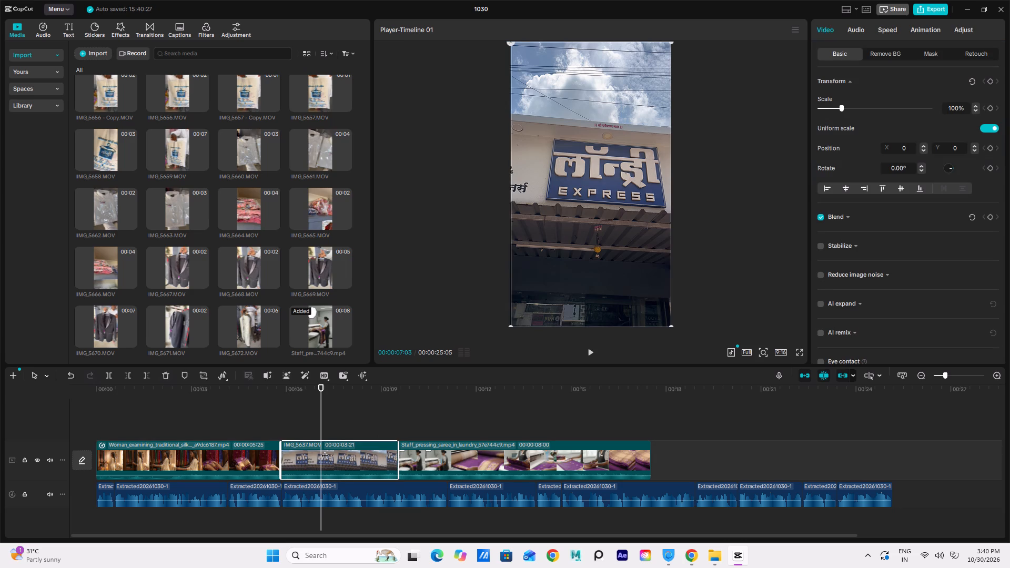
key(ctrl+b)
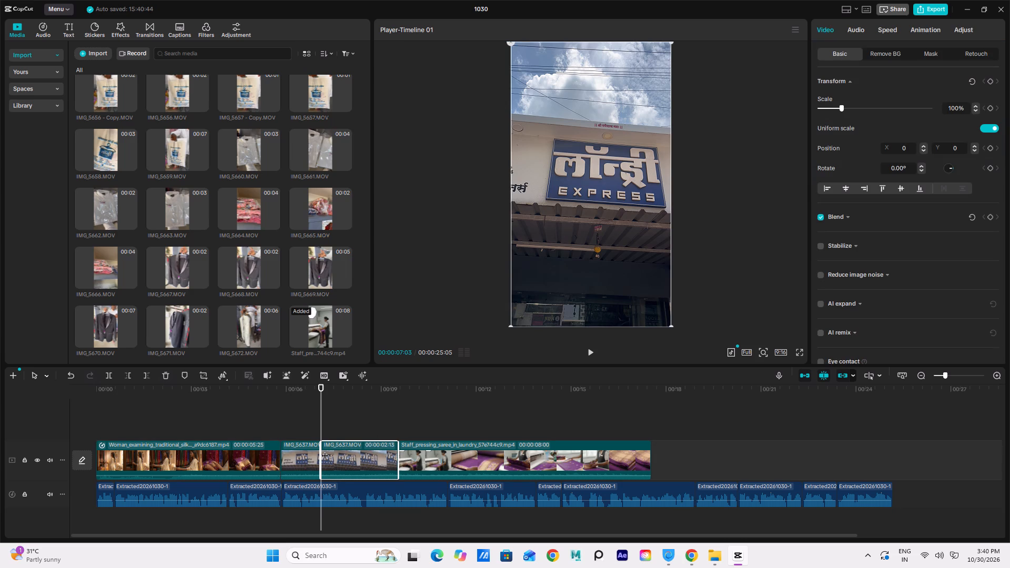
key(Delete)
Review the shop-sign and saree-pressing clips against the voiceover to find where the pressing clip's opening should be trimmed.
click(255, 388)
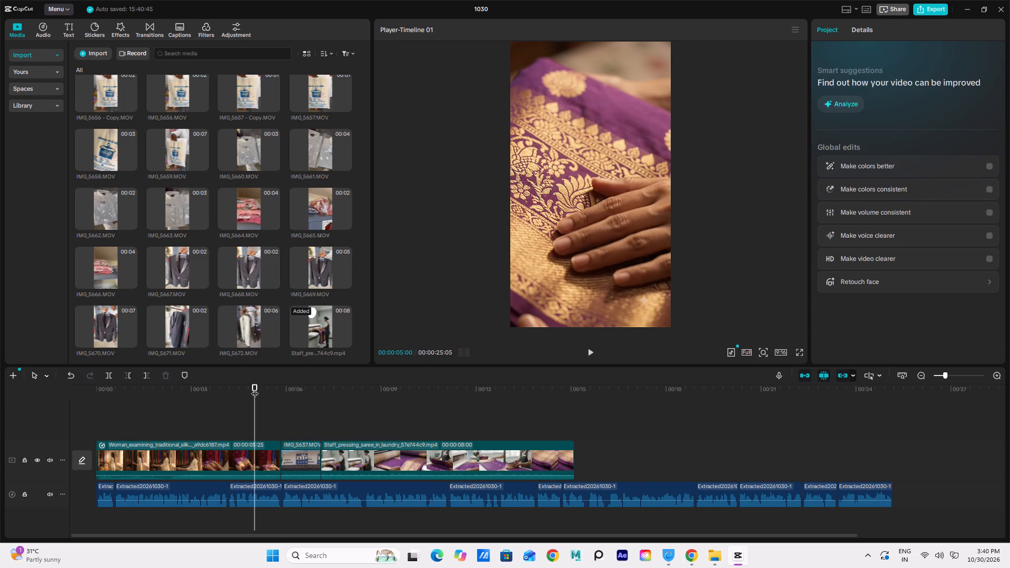
key(space)
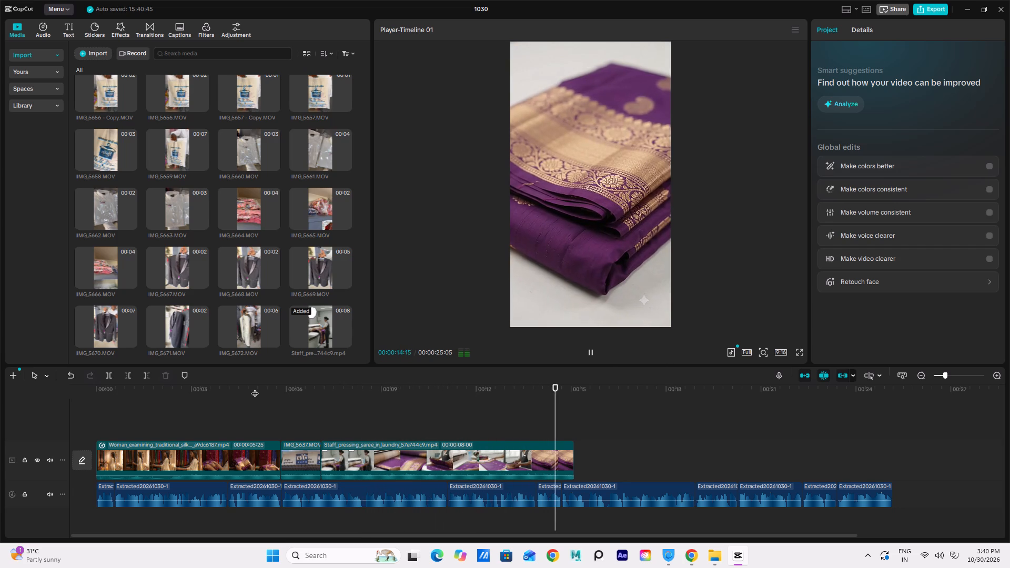
key(space)
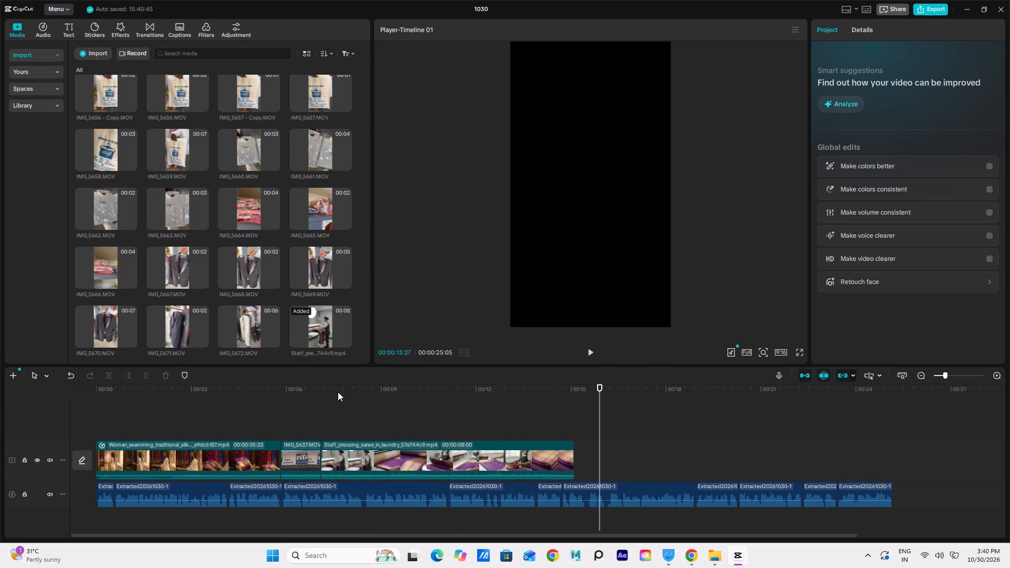
click(319, 387)
key(space)
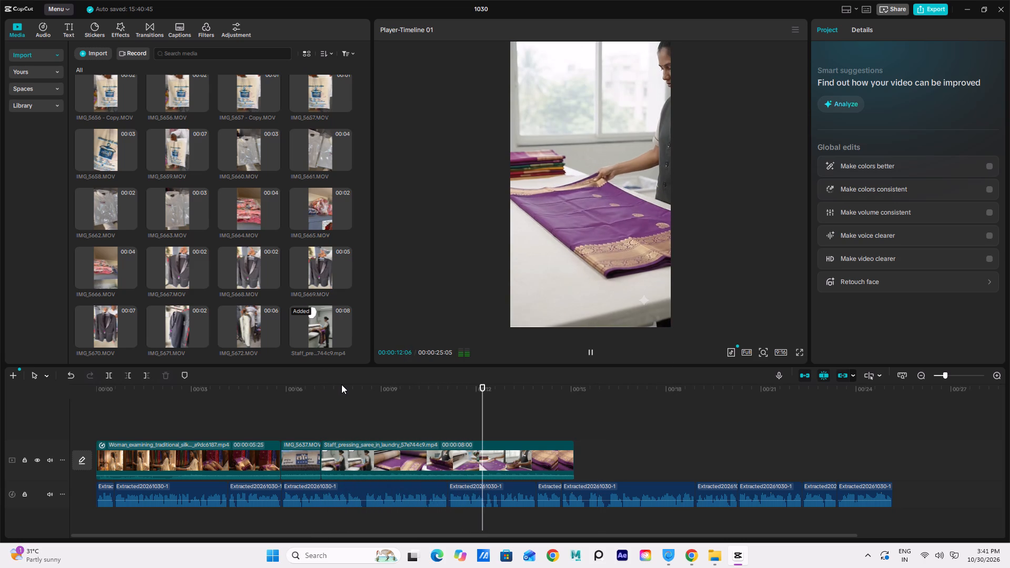
key(space)
drag(482, 385, 358, 430)
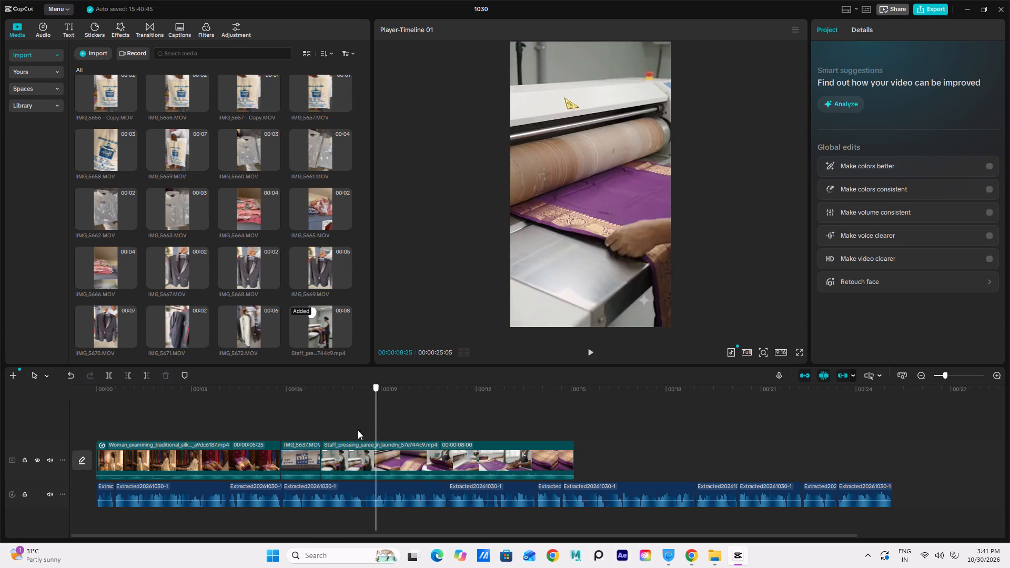
drag(358, 430, 427, 450)
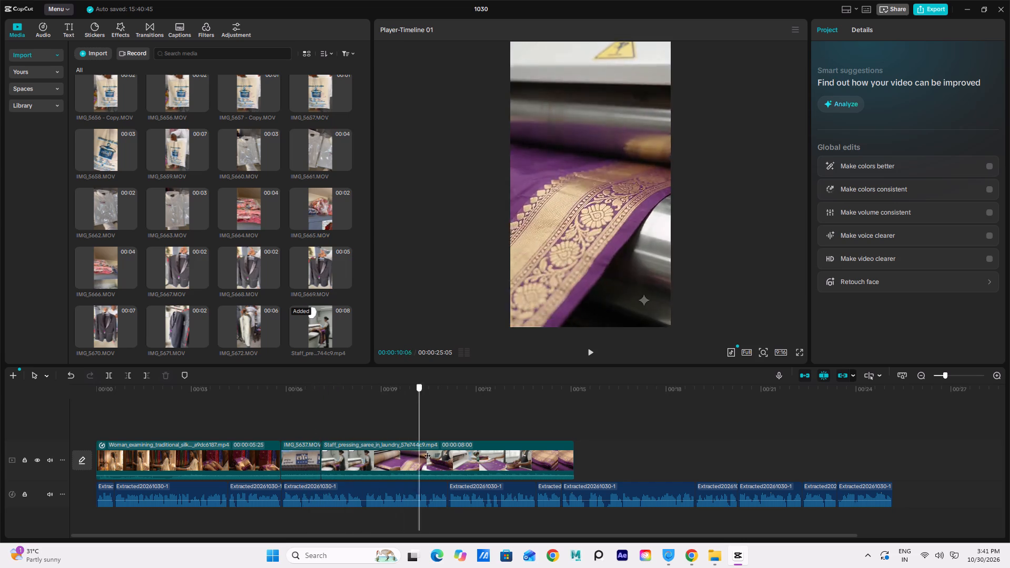
drag(427, 450, 530, 495)
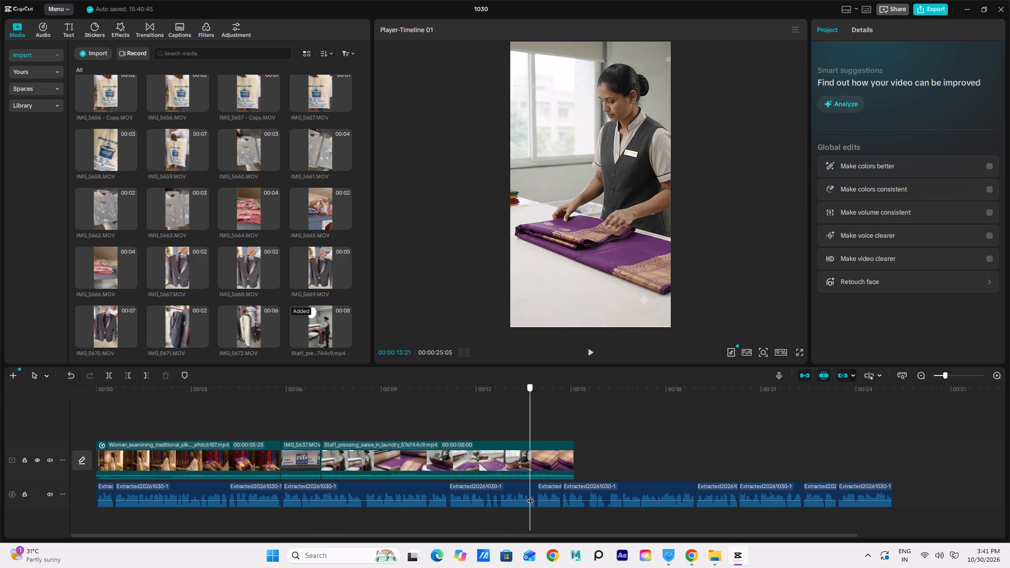
Split the saree-pressing clip at 00:00:08:14 and delete the part before the cut.
drag(530, 495, 327, 475)
key(space)
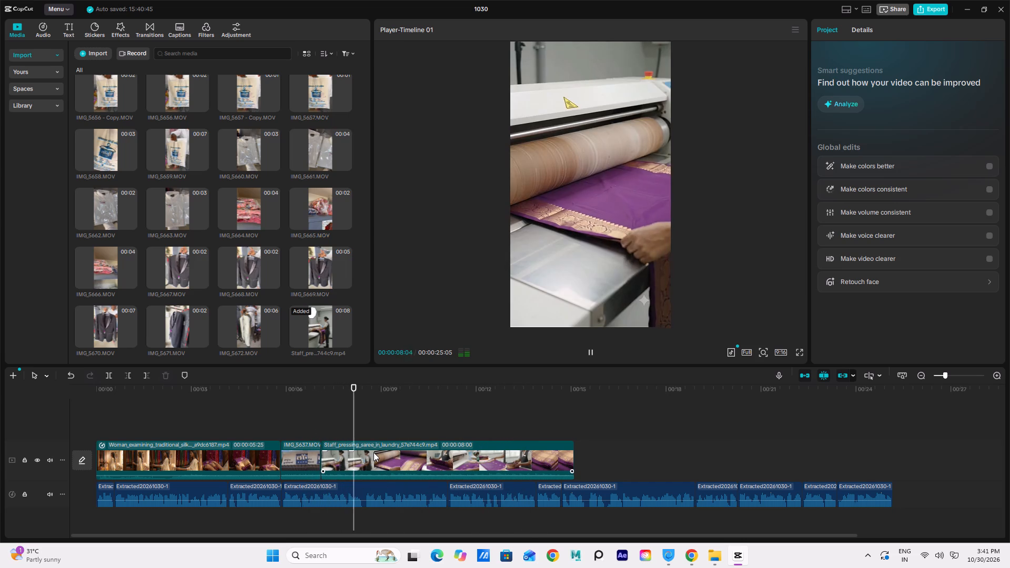
key(space)
drag(385, 385, 364, 422)
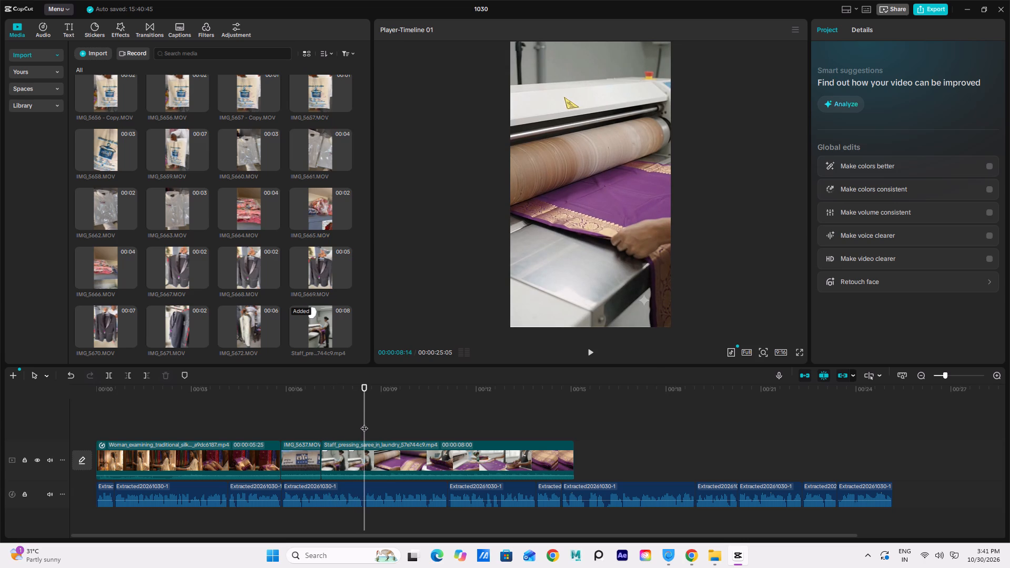
click(363, 466)
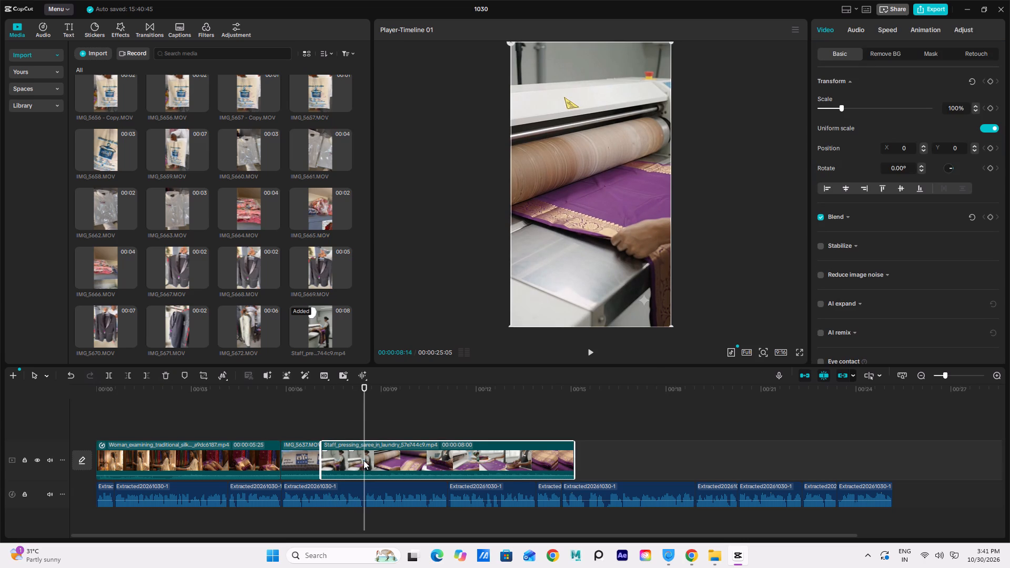
key(ctrl+b)
click(336, 458)
key(Delete)
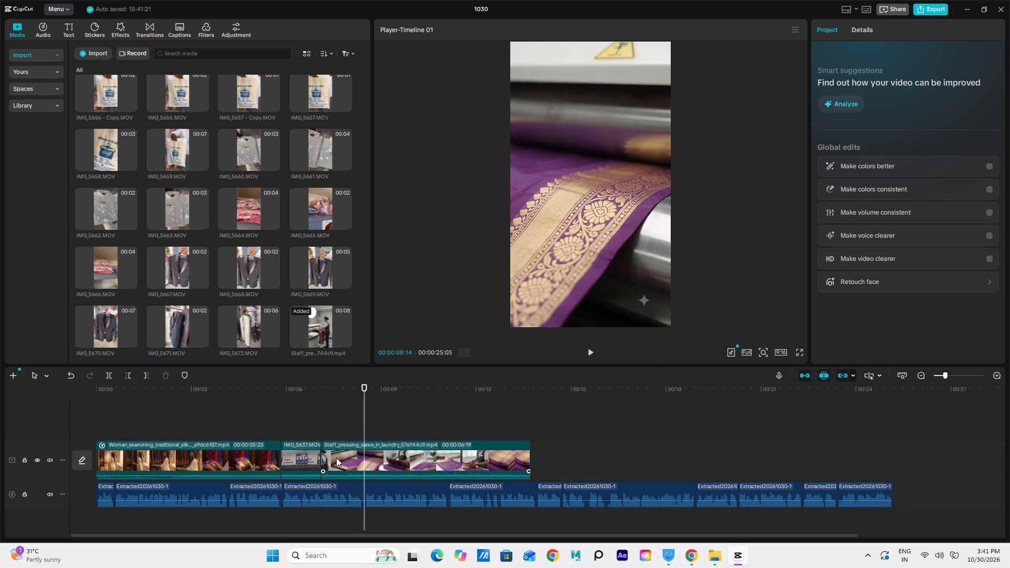
Play the trimmed saree-pressing clip against the voiceover and lengthen it slightly to 00:00:06:22.
click(293, 390)
key(space)
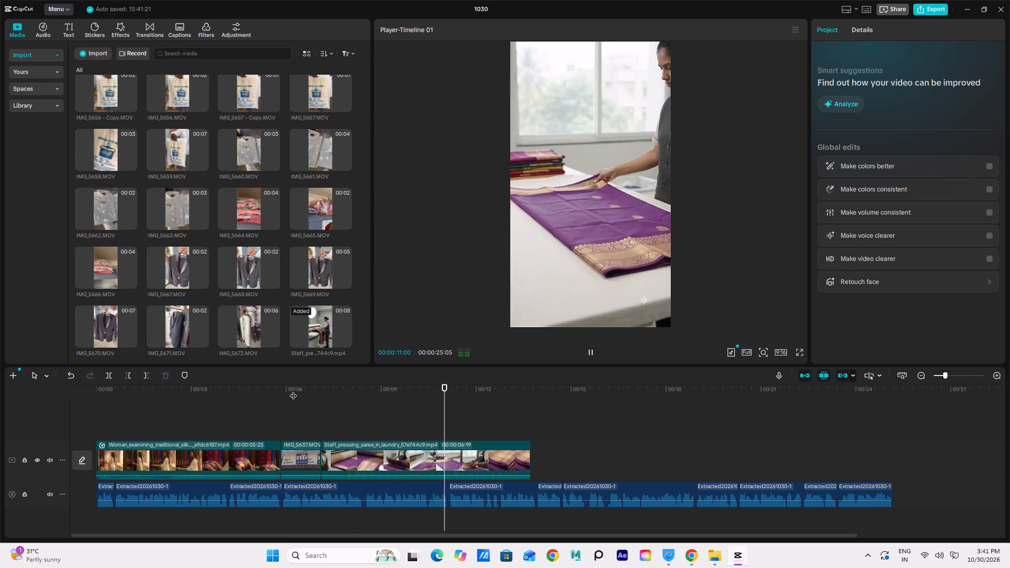
key(space)
key(space)
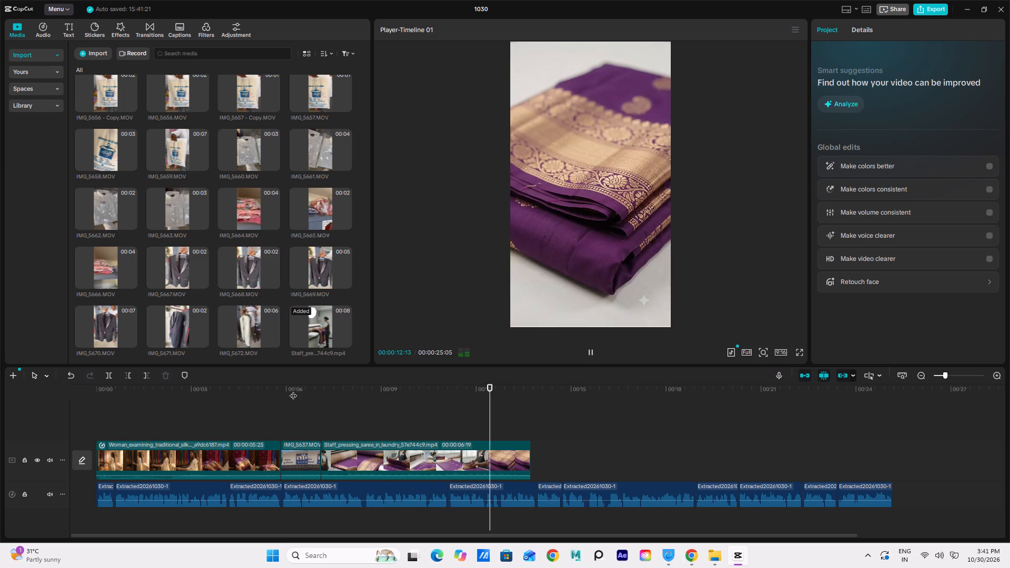
key(space)
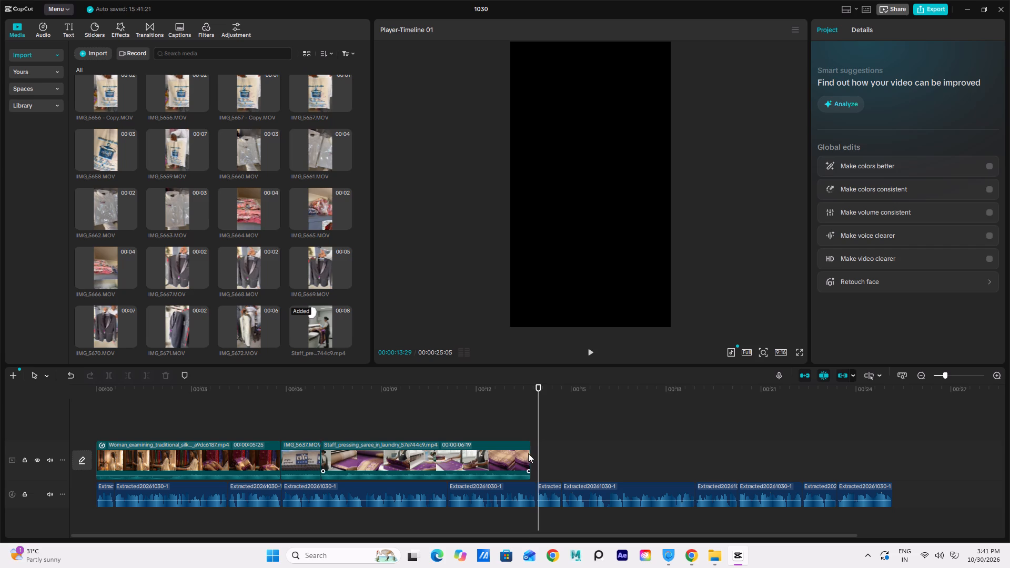
drag(396, 458, 401, 458)
click(596, 448)
drag(513, 452, 522, 451)
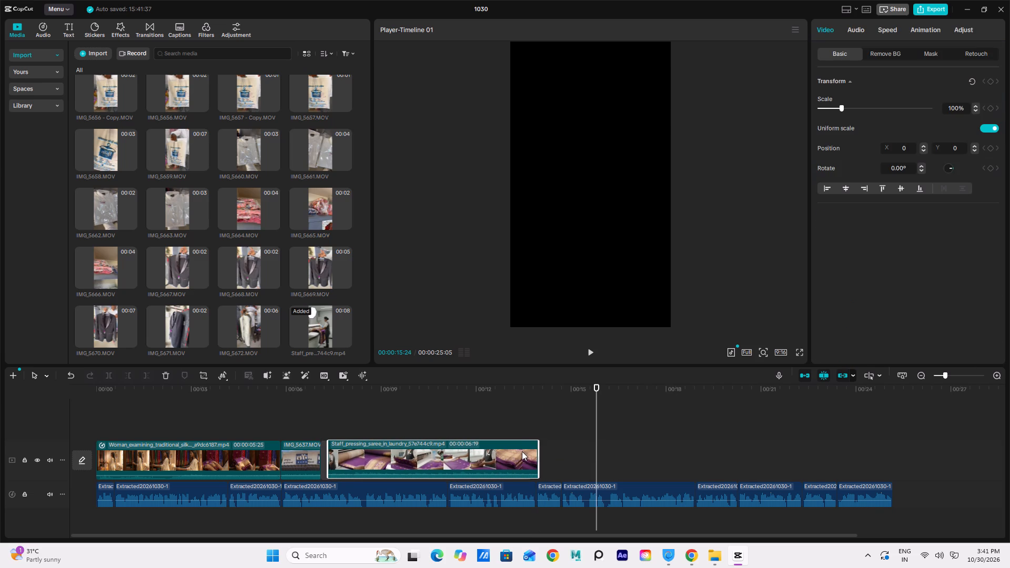
drag(522, 451, 519, 452)
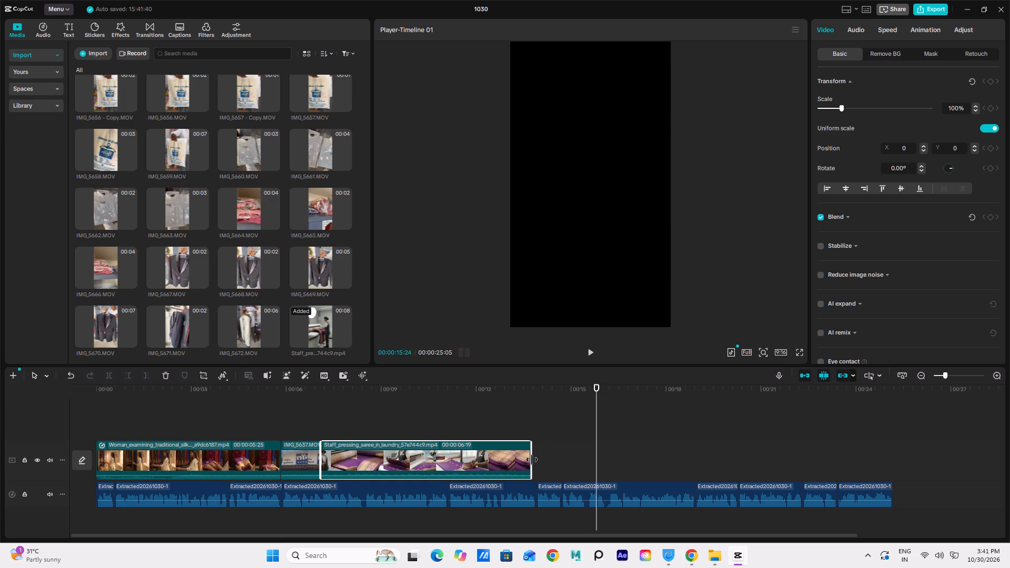
drag(532, 460, 539, 462)
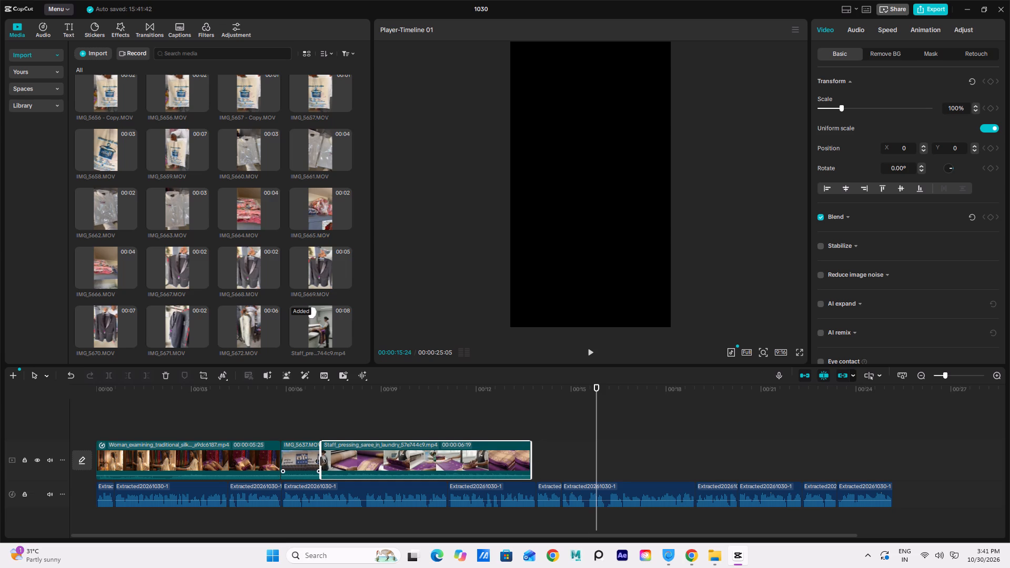
click(321, 461)
Play the edited sequence and the remaining voiceover, rechecking from the beginning how the clips match the narration and sound.
click(306, 403)
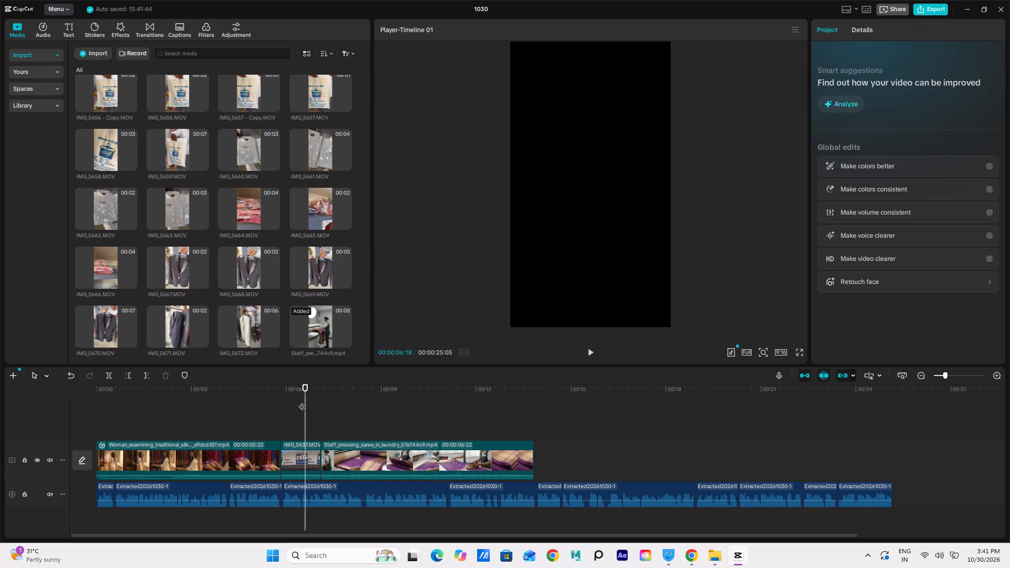
key(space)
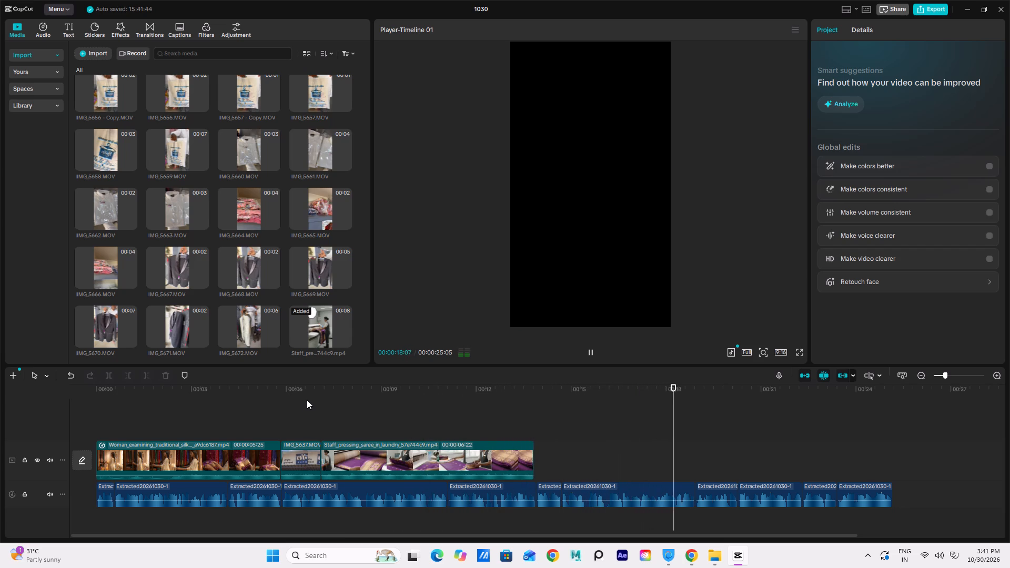
key(space)
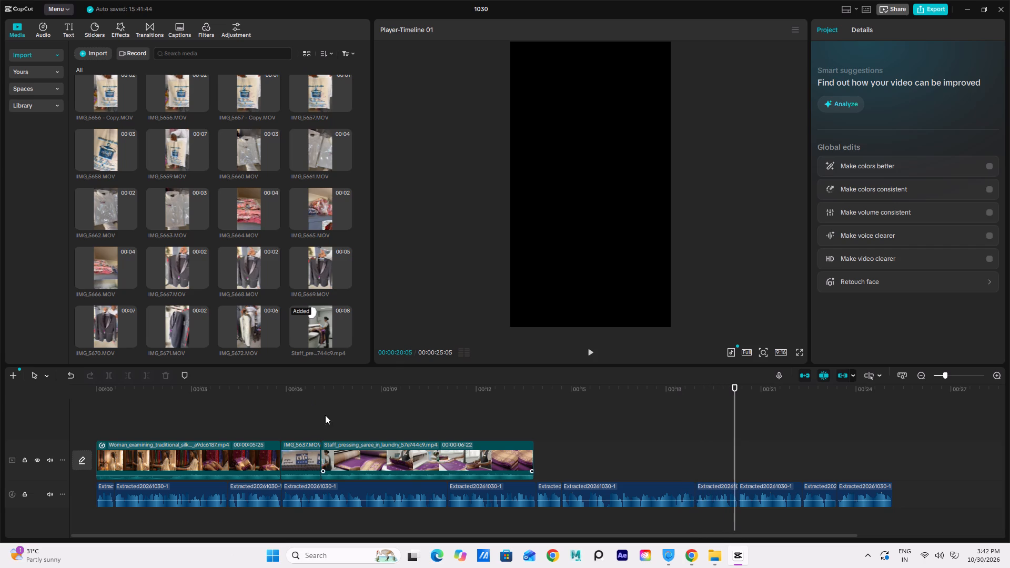
click(220, 413)
key(space)
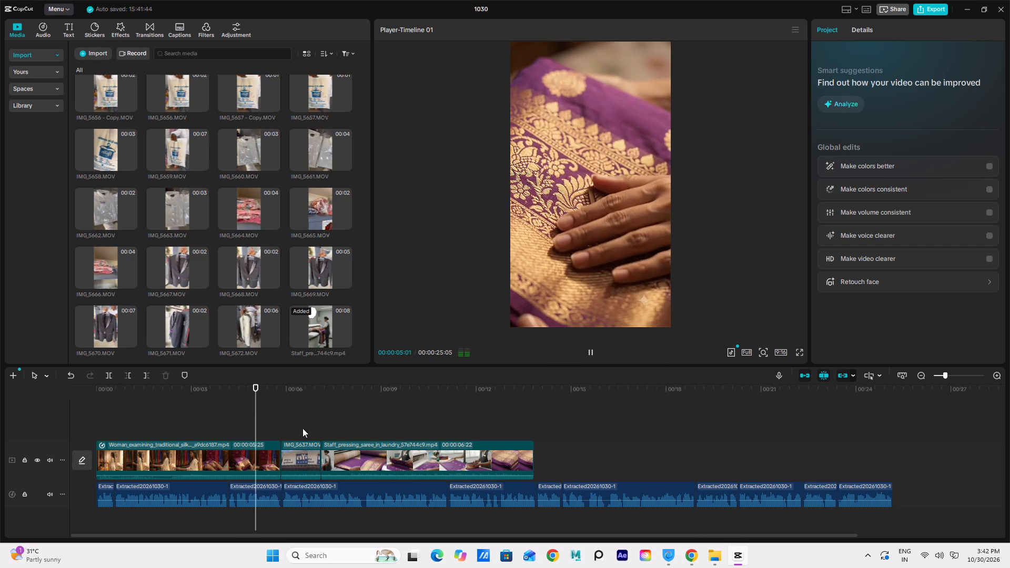
click(109, 408)
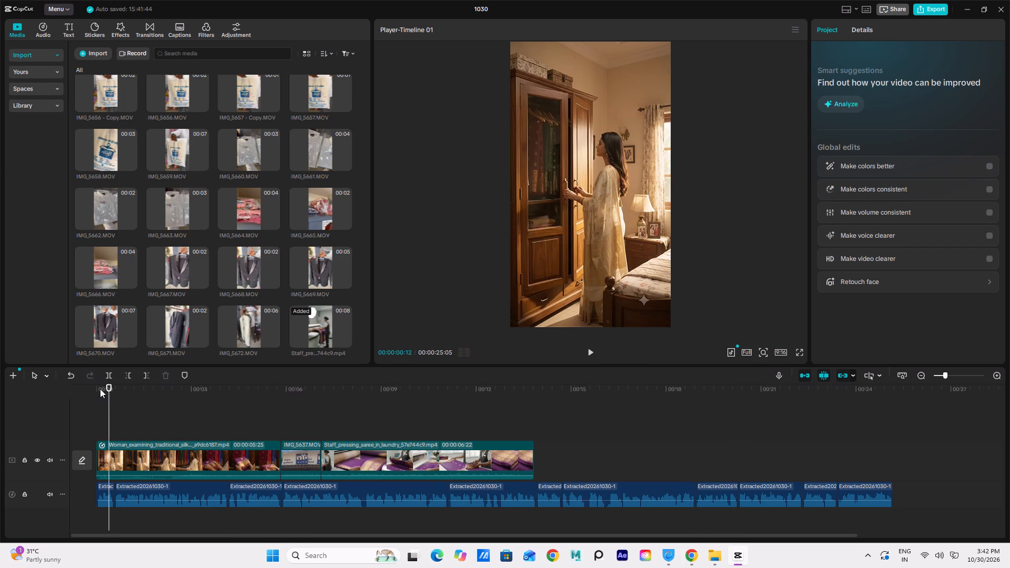
click(100, 389)
key(space)
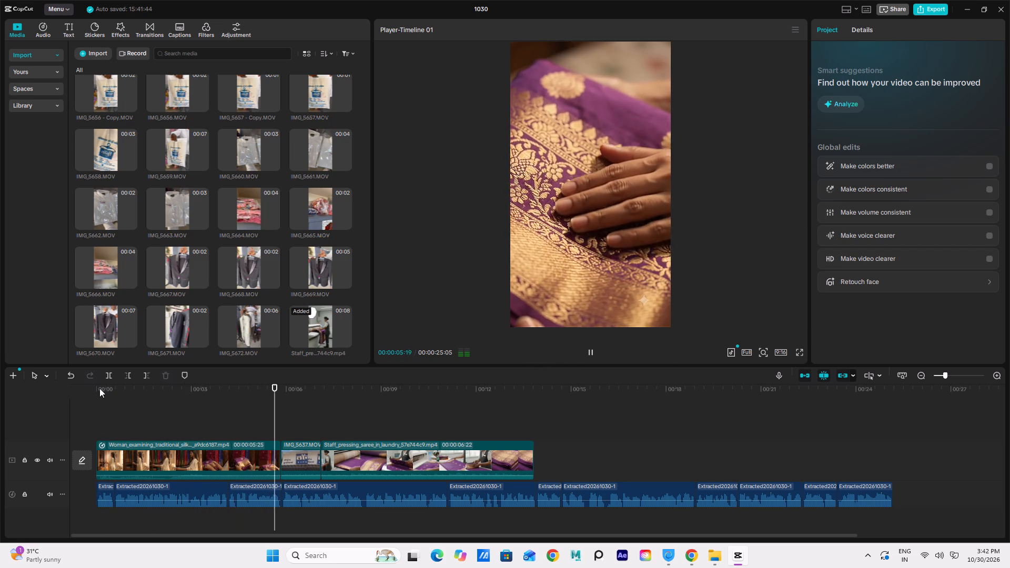
key(space)
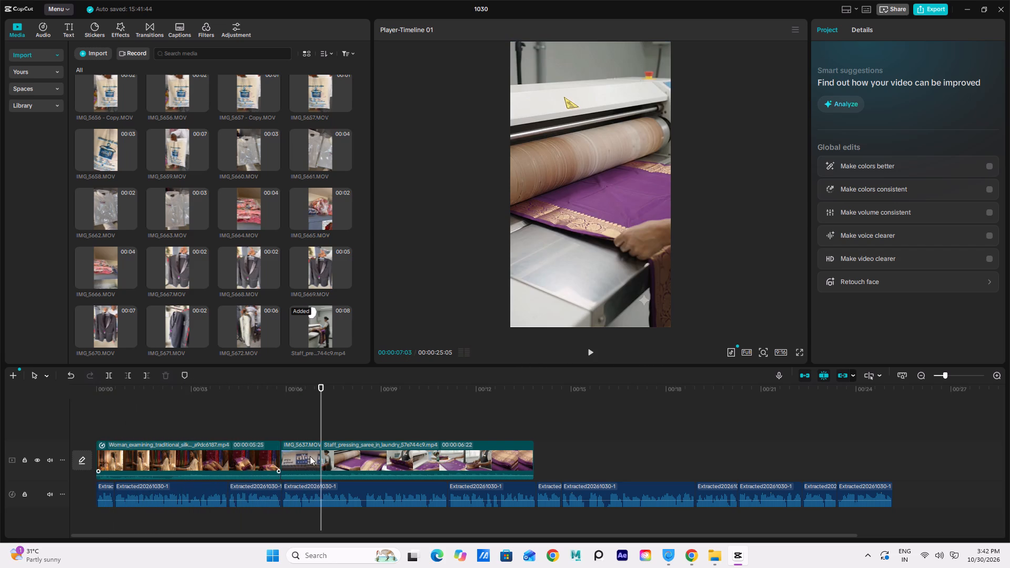
Mute the IMG_5637.MOV shop-sign clip by lowering its volume to -∞ dB.
click(311, 456)
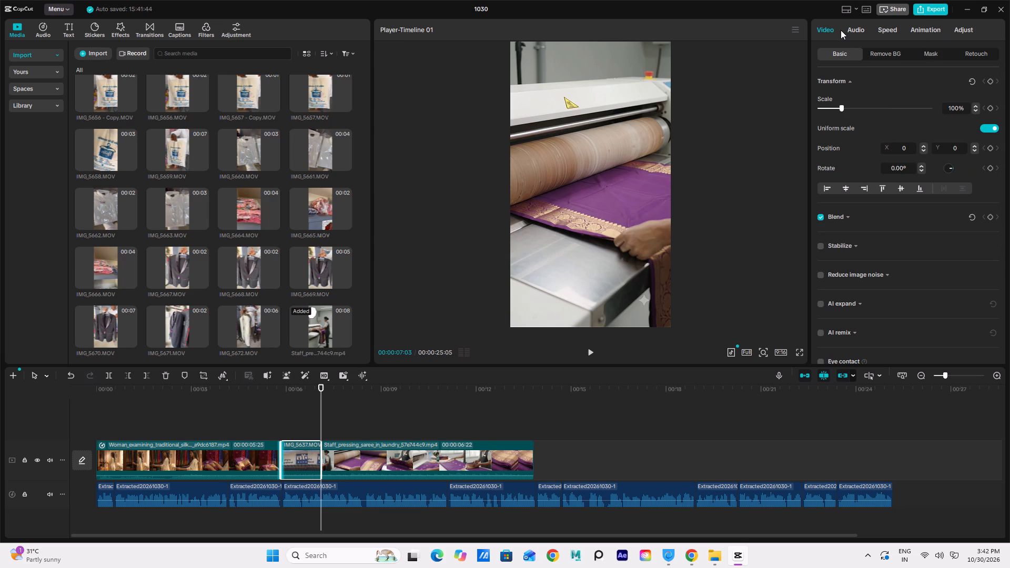
click(842, 26)
drag(903, 108, 708, 138)
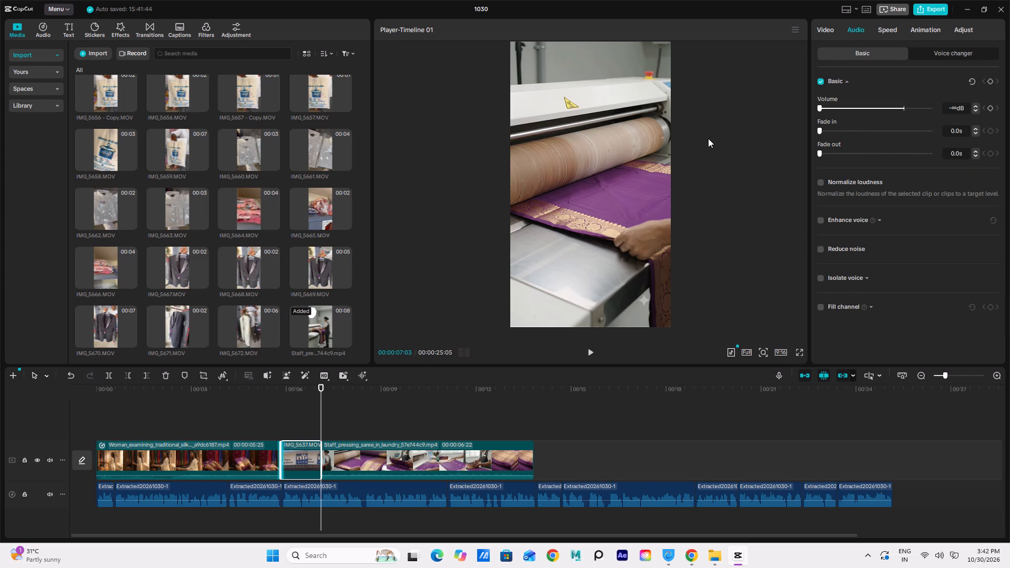
drag(708, 138, 708, 138)
Play the opening to check its sound, and mute the Woman_examining_traditional_silk clip by lowering its volume to -∞ dB.
drag(318, 387, 60, 441)
key(space)
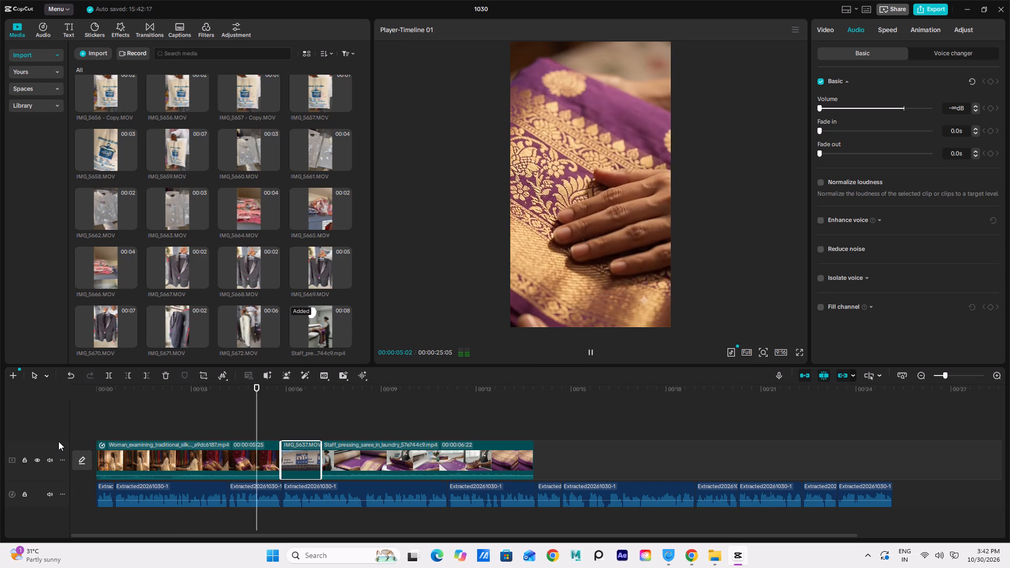
key(space)
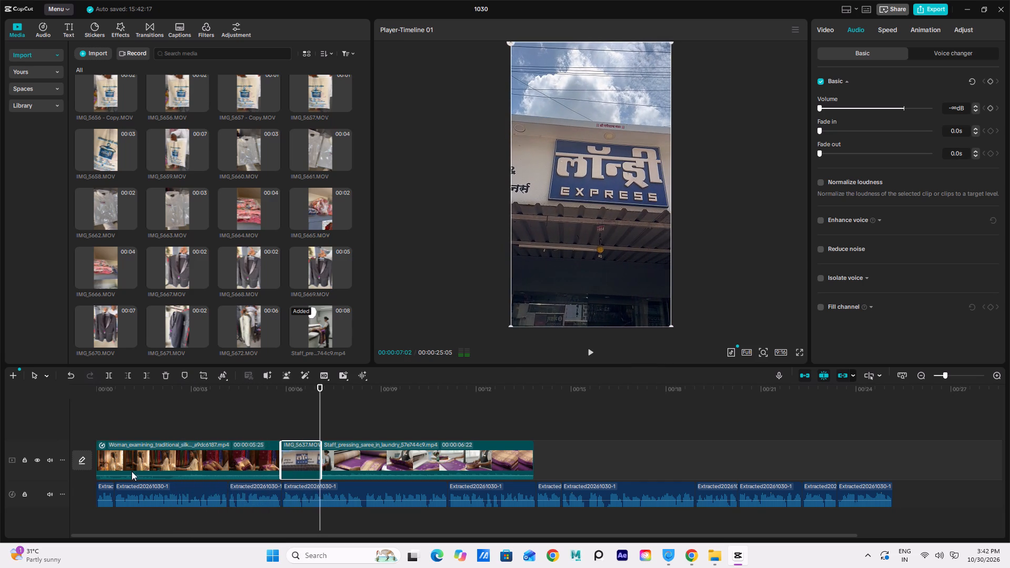
click(169, 468)
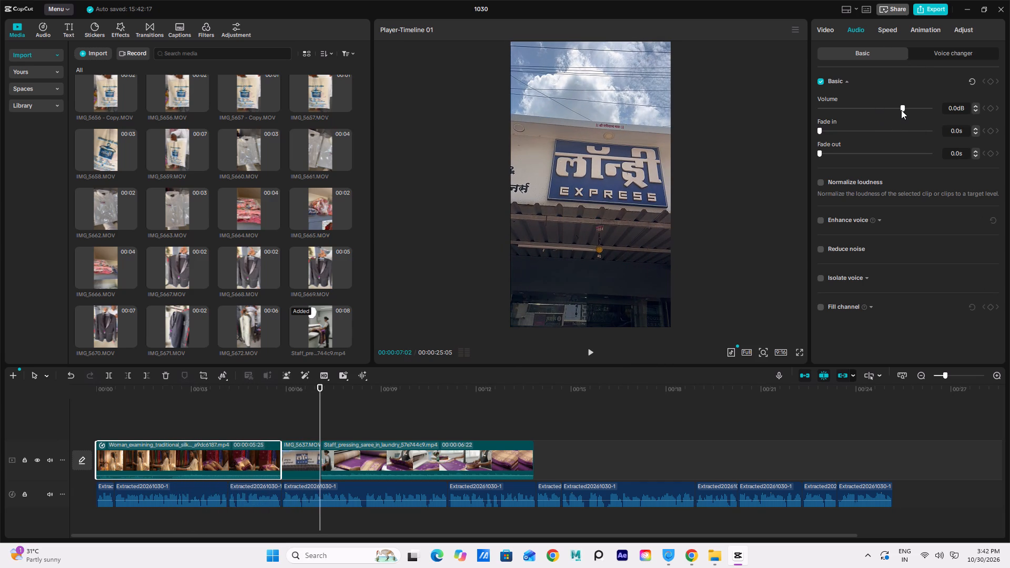
drag(902, 108, 641, 134)
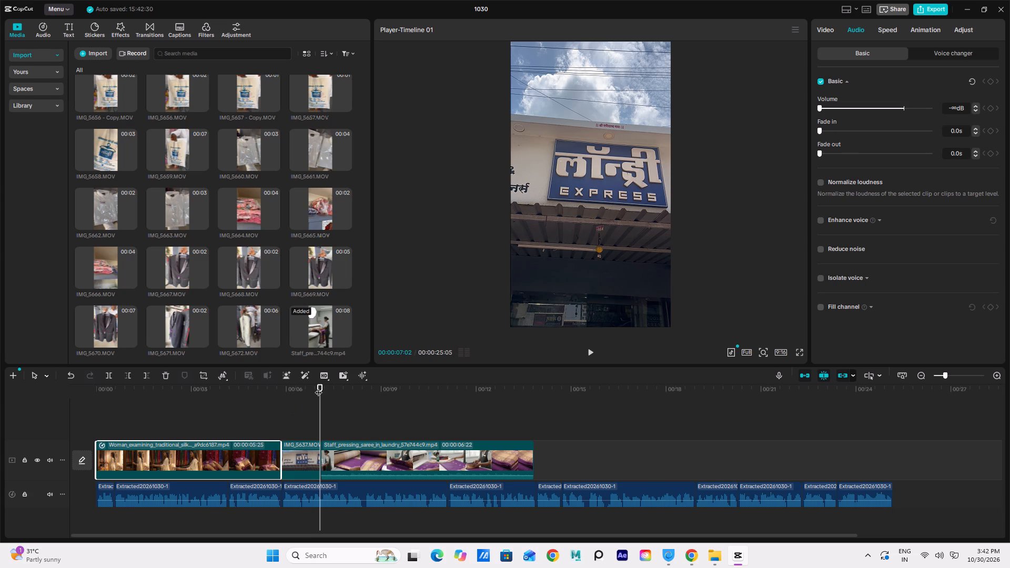
Scrub through the cuts around the IMG_5637.MOV shop-sign clip and on to the end of the saree-pressing clip, examining each transition.
drag(318, 387, 256, 413)
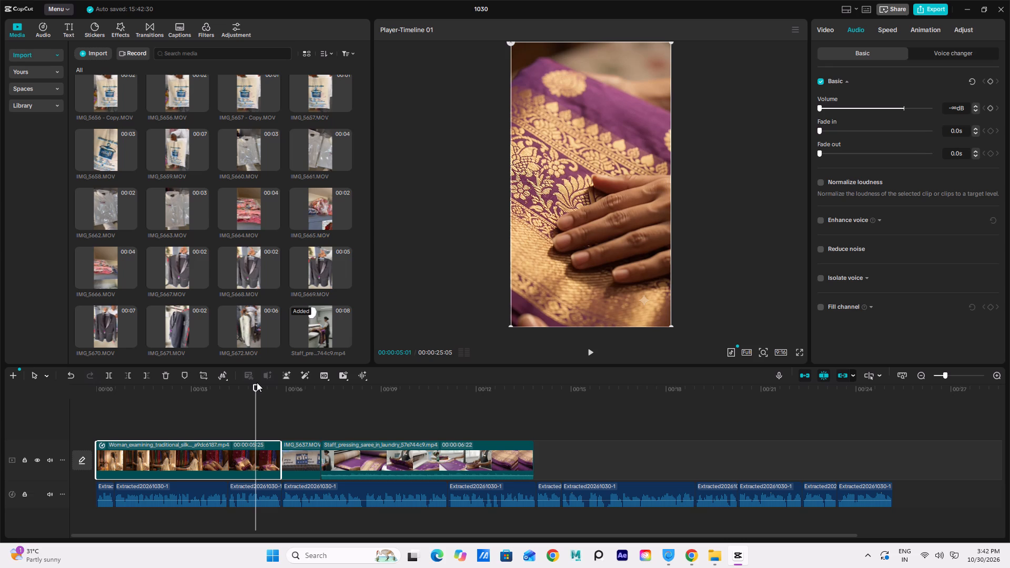
drag(253, 382, 288, 397)
drag(254, 386, 283, 395)
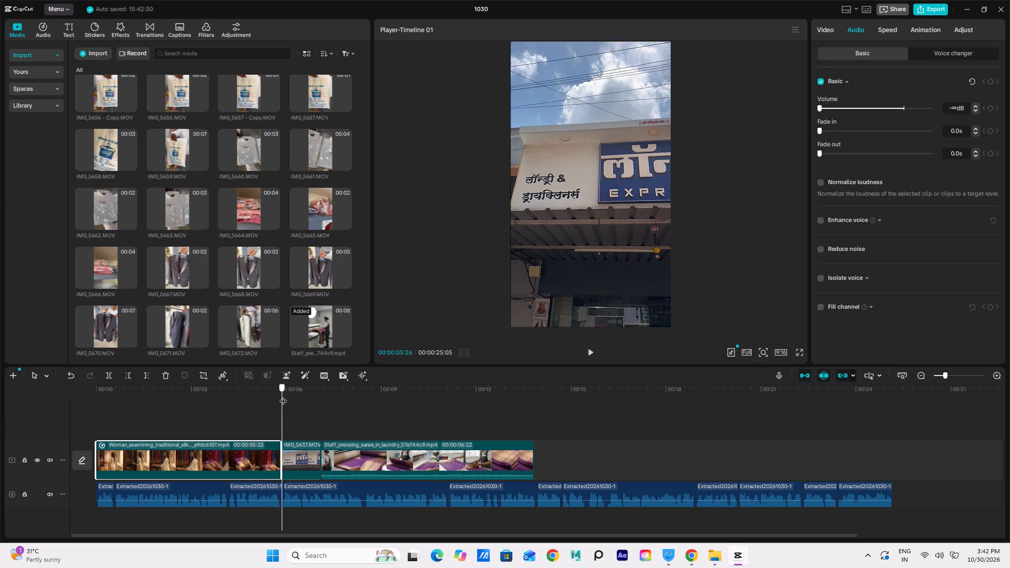
drag(283, 395, 298, 413)
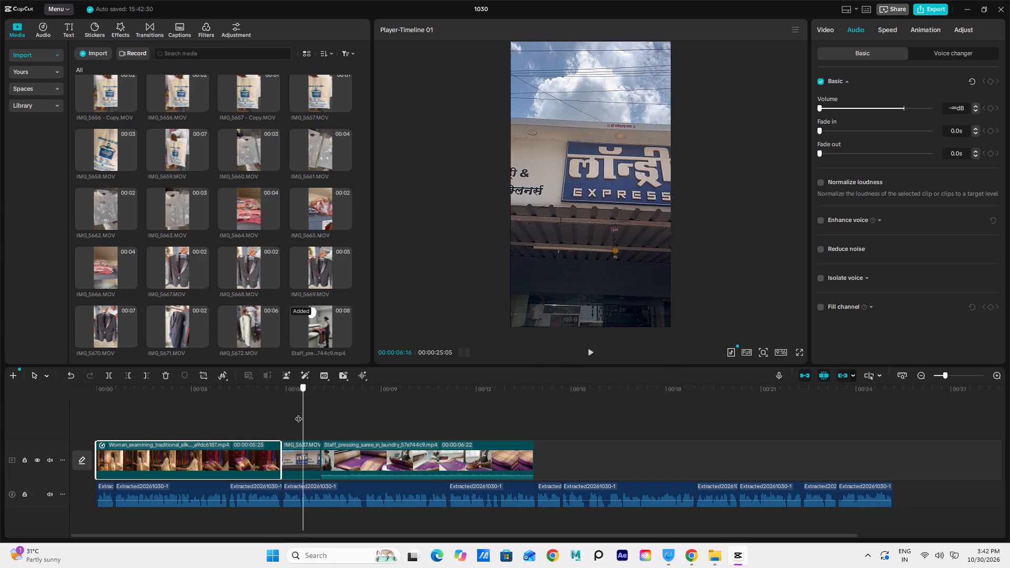
drag(298, 413, 320, 414)
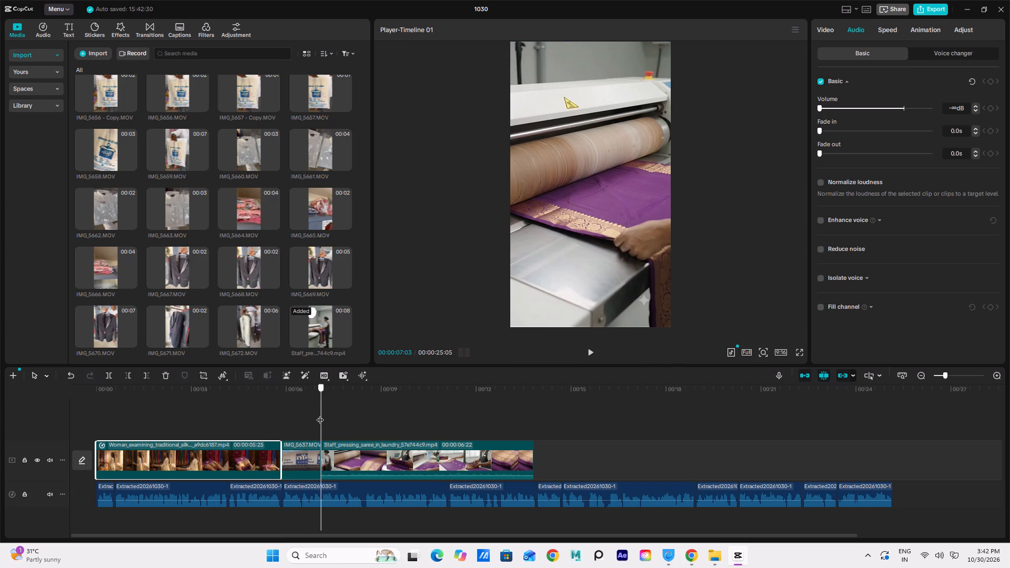
drag(320, 414, 328, 418)
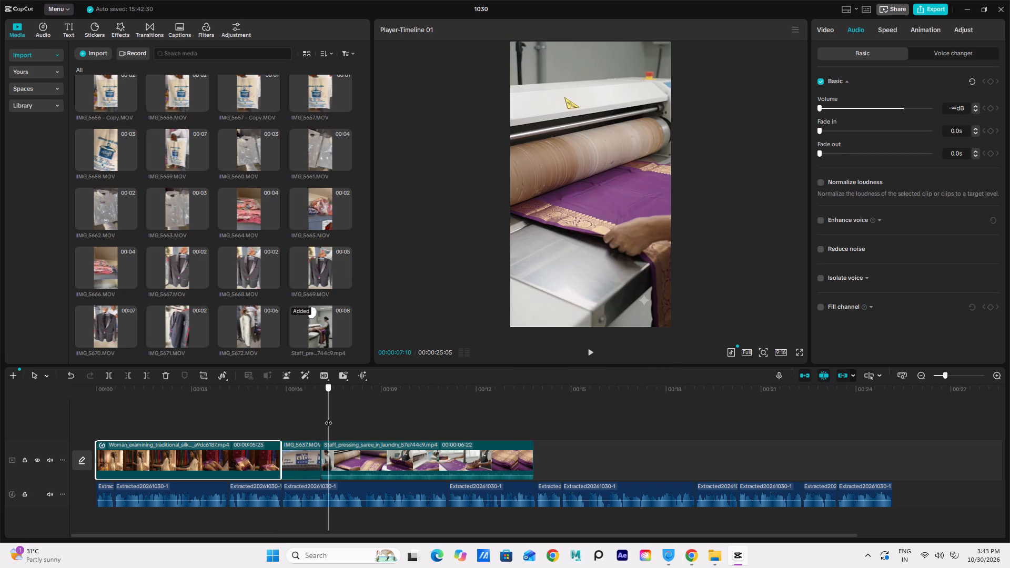
drag(328, 418, 330, 428)
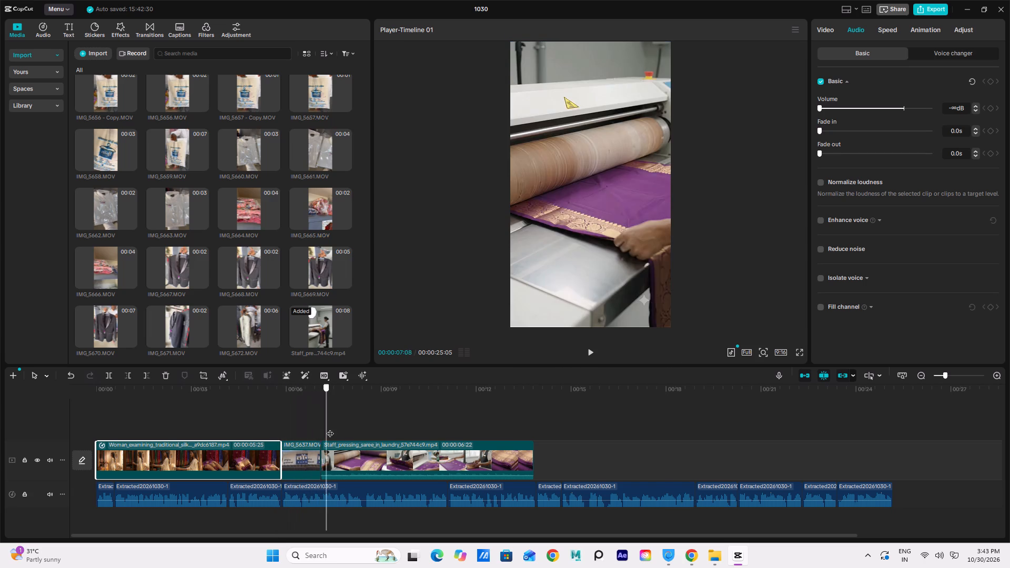
drag(330, 428, 285, 440)
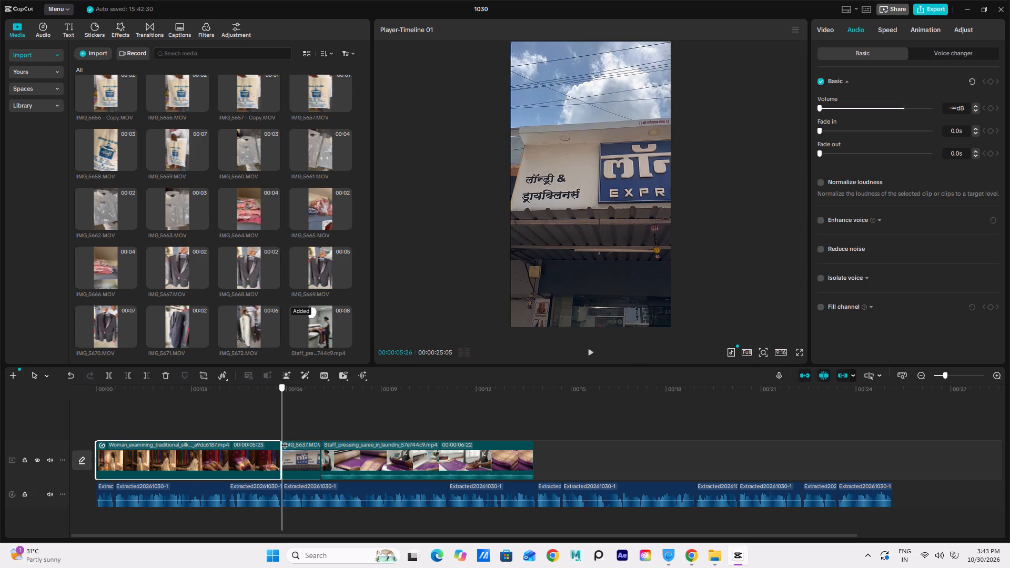
drag(285, 440, 328, 428)
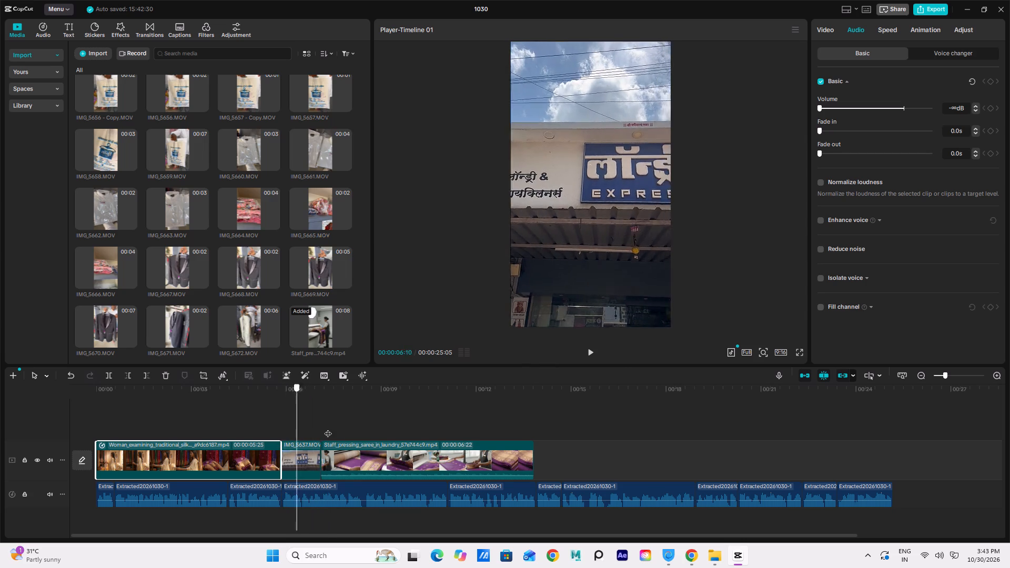
drag(328, 428, 323, 428)
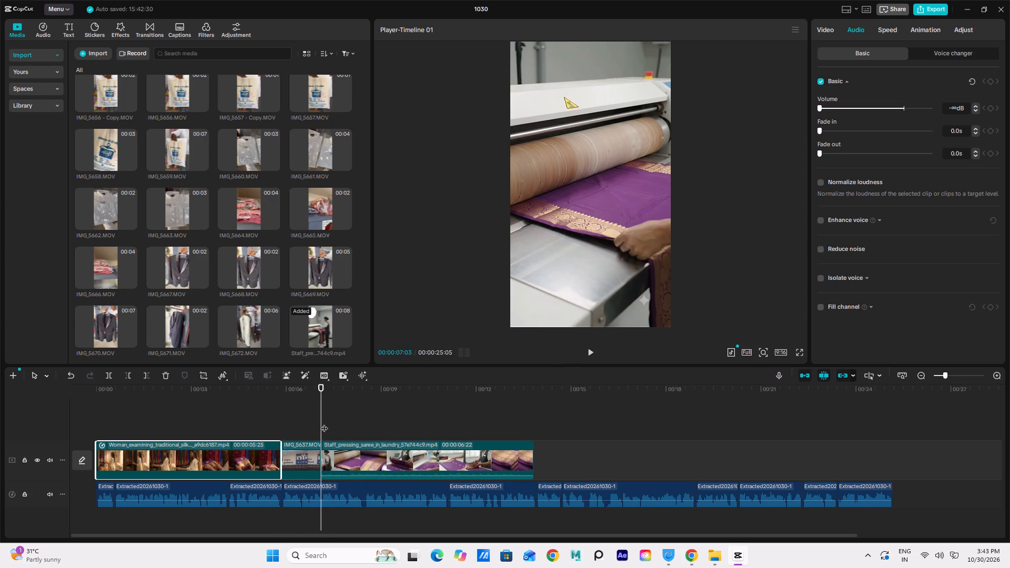
click(280, 390)
drag(276, 386, 289, 394)
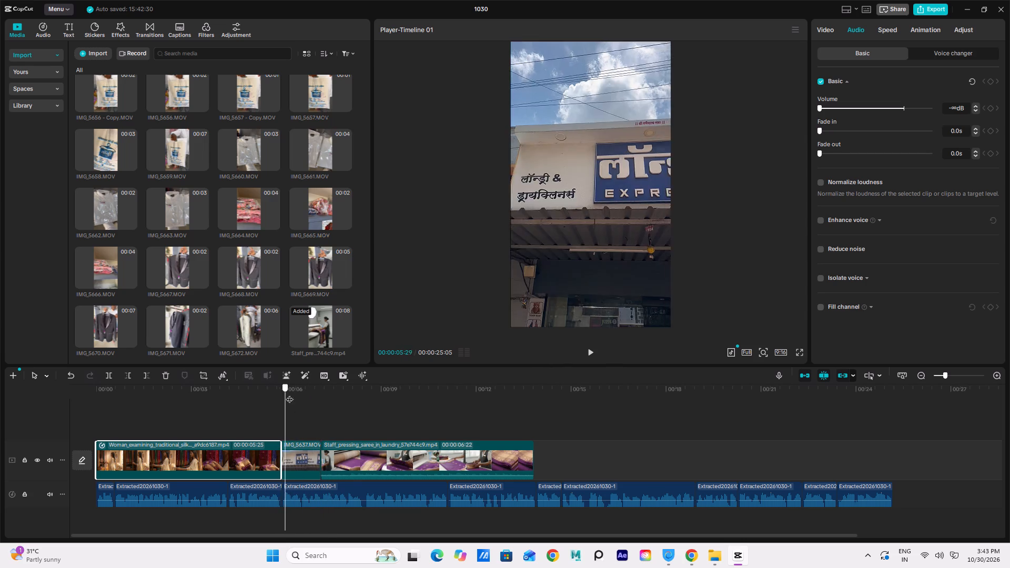
drag(289, 394, 377, 420)
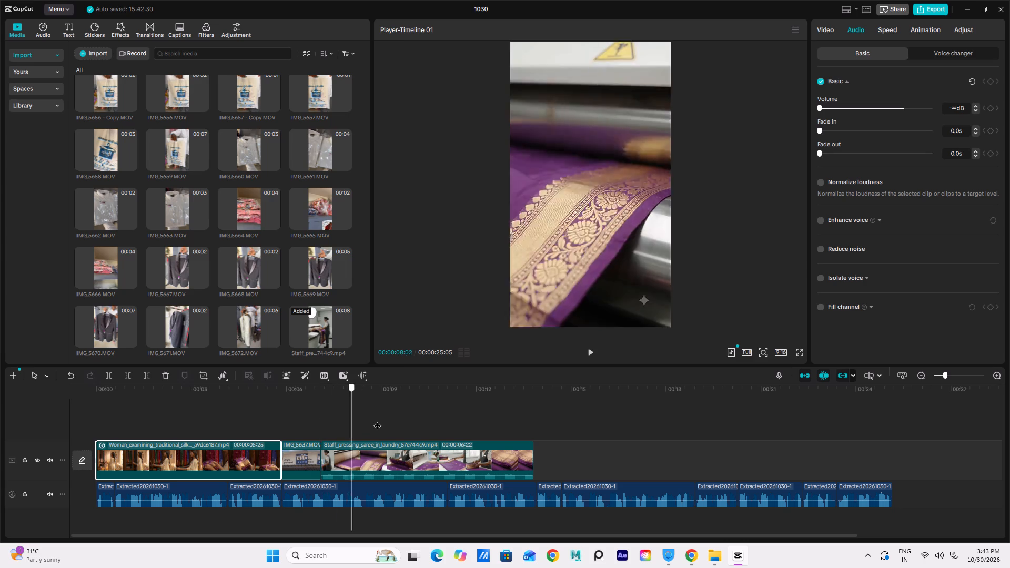
drag(377, 420, 271, 426)
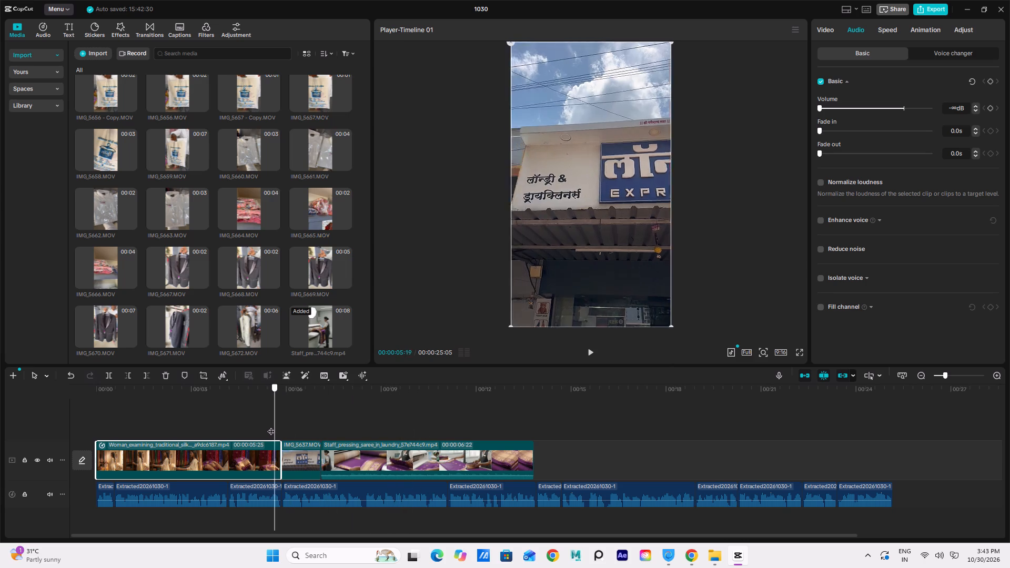
drag(271, 426, 318, 413)
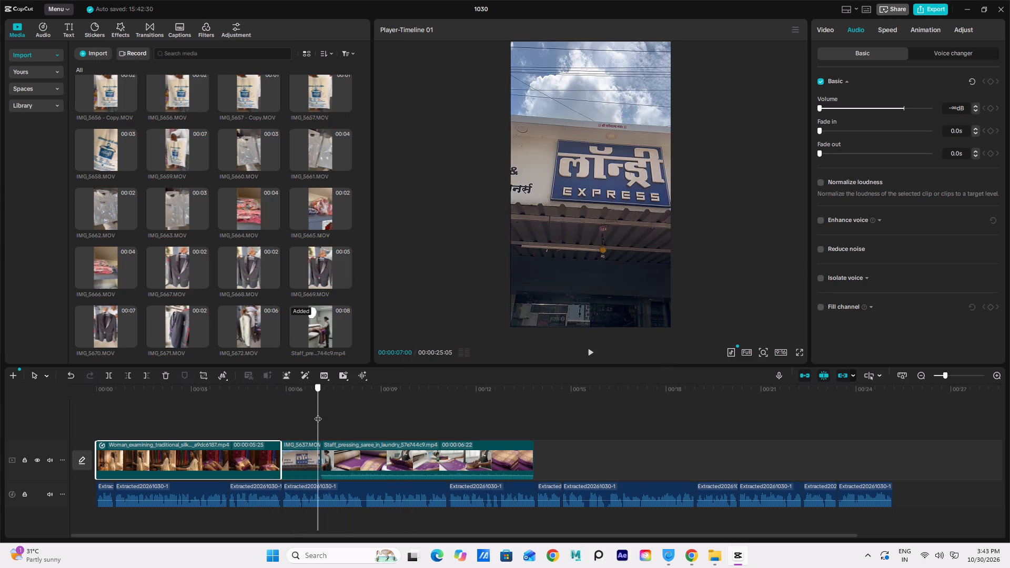
drag(318, 413, 534, 418)
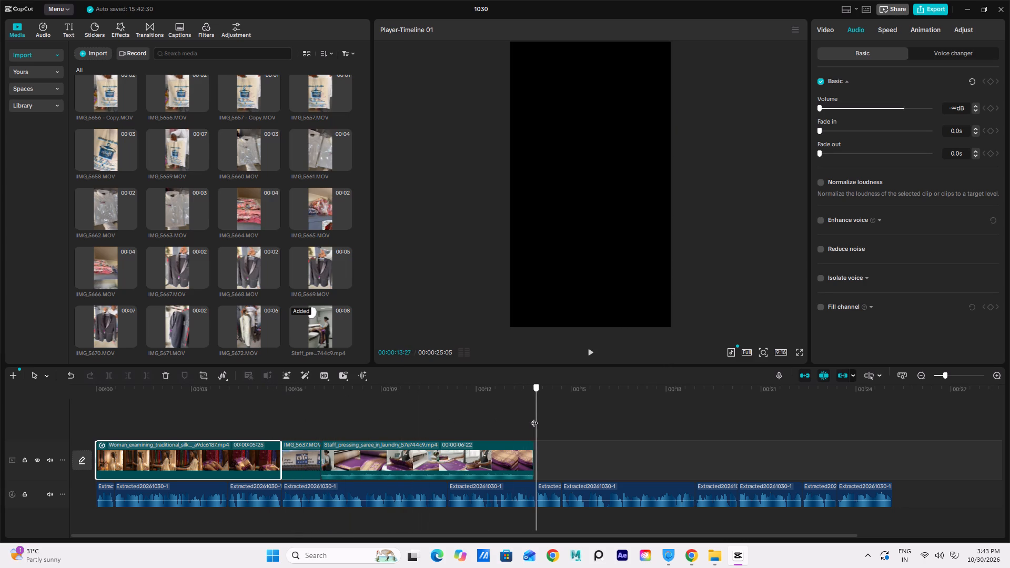
Play from the start of the IMG_5637.MOV shop-sign clip into the saree-pressing clip, checking the visuals against the voiceover.
drag(534, 418, 279, 468)
key(space)
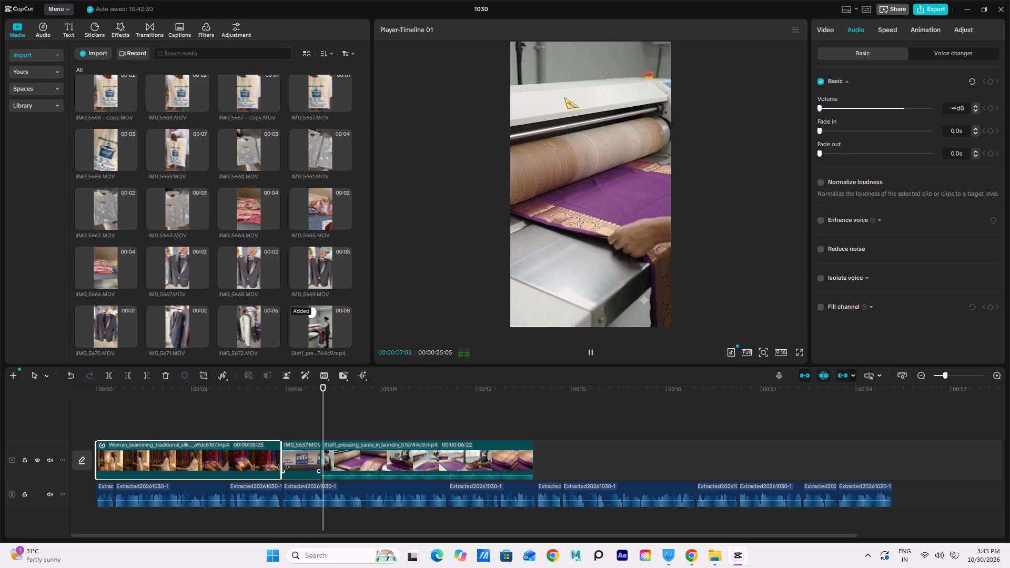
key(space)
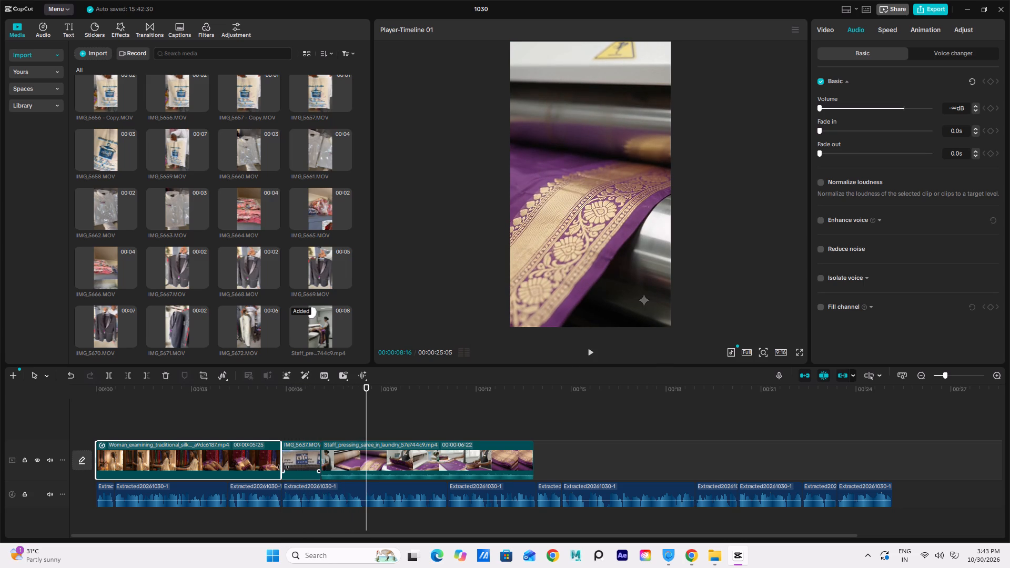
key(space)
key(space)
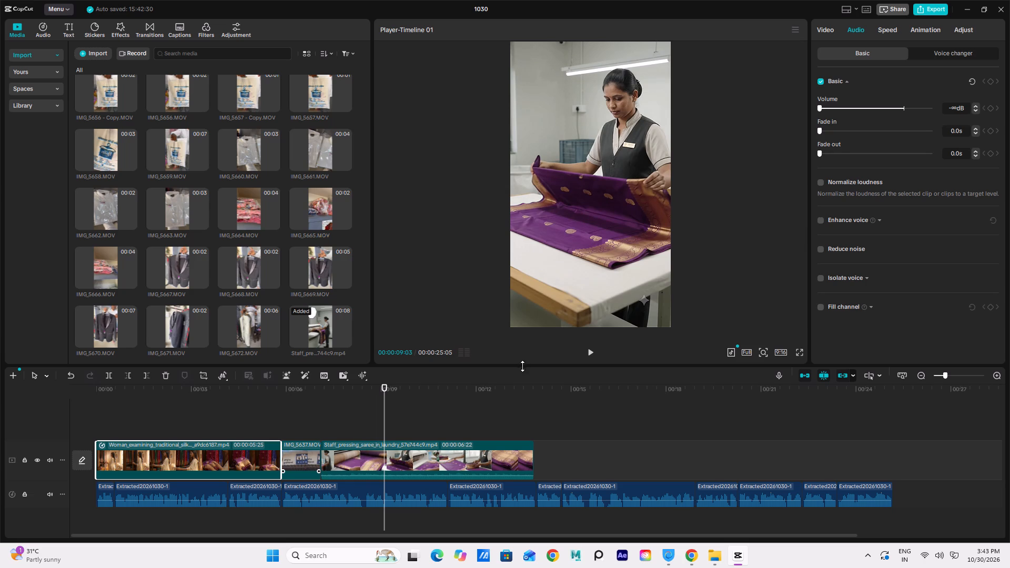
drag(383, 386, 251, 443)
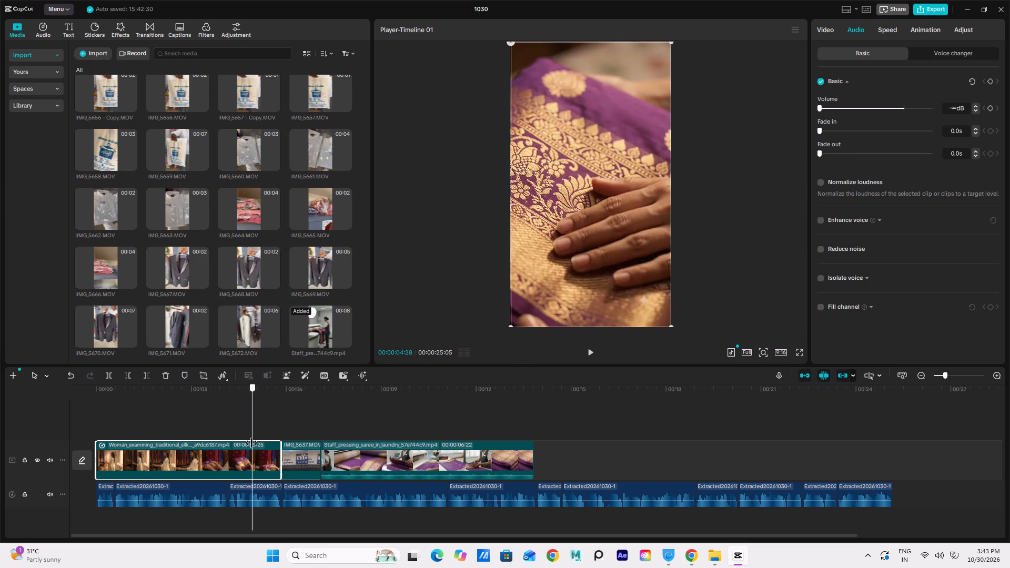
drag(251, 443, 283, 452)
click(321, 469)
click(291, 469)
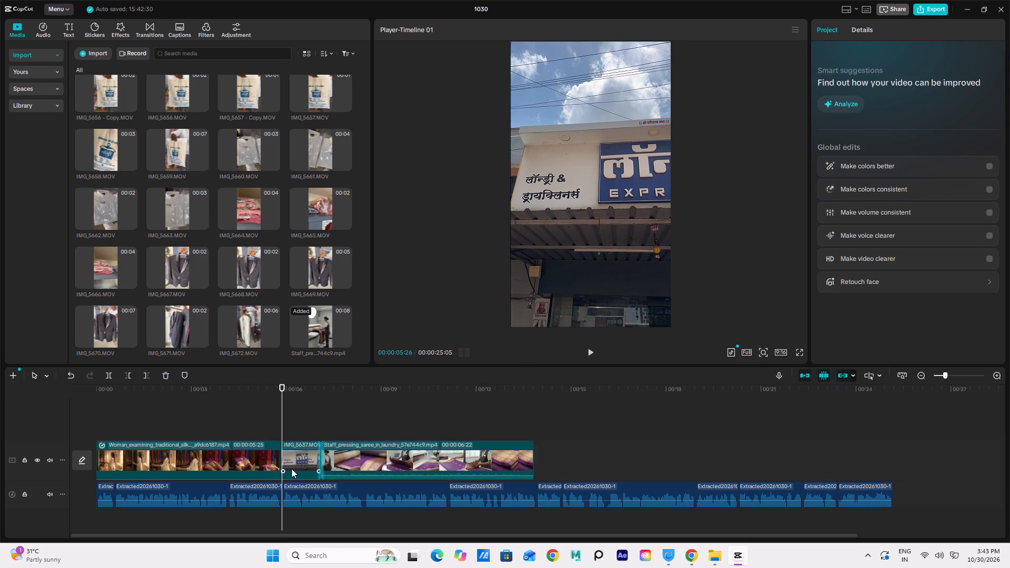
key(space)
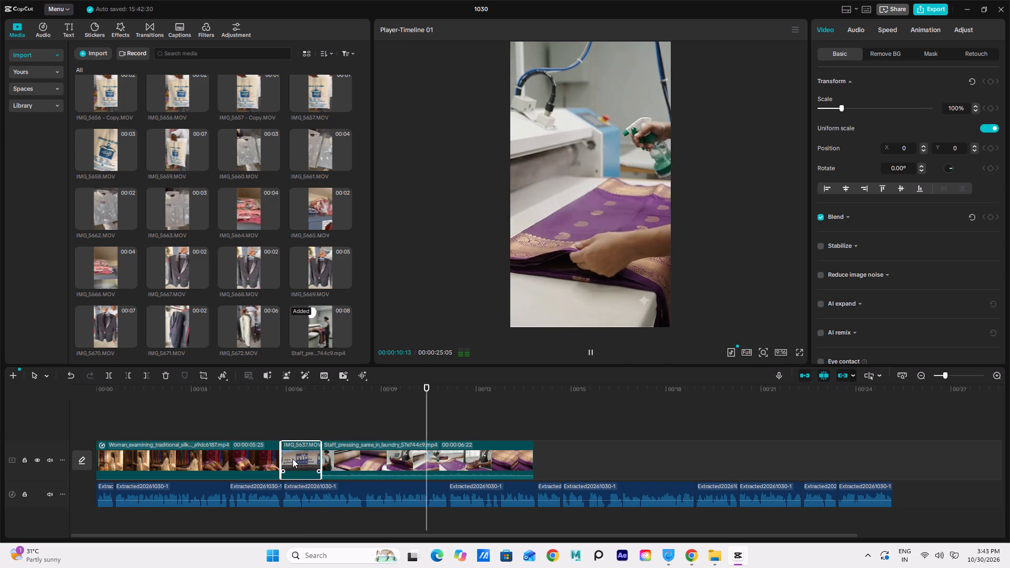
key(space)
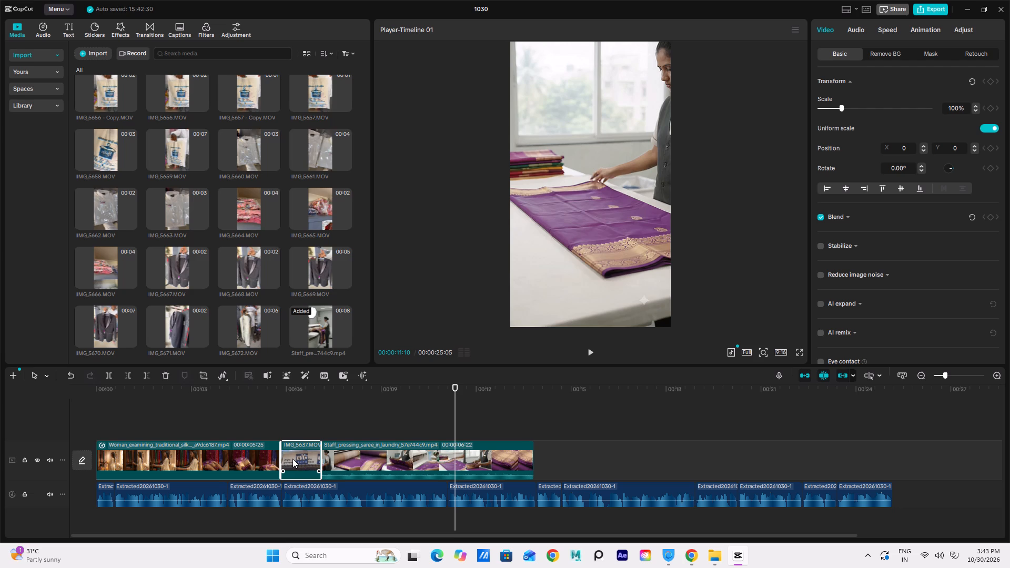
Replay the opening part of the Staff_pressing_saree_in_laundry clip to check its timing against the narration.
click(334, 389)
key(space)
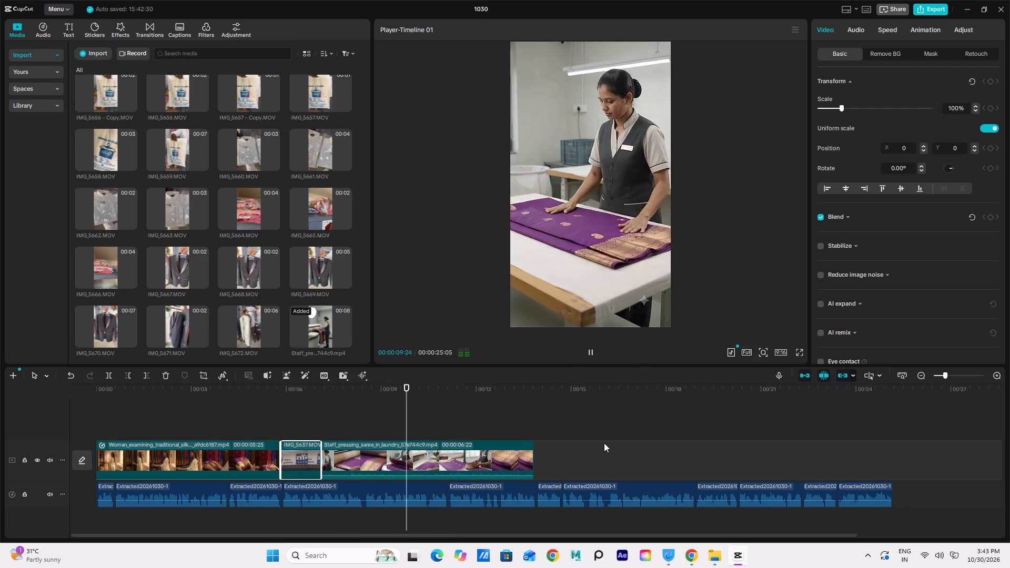
key(space)
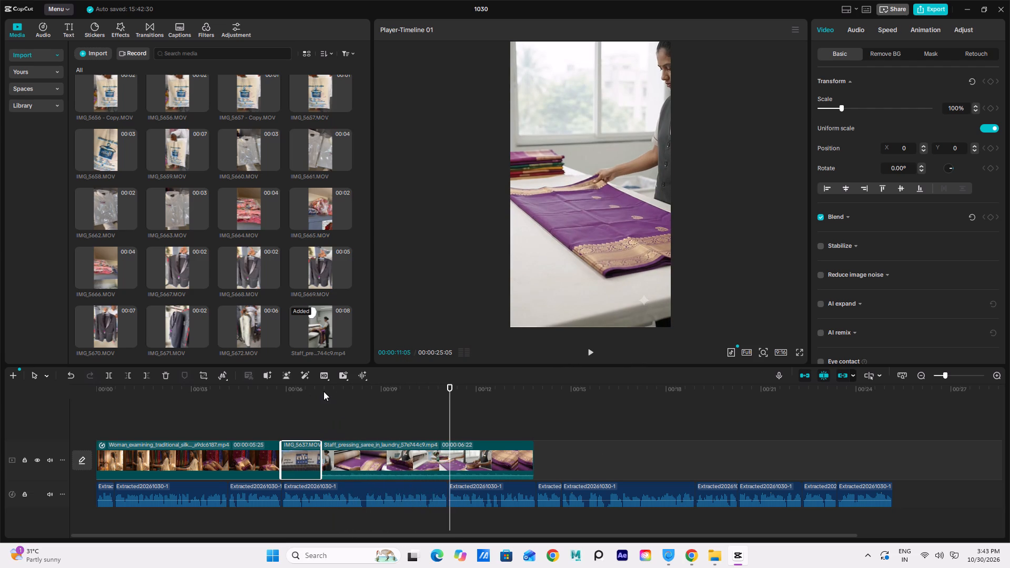
click(325, 383)
click(344, 404)
click(336, 459)
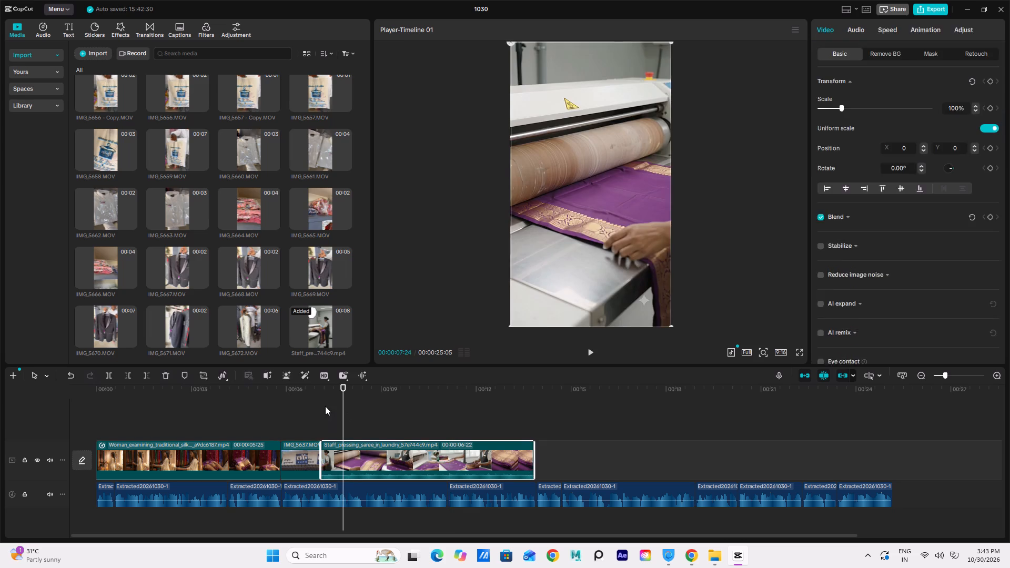
click(325, 406)
key(space)
key(space)
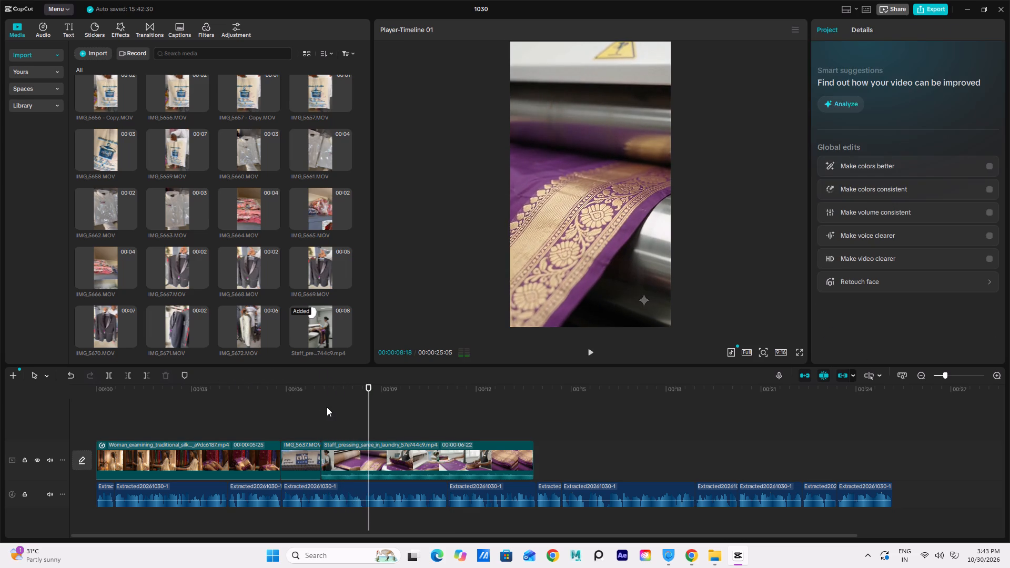
key(space)
key(space)
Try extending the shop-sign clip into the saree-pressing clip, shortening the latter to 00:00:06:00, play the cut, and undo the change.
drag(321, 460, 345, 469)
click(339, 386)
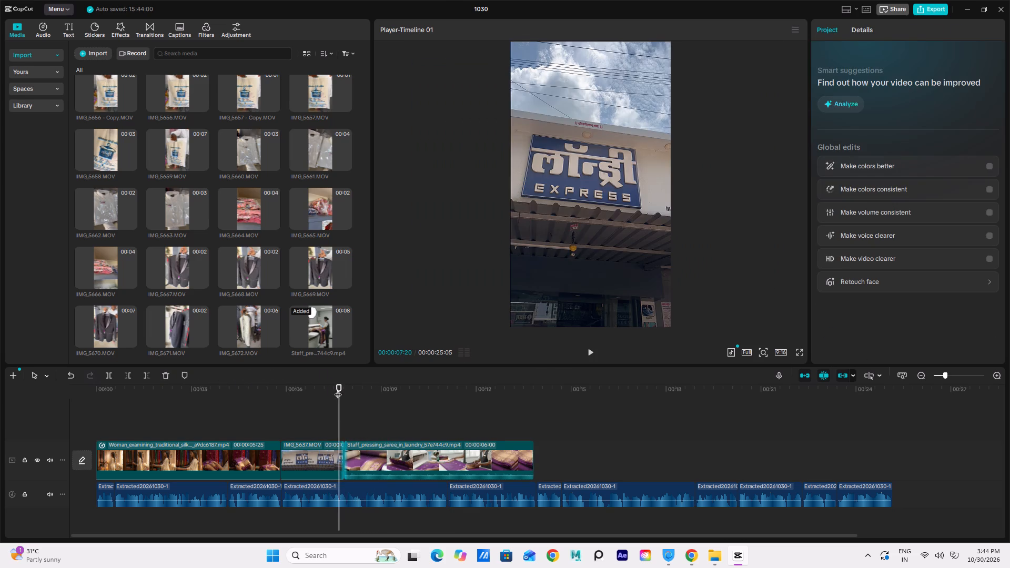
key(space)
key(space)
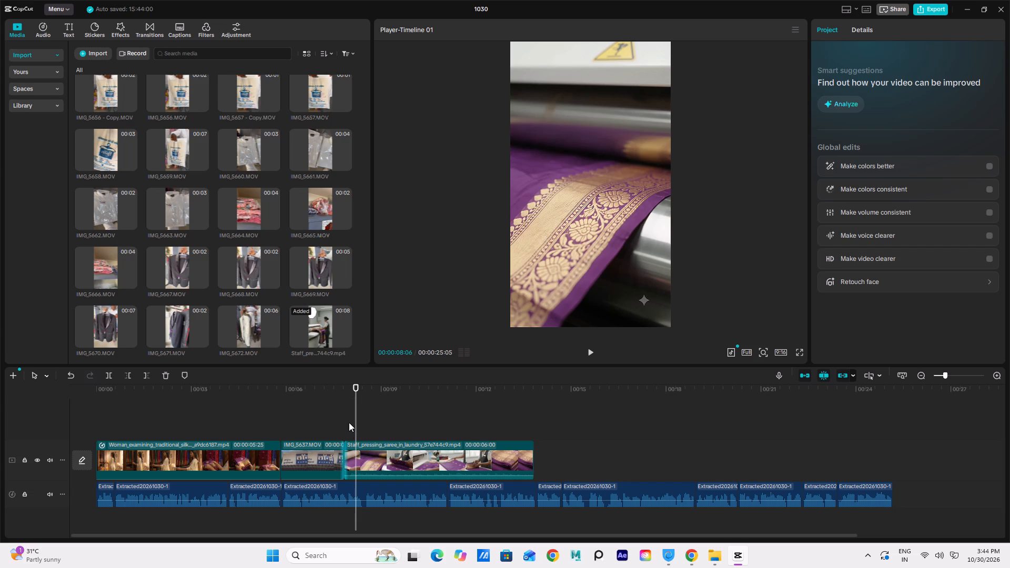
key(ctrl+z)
Play from the shop-sign clip through the saree-pressing clip and into the voiceover that has no footage, checking what visuals come next.
click(314, 383)
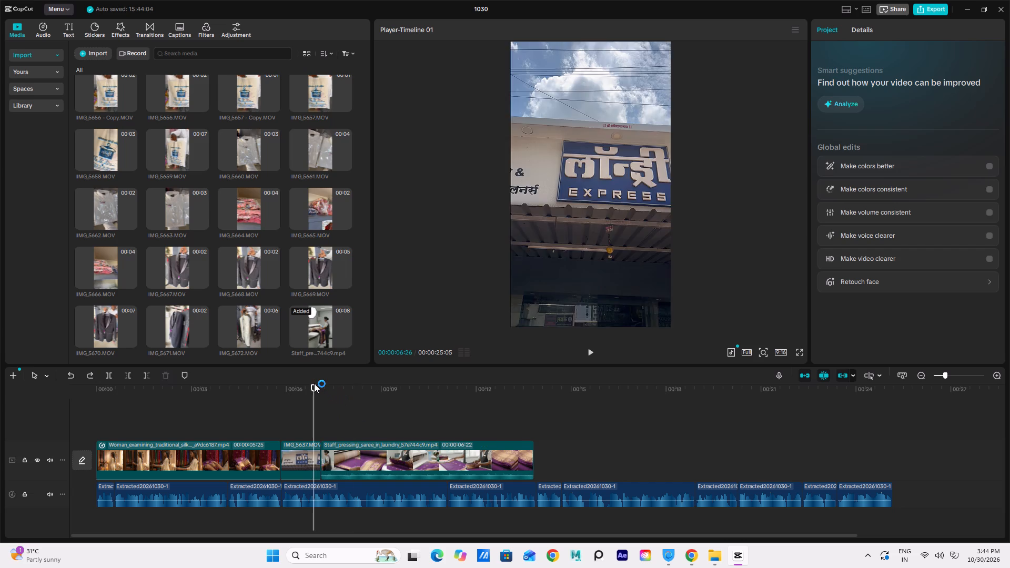
key(space)
key(space)
click(349, 459)
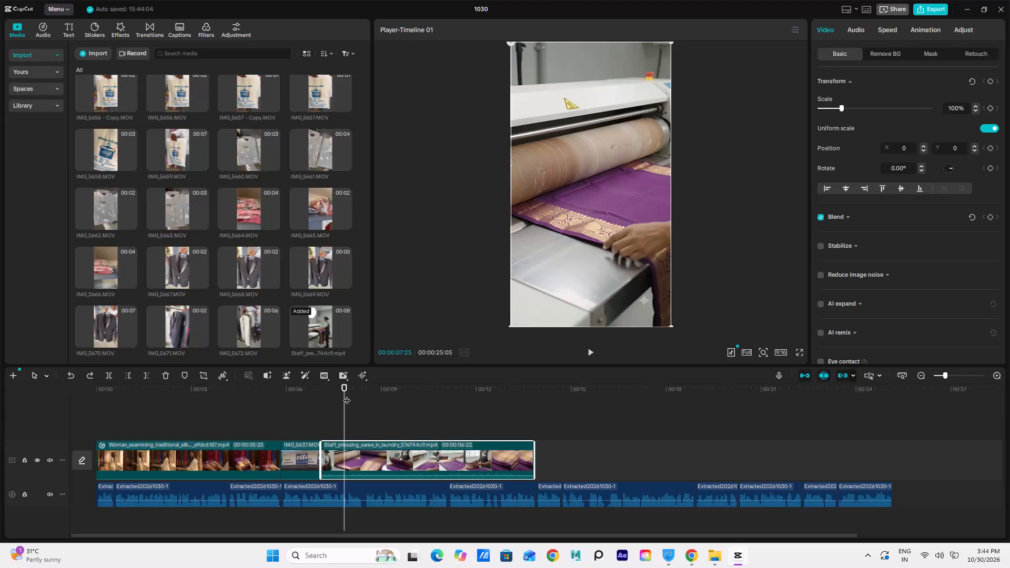
drag(344, 384, 324, 416)
key(space)
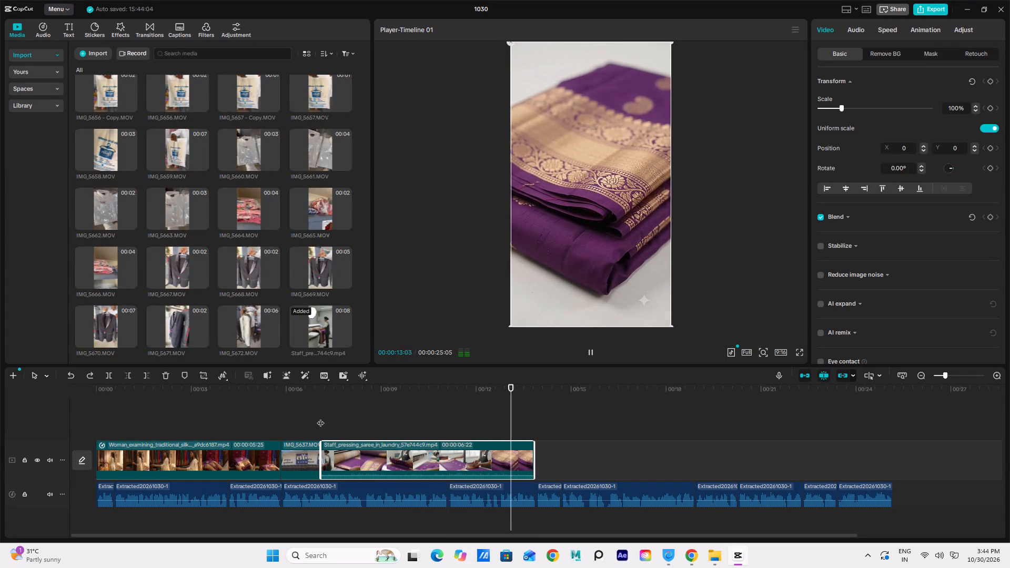
key(space)
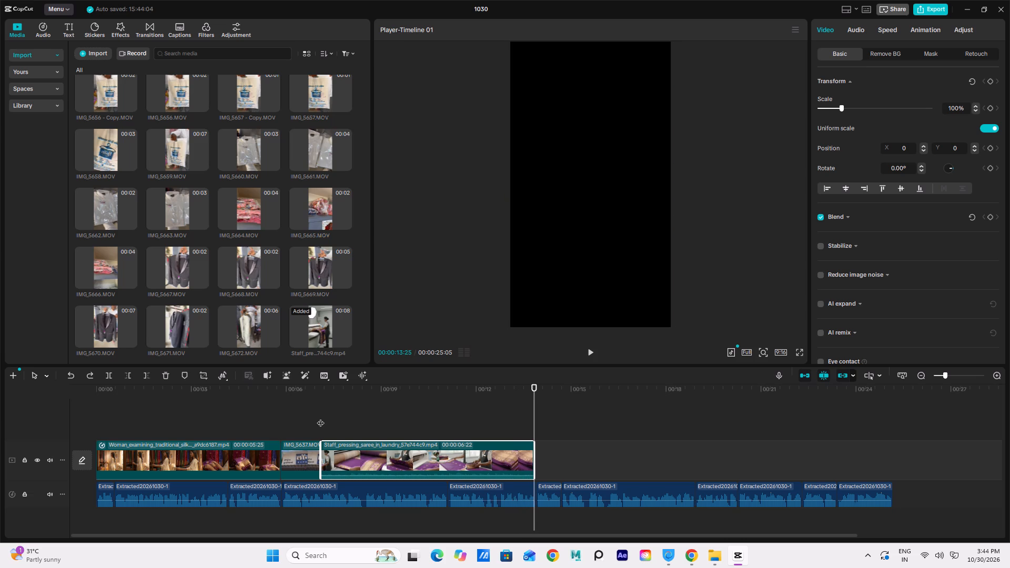
key(space)
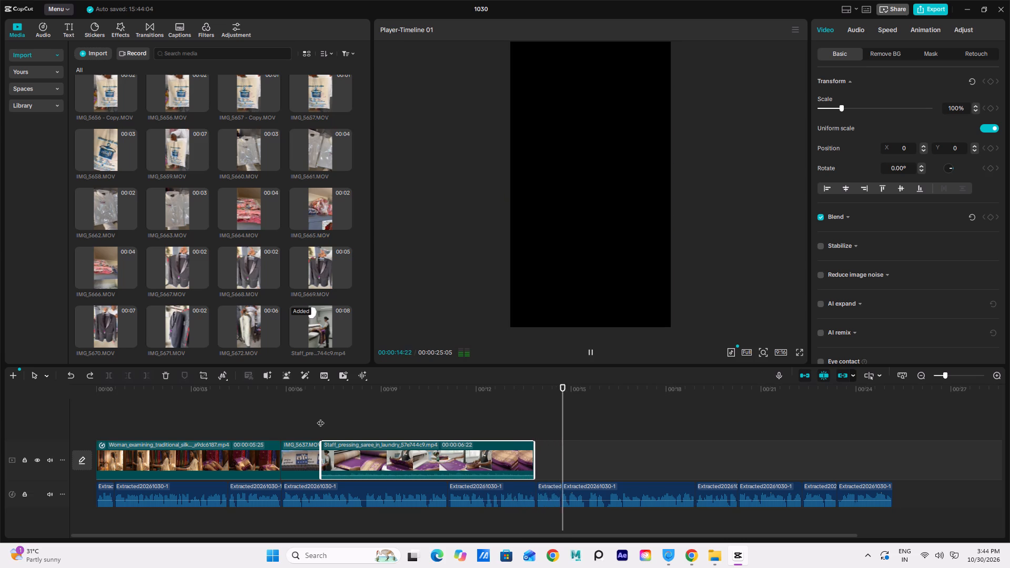
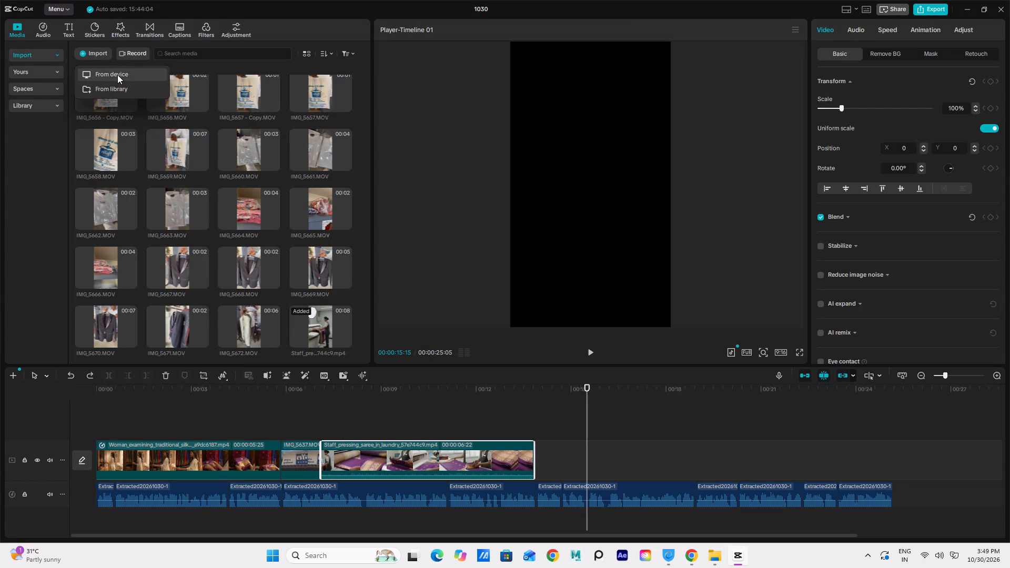
click(117, 75)
double_click(116, 114)
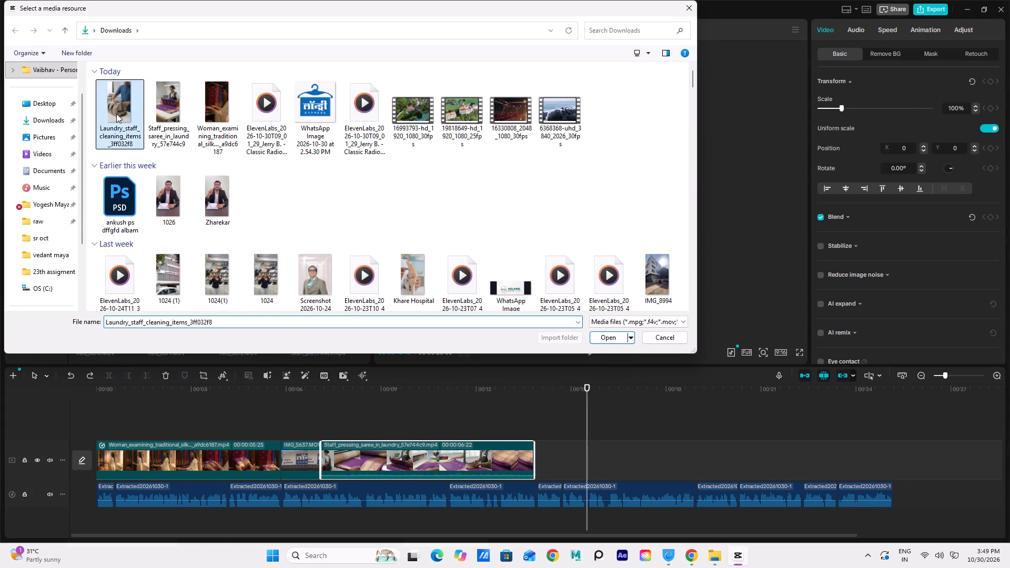
drag(108, 324, 497, 439)
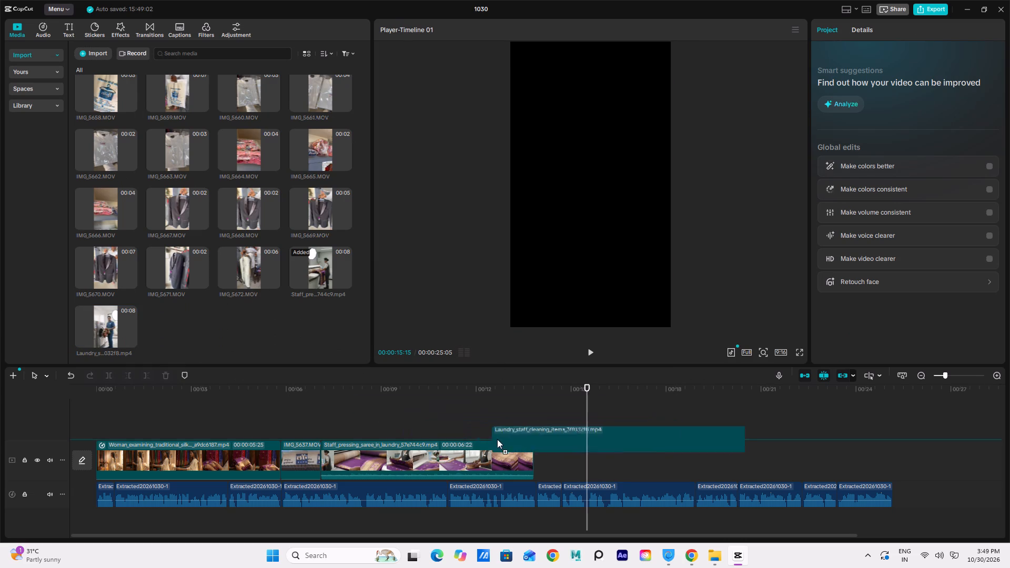
drag(497, 439, 538, 468)
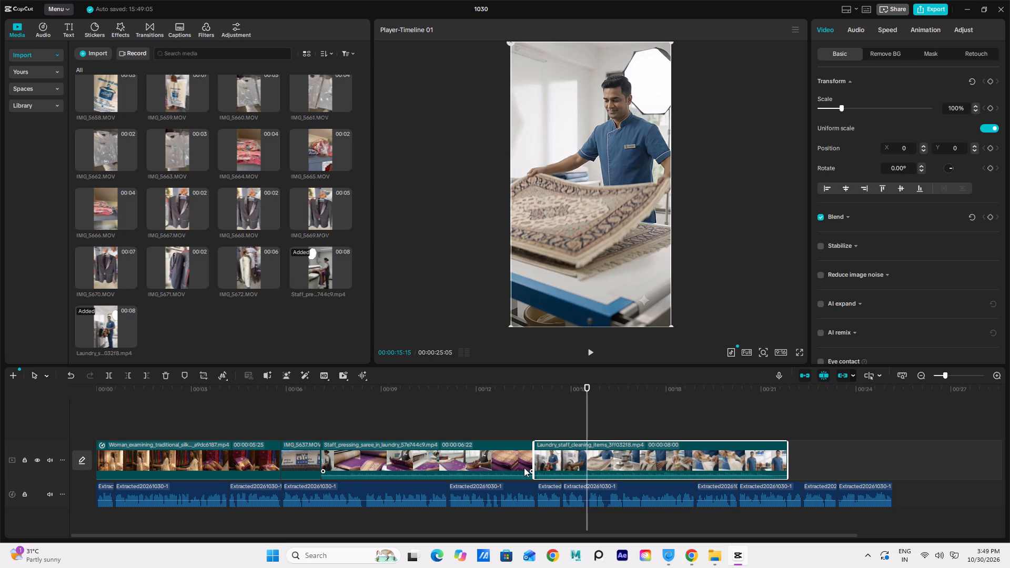
Play the added staff-cleaning clip against the voiceover, replaying the carpet and bag sections to compare their timing.
drag(583, 389, 506, 418)
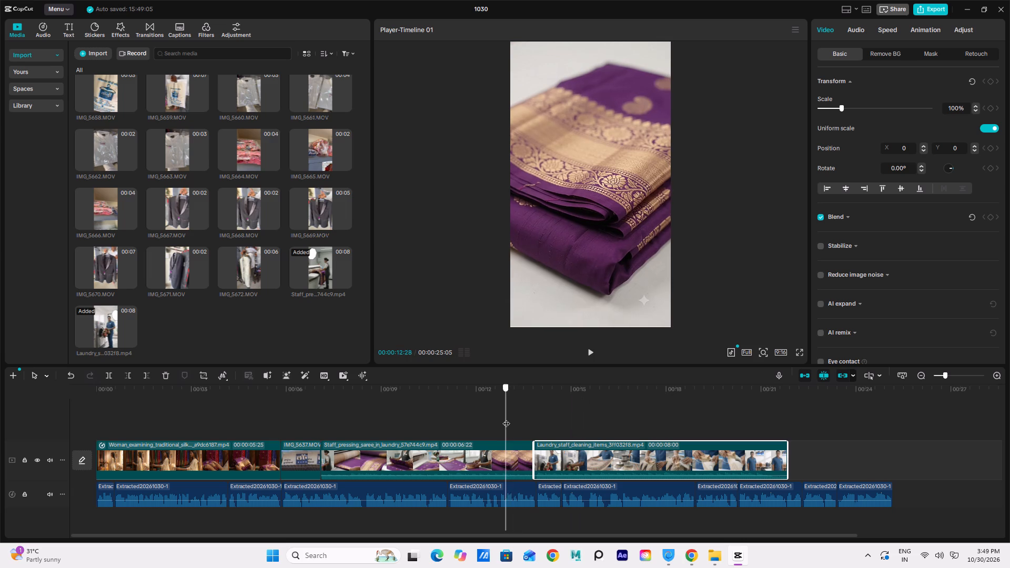
key(space)
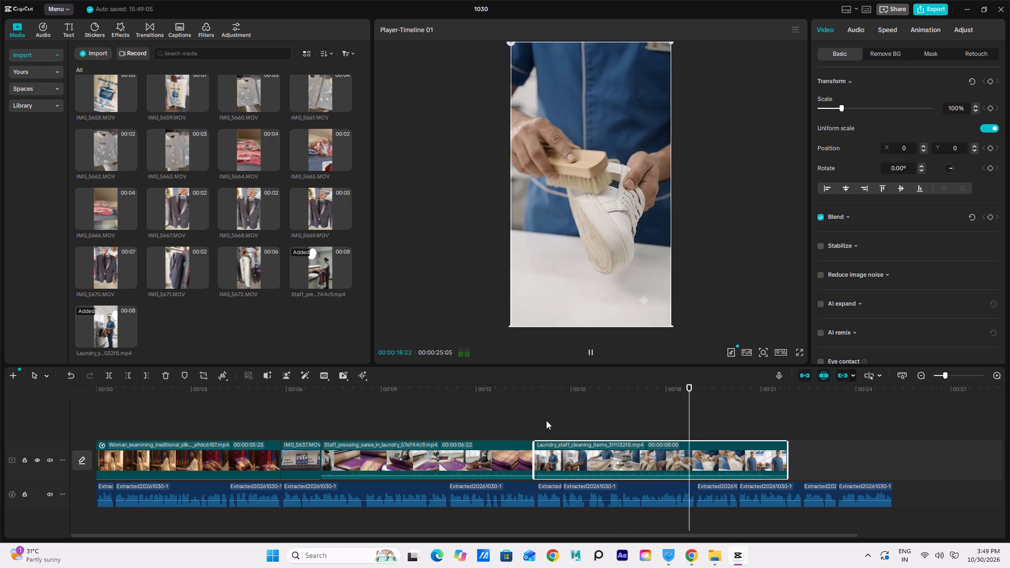
key(space)
key(space)
key(space)
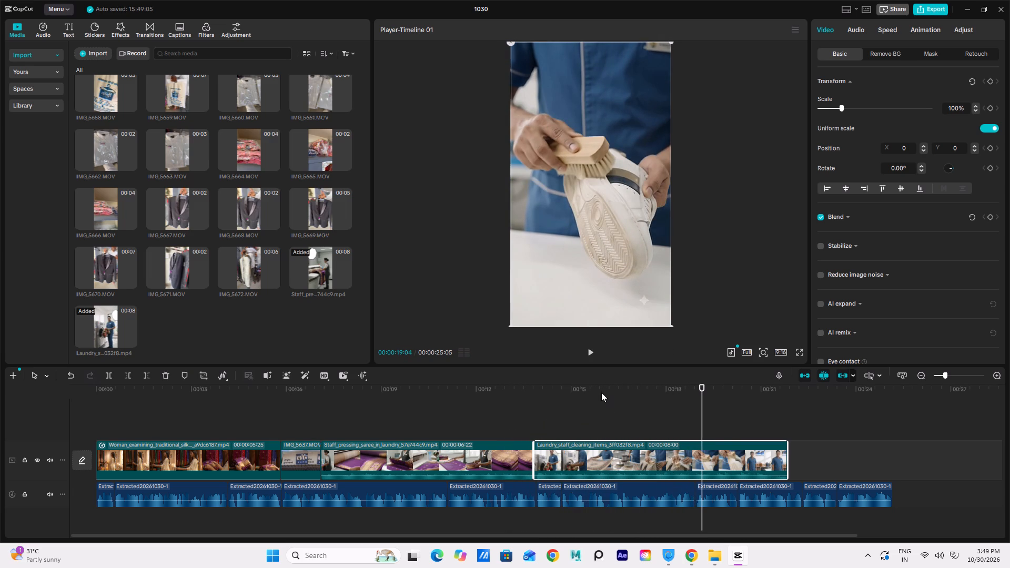
click(601, 388)
key(space)
key(space)
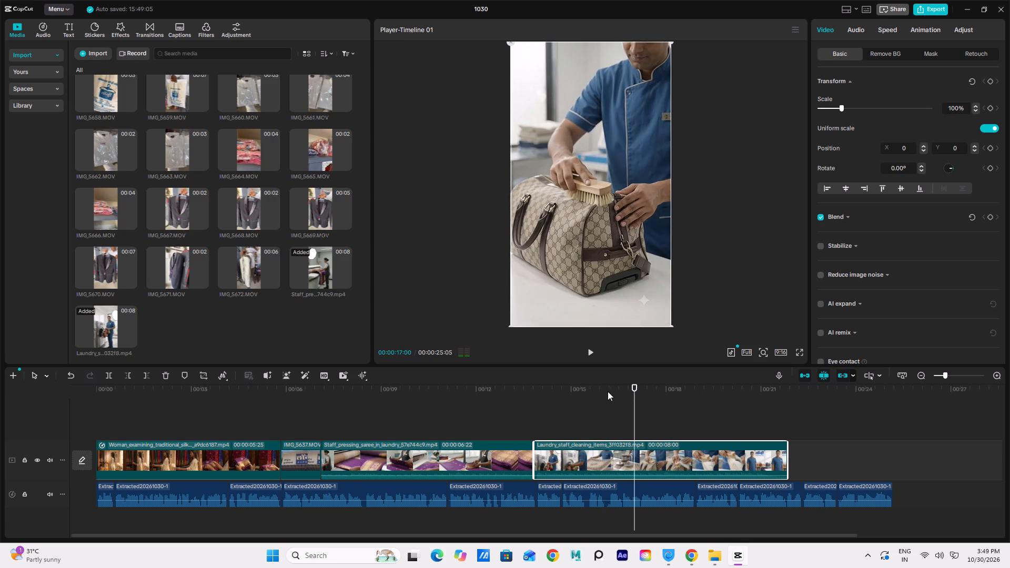
click(584, 389)
key(space)
key(space)
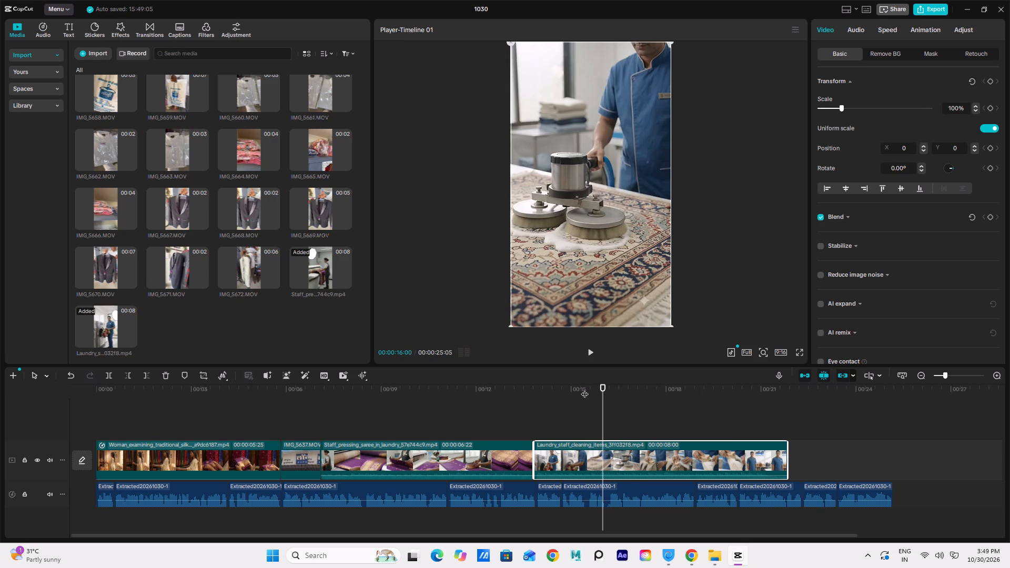
key(space)
key(space)
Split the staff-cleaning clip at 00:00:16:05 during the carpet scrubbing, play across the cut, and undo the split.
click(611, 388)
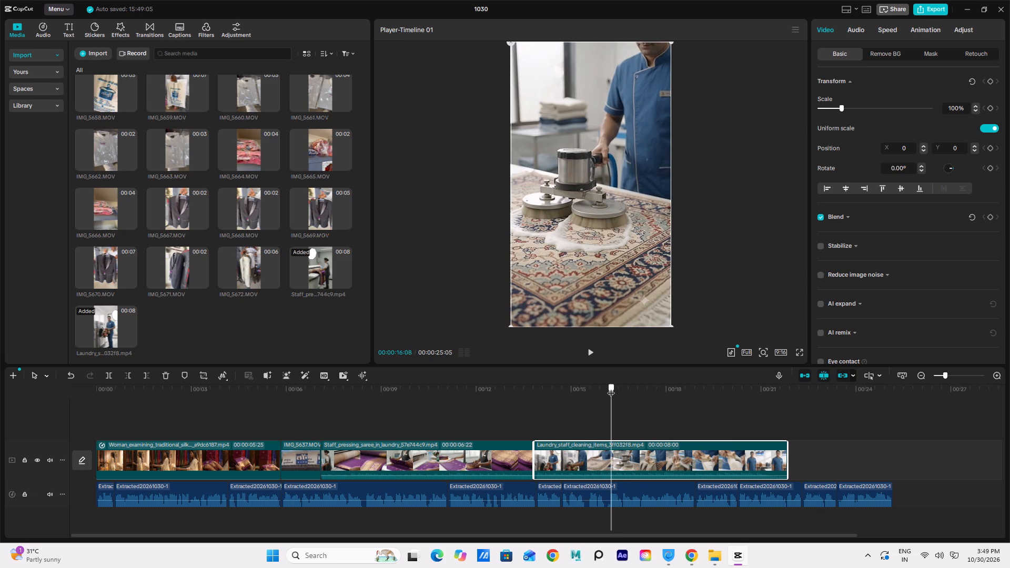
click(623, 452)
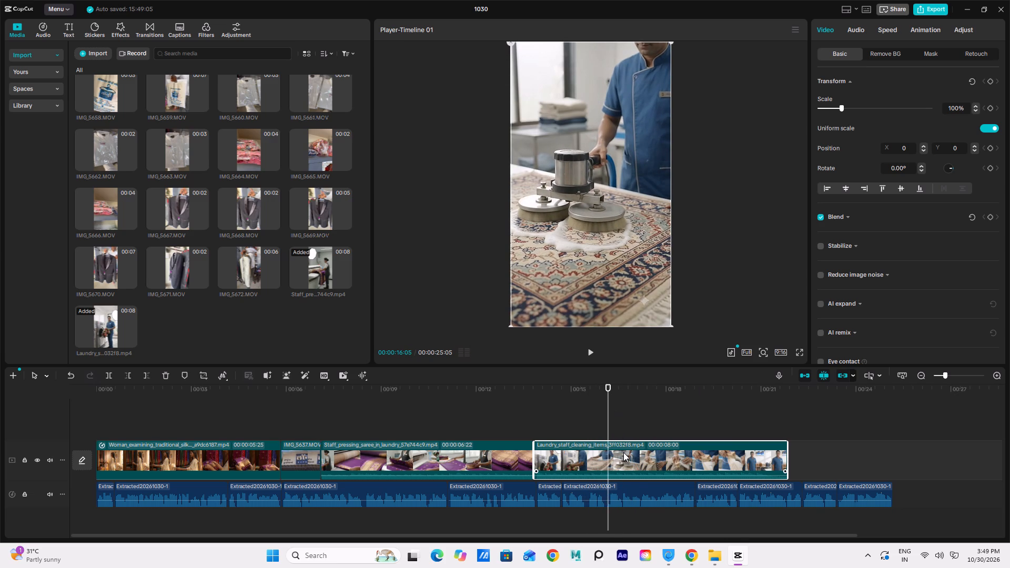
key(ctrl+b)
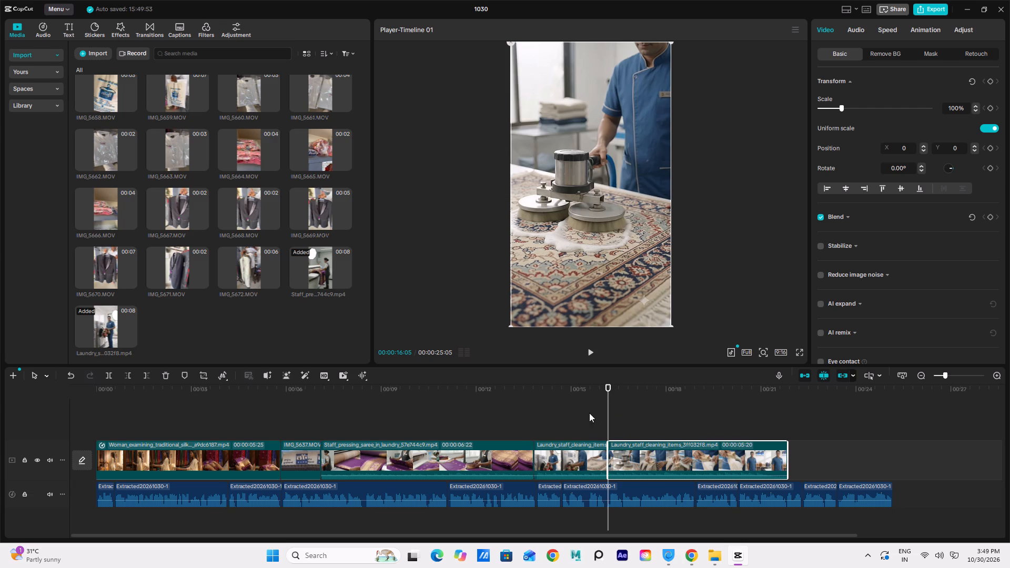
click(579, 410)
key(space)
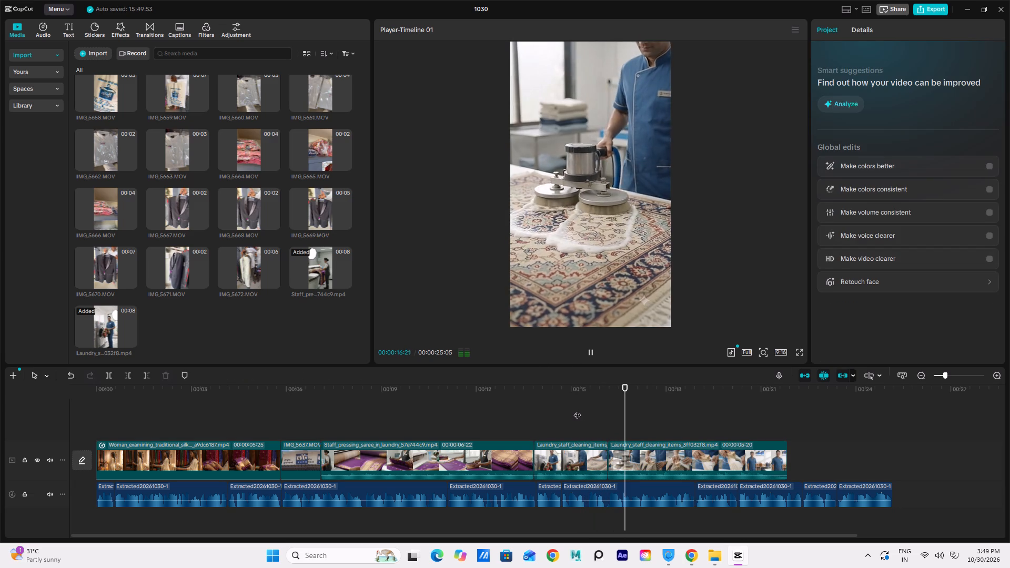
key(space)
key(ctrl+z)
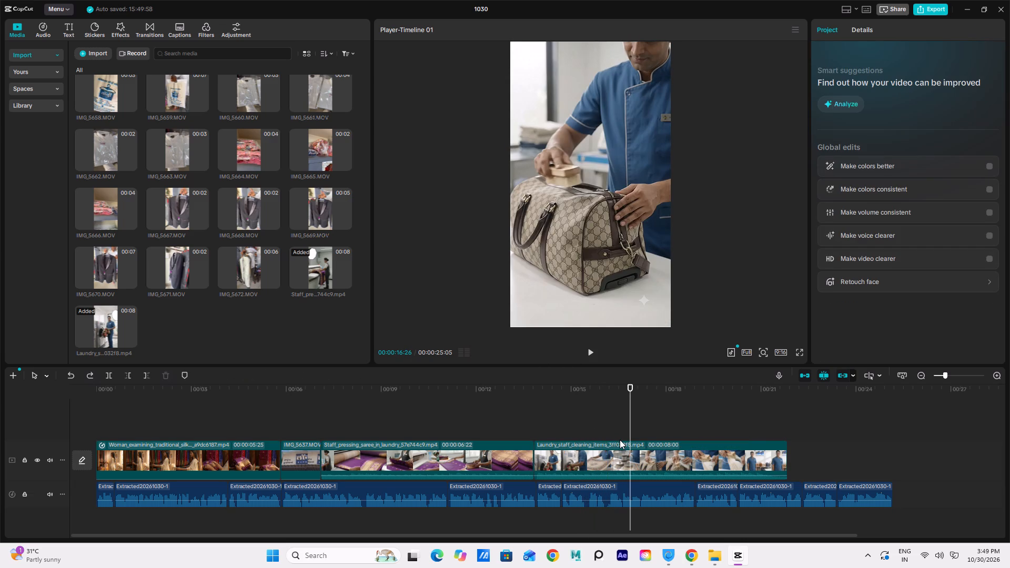
Split the staff-cleaning clip at 00:00:16:06 and 00:00:16:26, and delete the carpet-scrubbing piece between the two cuts.
click(584, 417)
key(space)
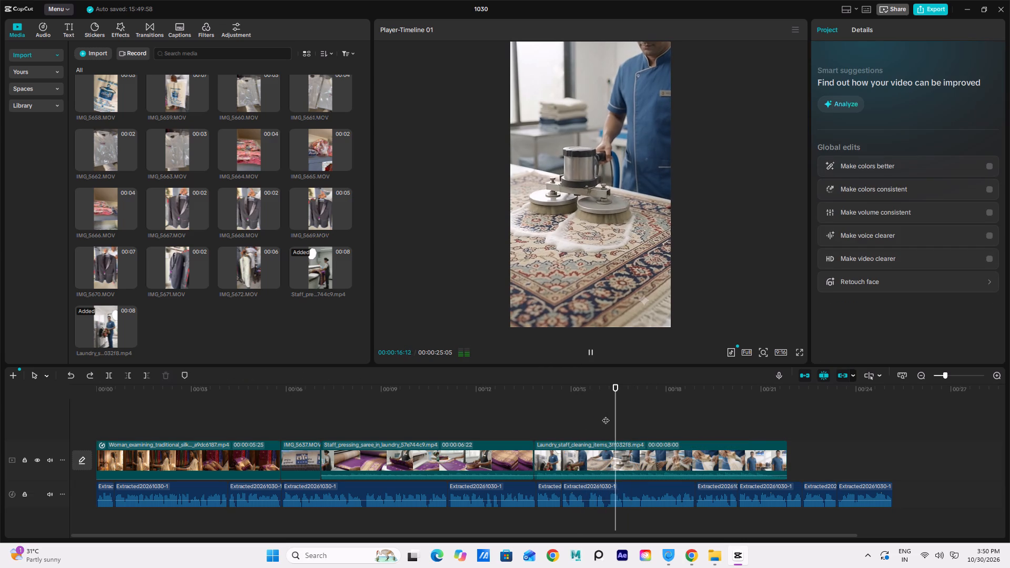
key(space)
drag(614, 389, 607, 398)
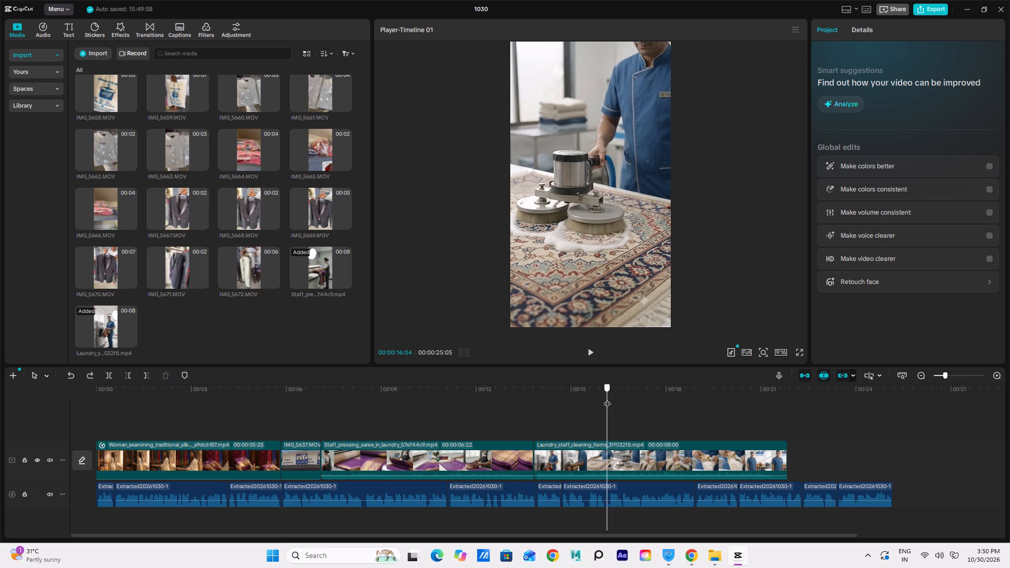
drag(607, 398, 604, 407)
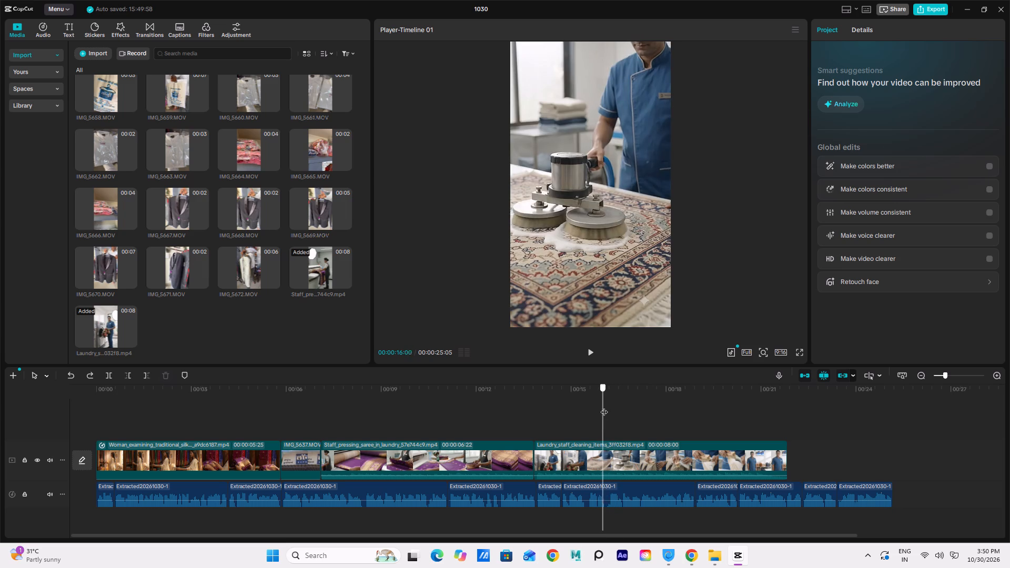
drag(604, 407, 609, 409)
click(614, 460)
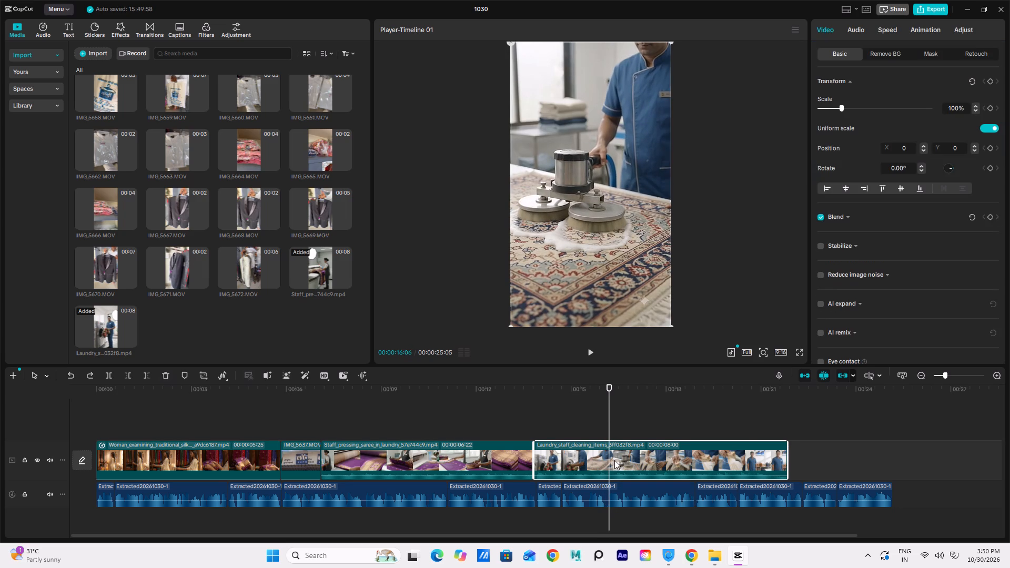
key(ctrl+b)
key(space)
key(space)
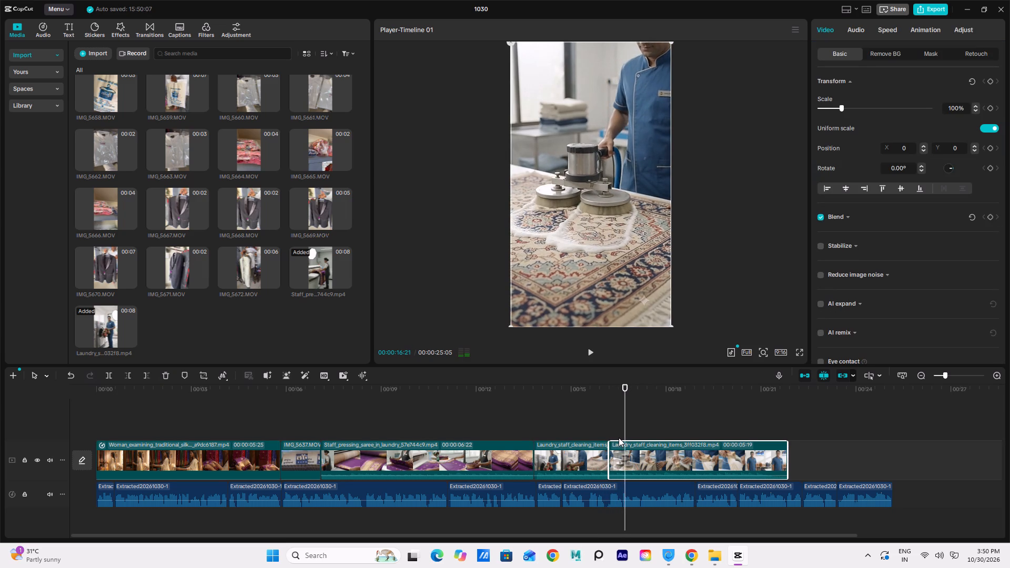
key(space)
key(space)
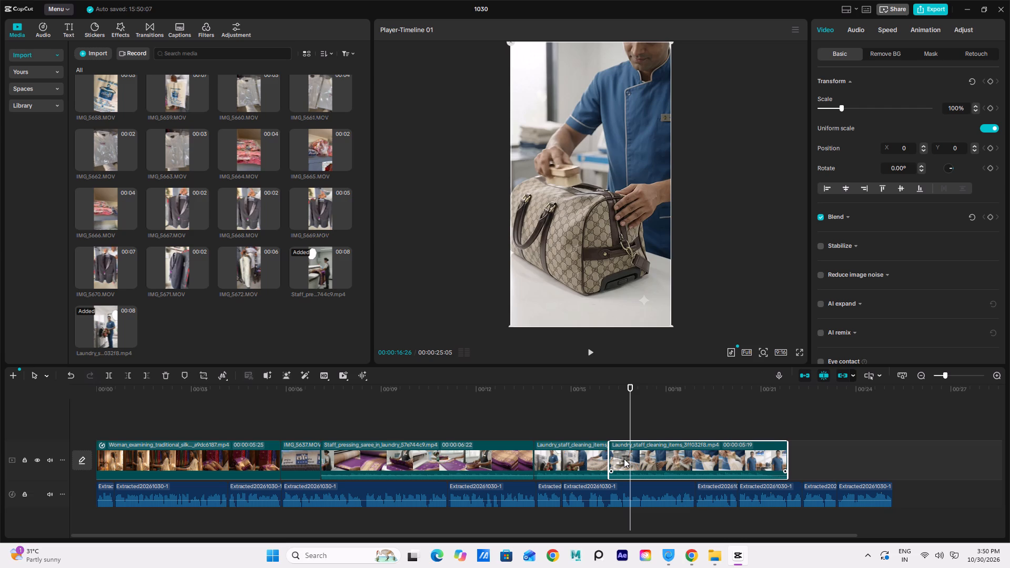
key(ctrl+b)
click(619, 466)
key(Delete)
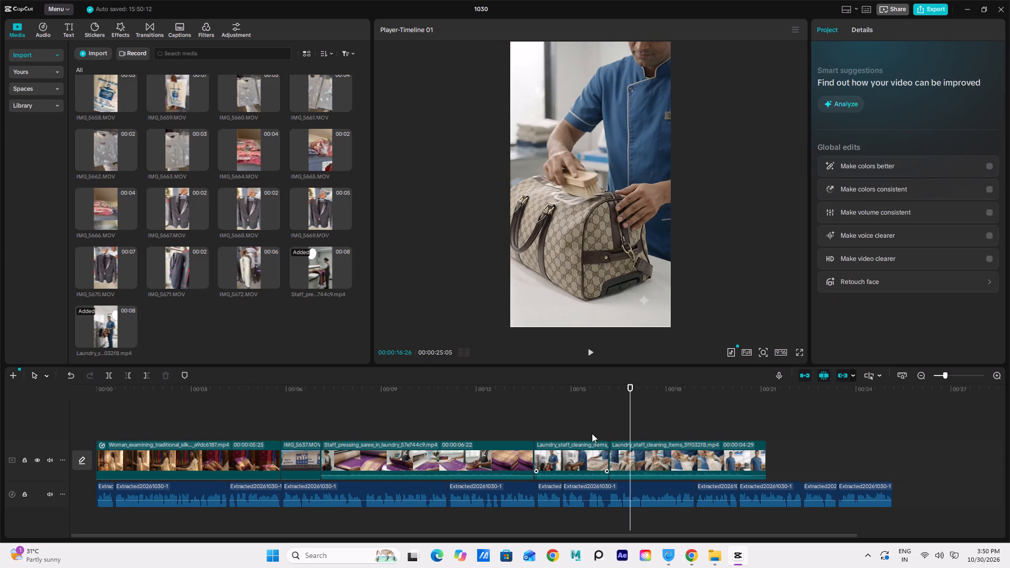
Replay the carpet-to-bag cut, and trim the start of the bag-cleaning piece so it lasts 00:00:04:18.
click(583, 400)
key(space)
key(space)
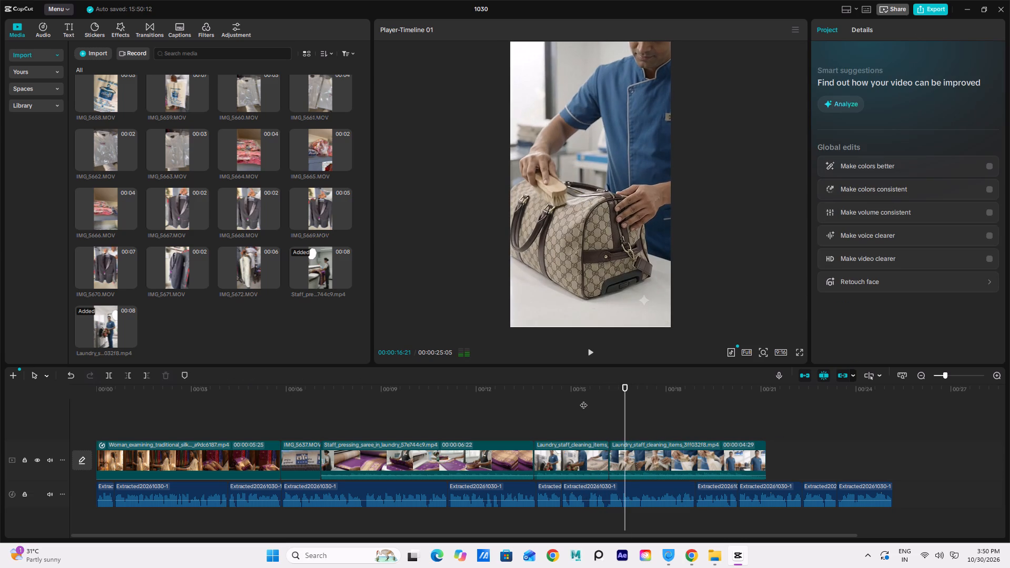
click(570, 377)
click(568, 393)
key(space)
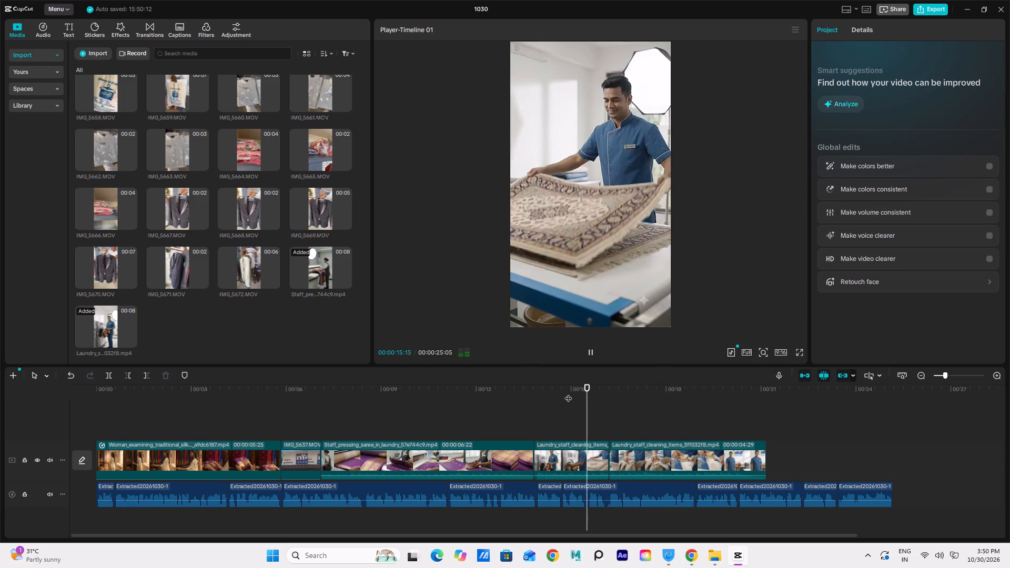
key(space)
key(space)
key(space)
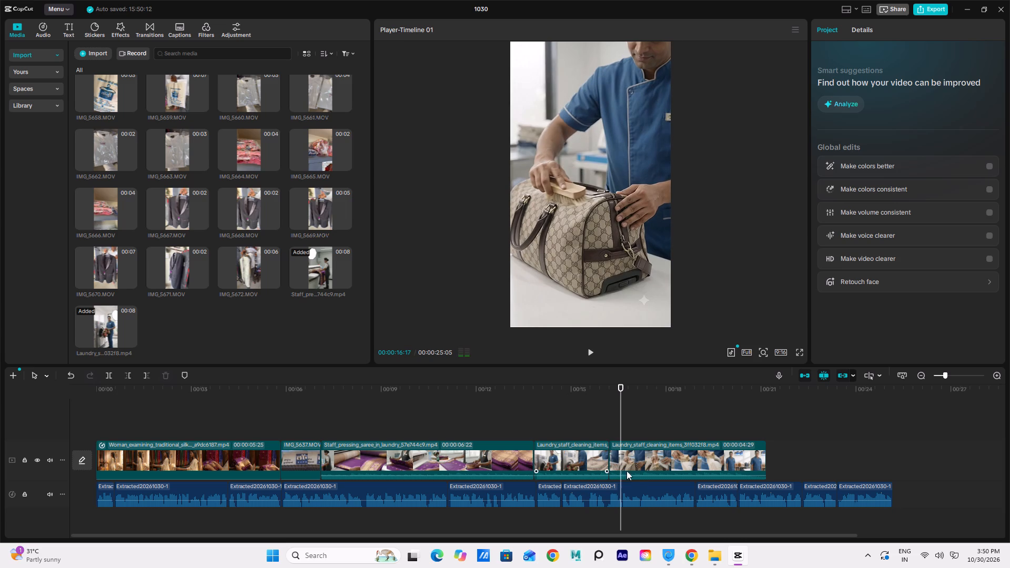
click(613, 458)
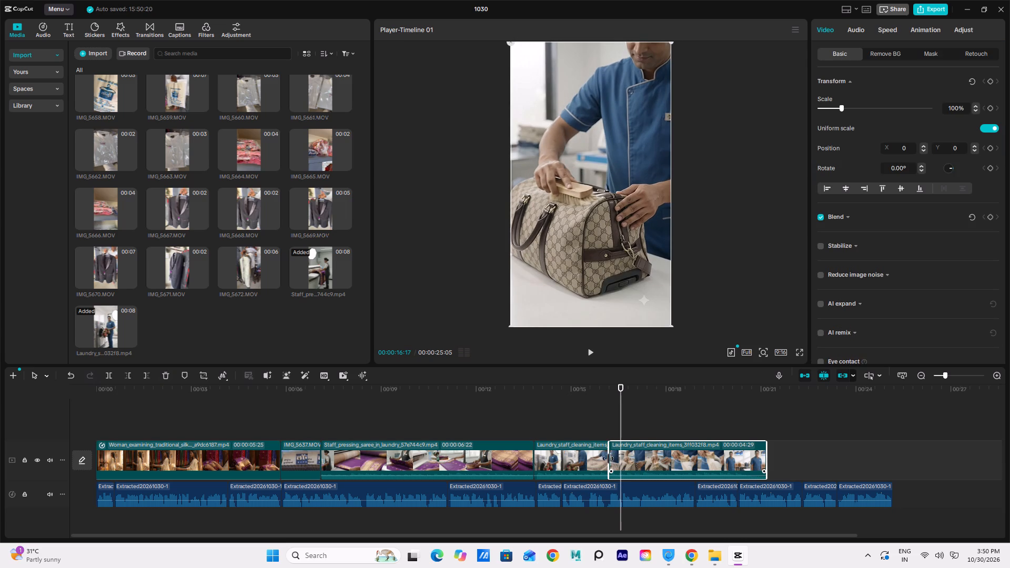
drag(607, 458, 619, 463)
click(589, 430)
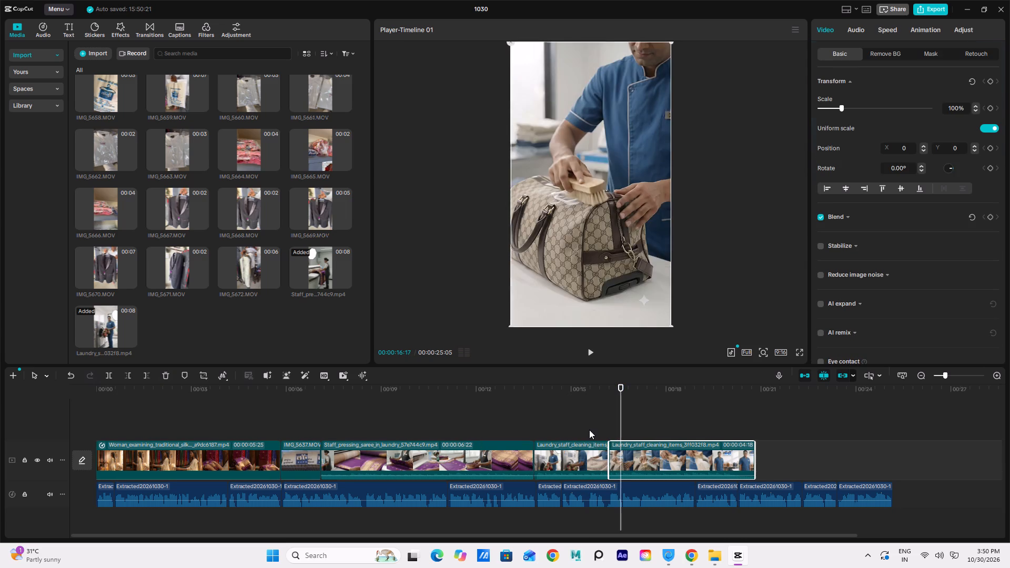
Extend the end of the carpet-scrubbing piece slightly and play the transition into the bag-cleaning shot with the voiceover.
click(604, 457)
drag(609, 459, 615, 460)
click(532, 409)
key(space)
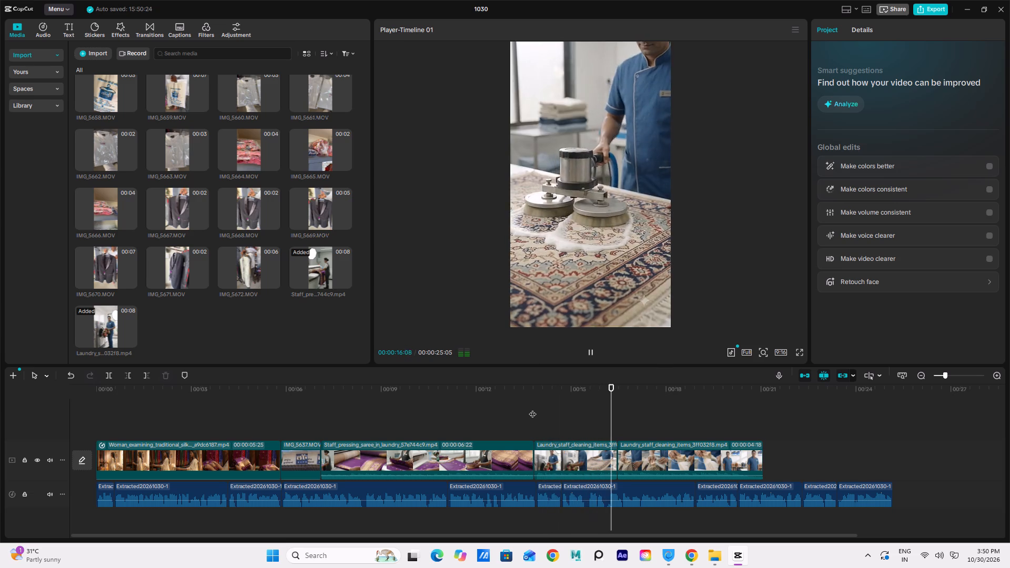
key(space)
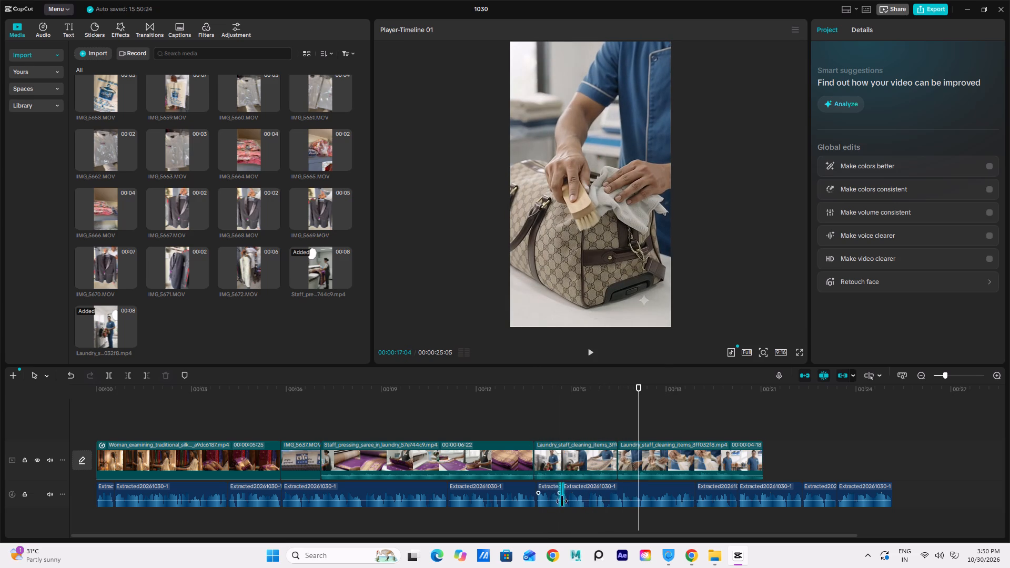
Replay the carpet-to-bag cut, trim the start of the bag-cleaning piece slightly, and play the new cut with the voiceover.
click(573, 402)
key(space)
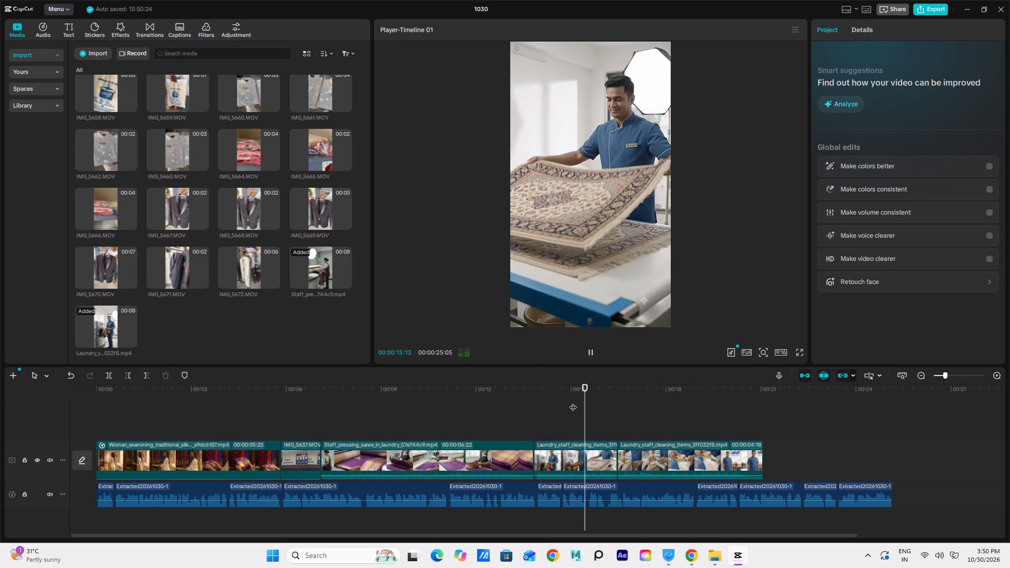
key(space)
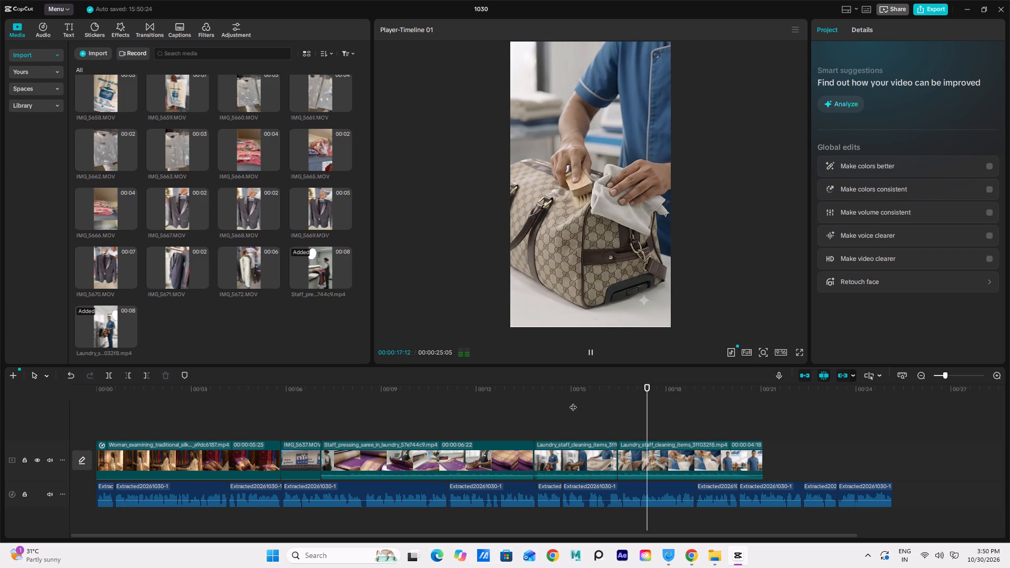
drag(648, 386, 643, 385)
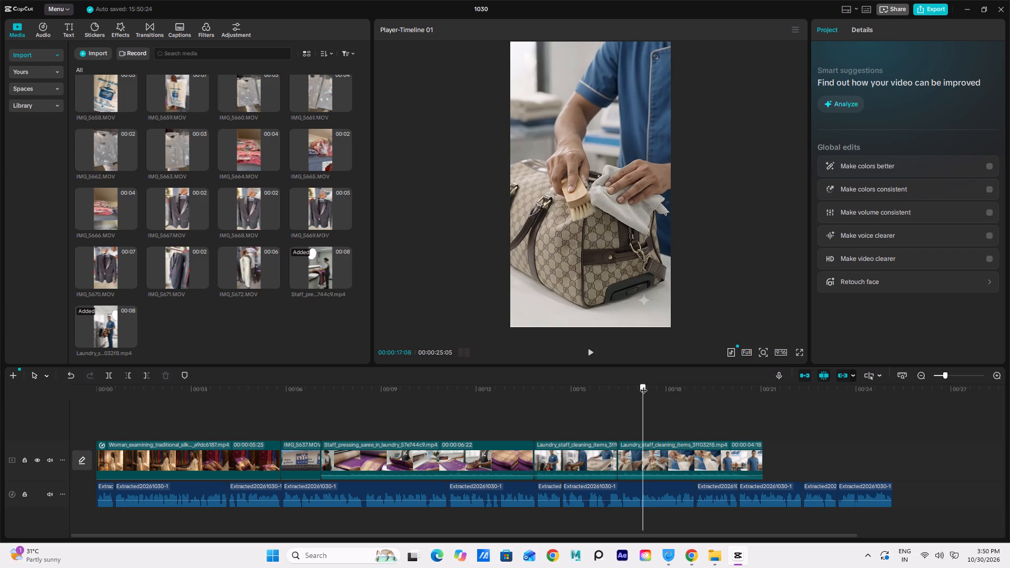
drag(643, 385, 643, 384)
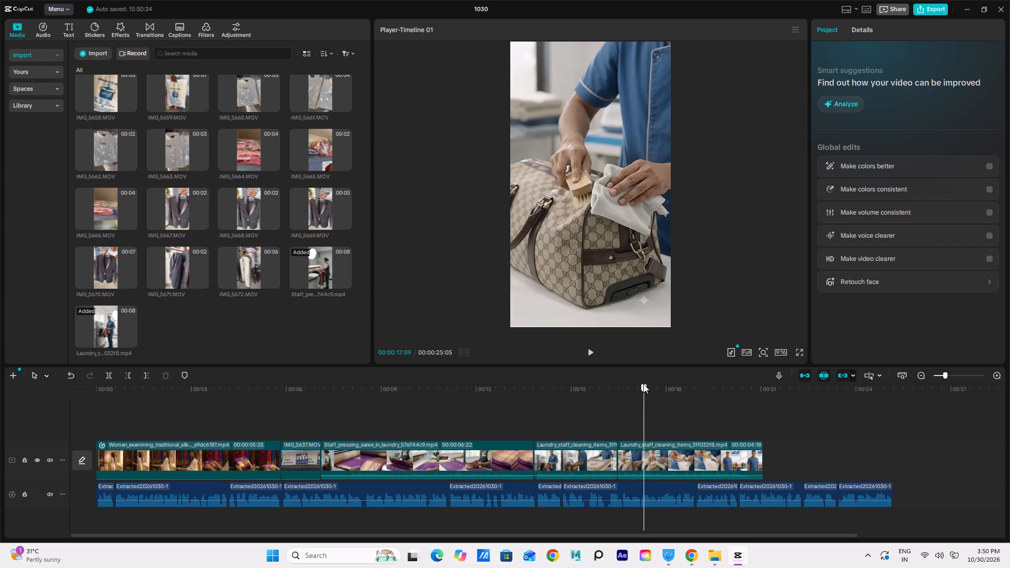
drag(643, 384, 643, 383)
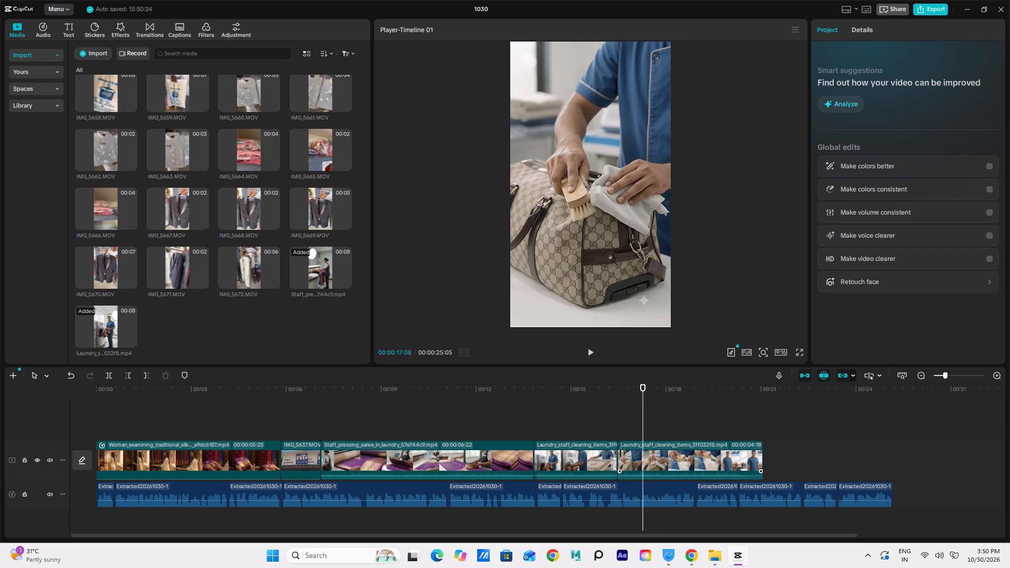
click(620, 453)
drag(617, 455, 623, 455)
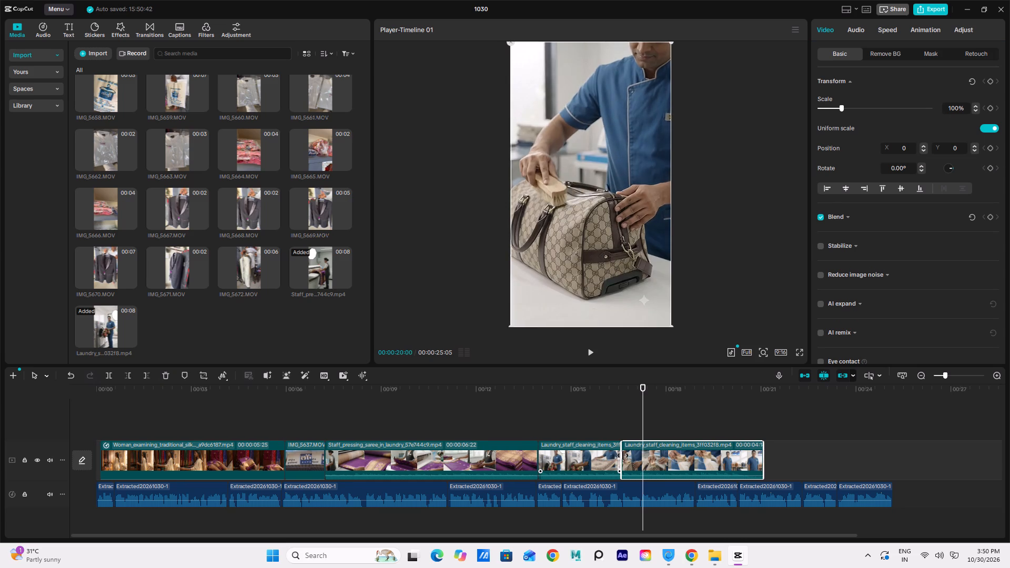
click(584, 417)
key(space)
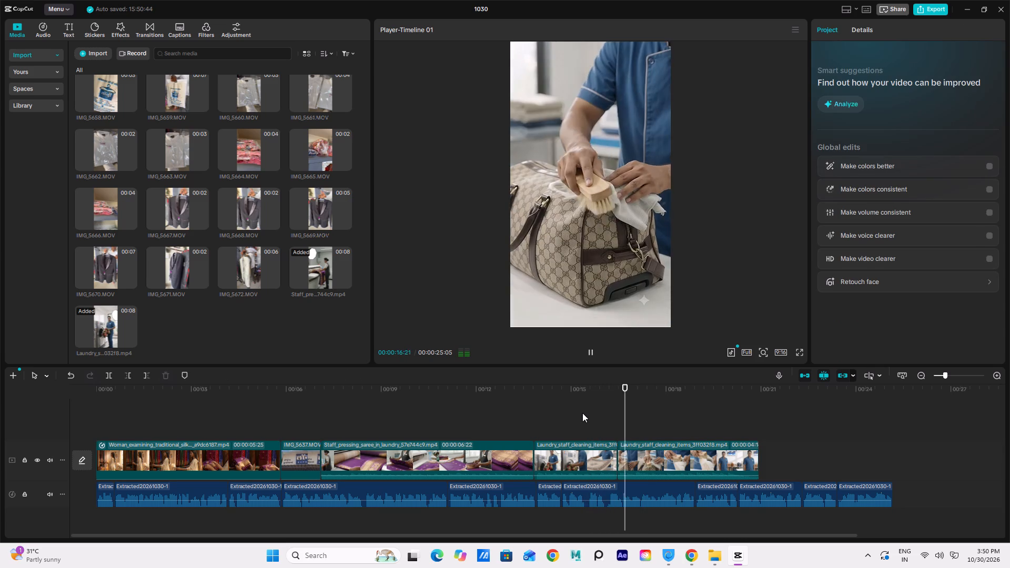
key(space)
Trim a little more off the start of the bag-cleaning piece and replay the cut from the carpet shots.
click(618, 457)
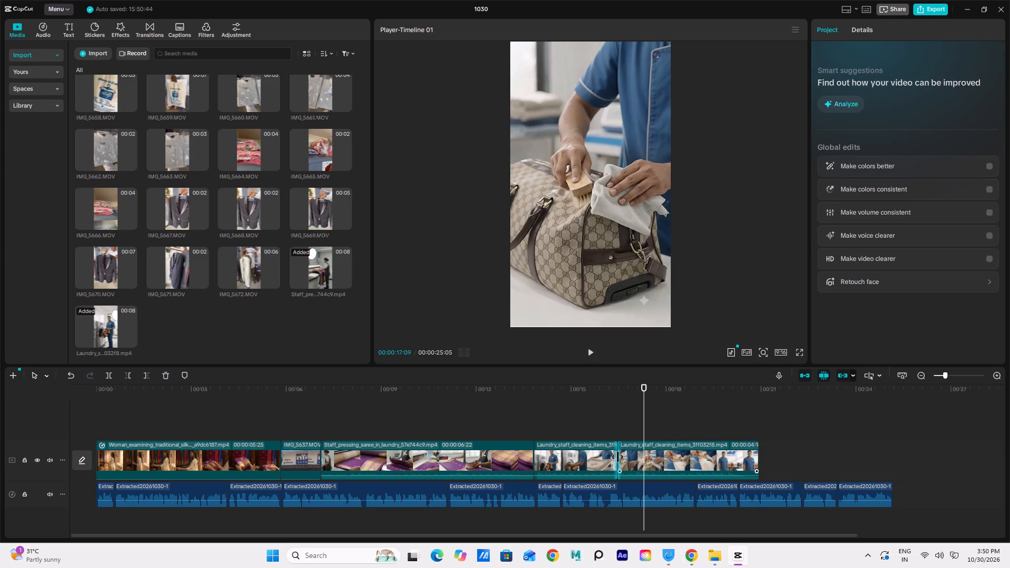
click(622, 458)
drag(620, 457, 626, 460)
click(572, 404)
key(space)
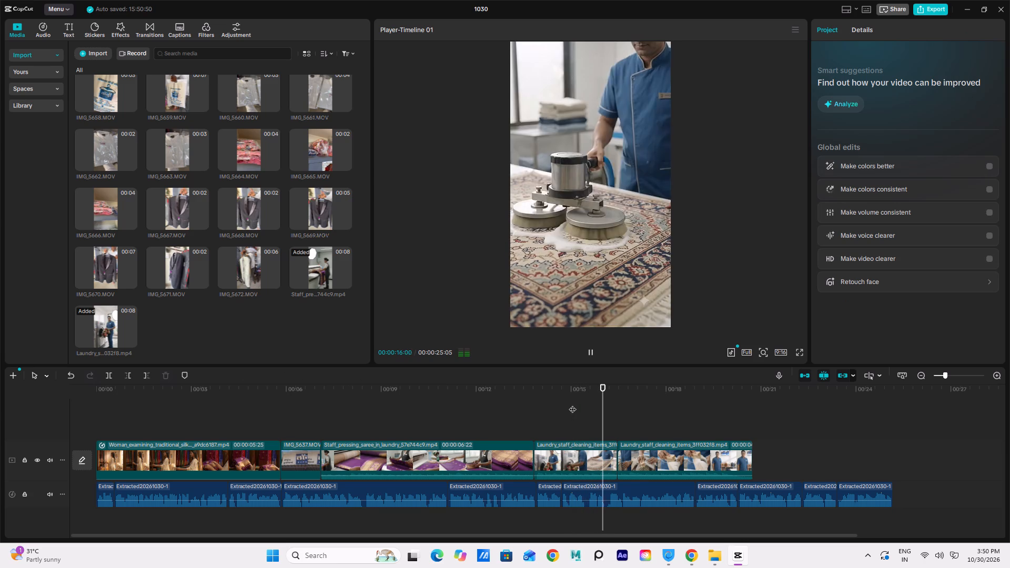
key(space)
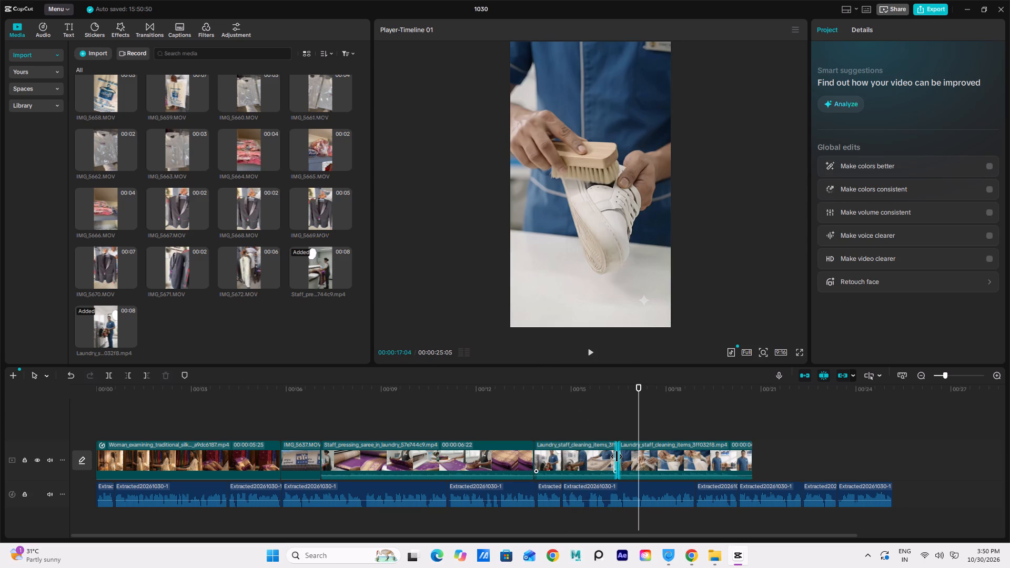
Shorten the end of the carpet-scrubbing piece and the start of the bag-cleaning piece slightly, and replay the cut.
click(609, 453)
drag(616, 457, 611, 458)
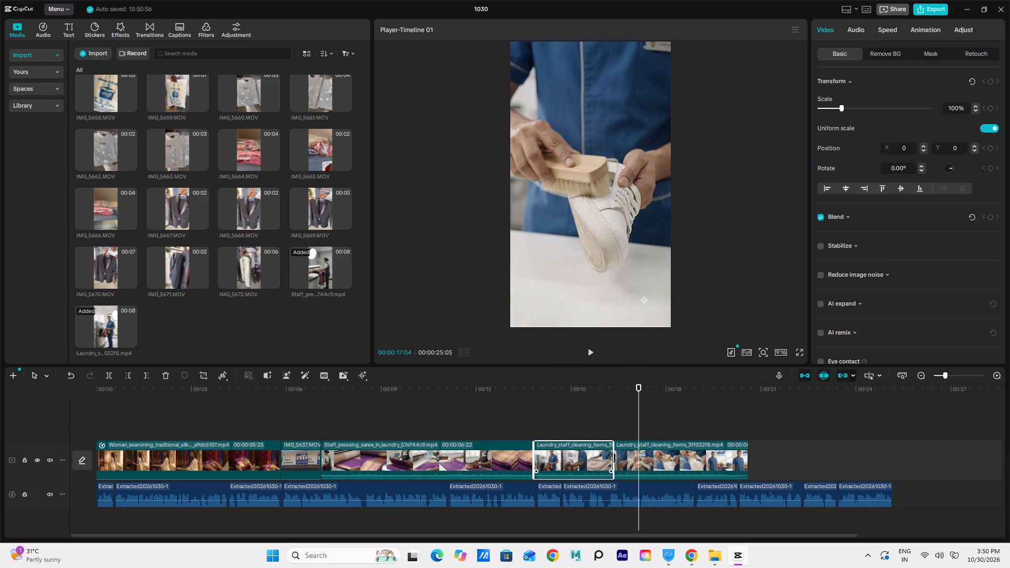
click(618, 460)
click(613, 459)
click(571, 397)
key(space)
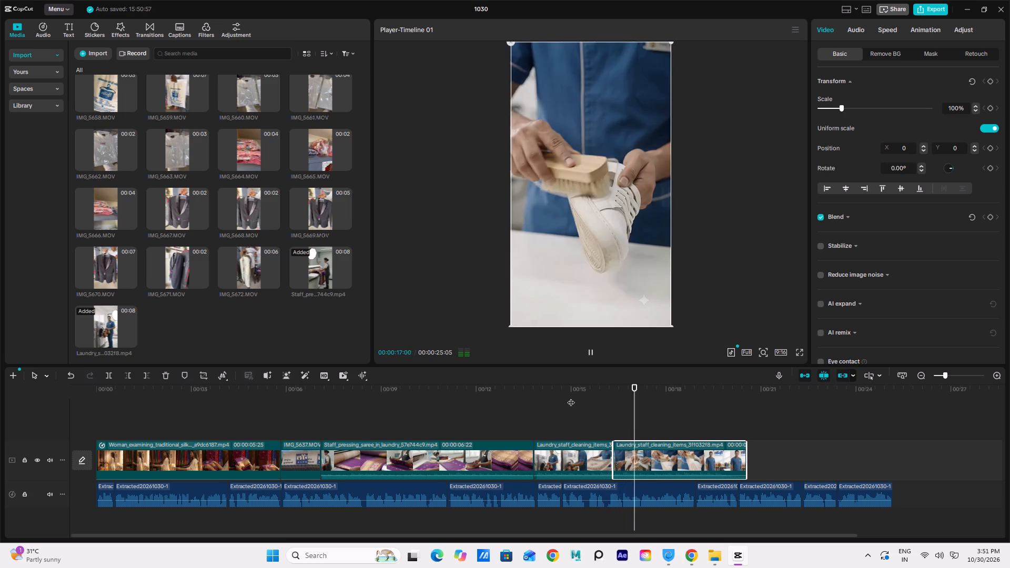
key(space)
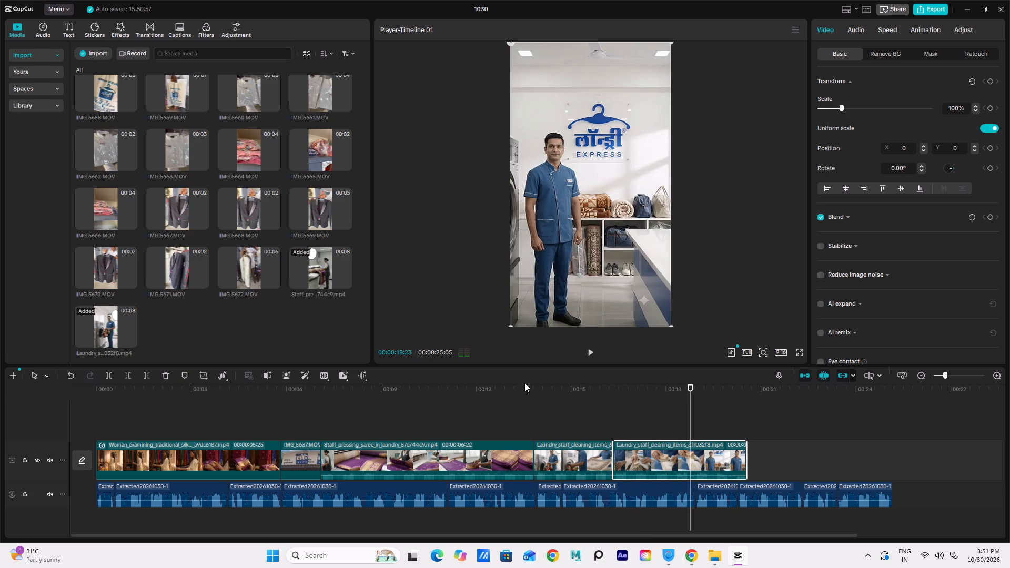
click(573, 402)
key(space)
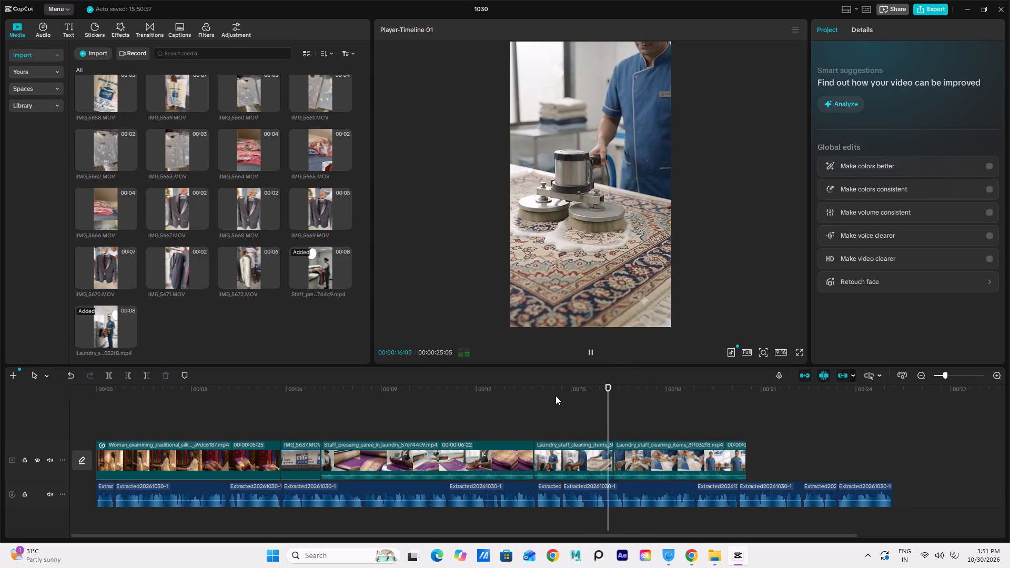
key(space)
Split the staff-cleaning clip at 00:00:15:08, where the washing-machine shot changes to the carpet being laid out.
click(559, 408)
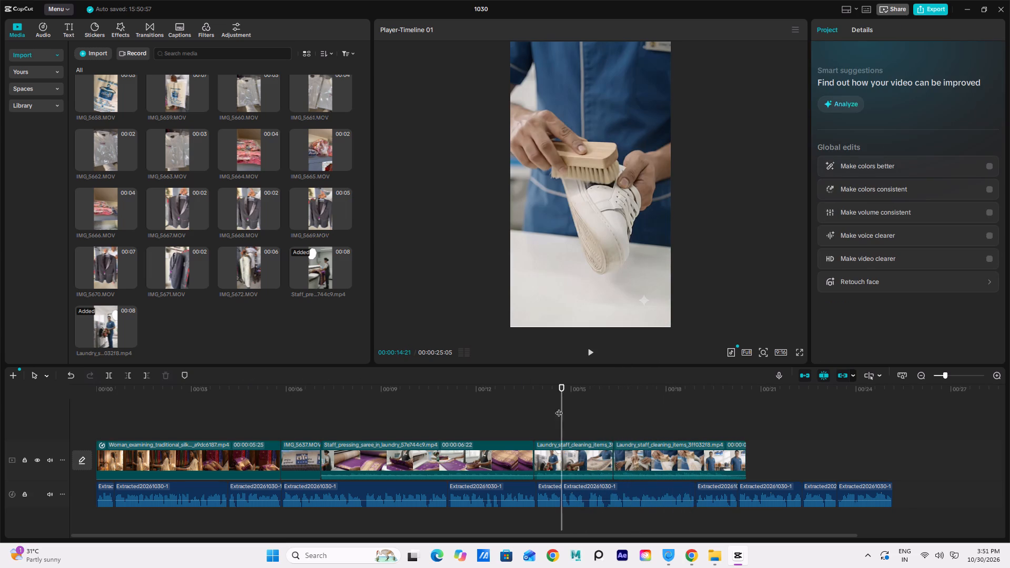
key(space)
key(space)
click(559, 381)
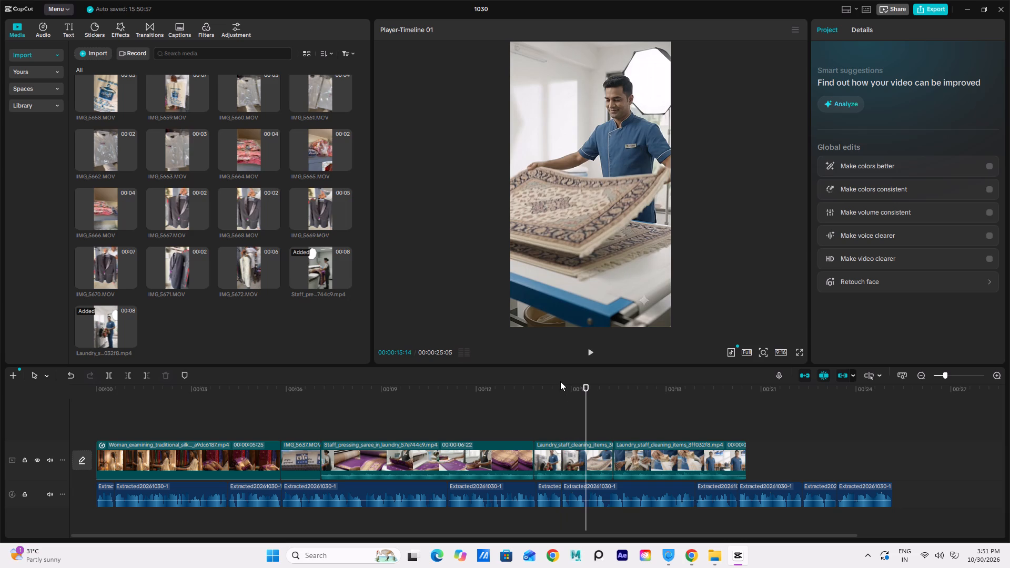
click(560, 385)
key(space)
key(space)
key(space)
key(space)
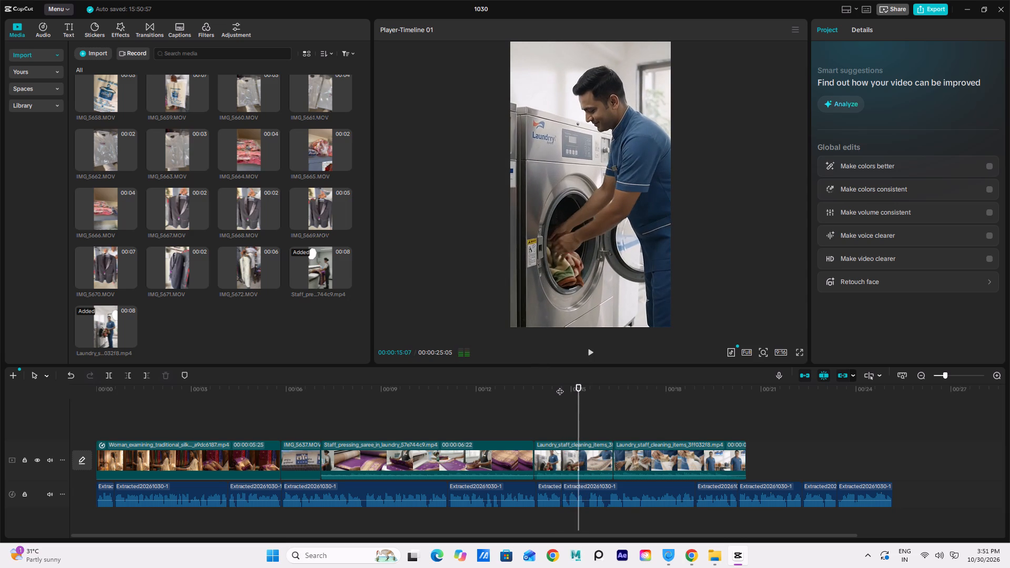
key(space)
key(space)
click(582, 388)
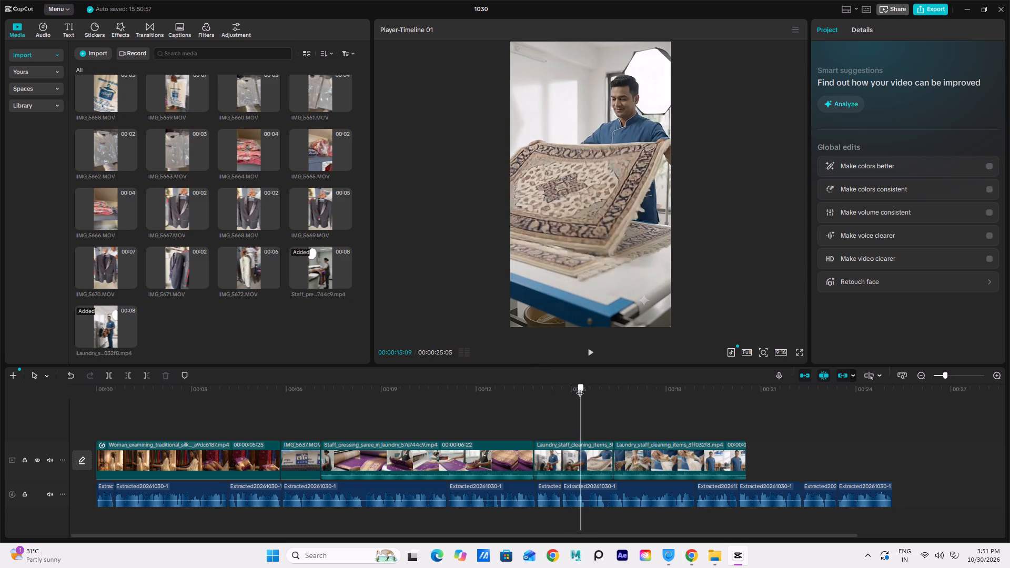
click(585, 452)
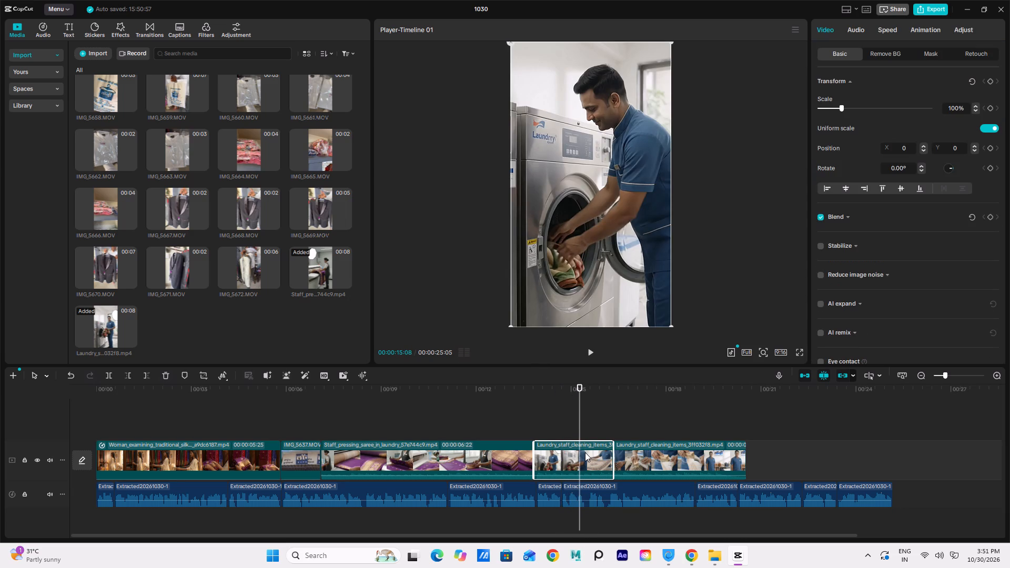
key(ctrl+b)
Split the staff-cleaning clip at 00:00:15:29, as the carpet scrubbing begins, and delete the carpet-laying piece before the cut.
key(space)
key(space)
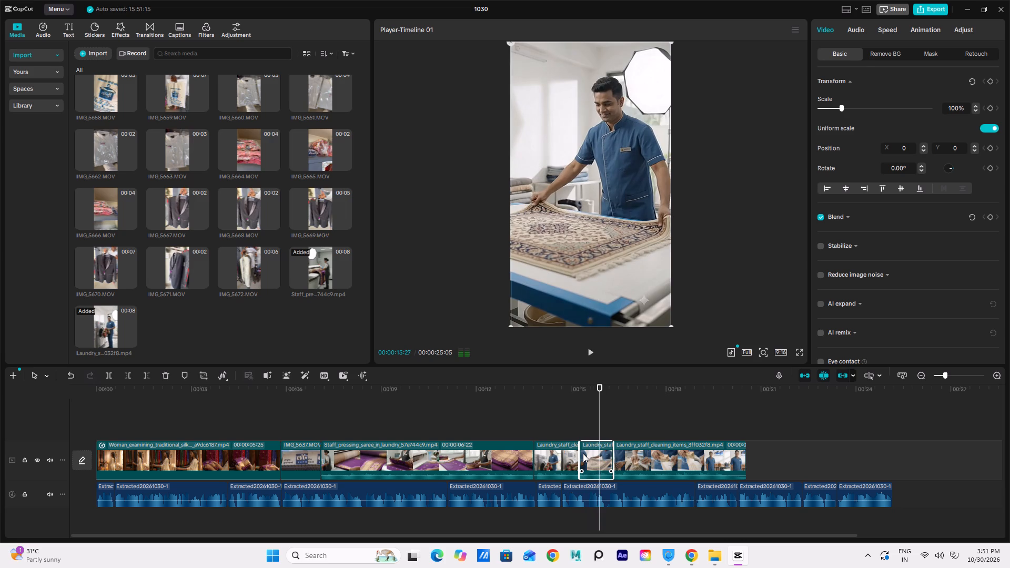
key(space)
key(space)
drag(604, 390, 600, 393)
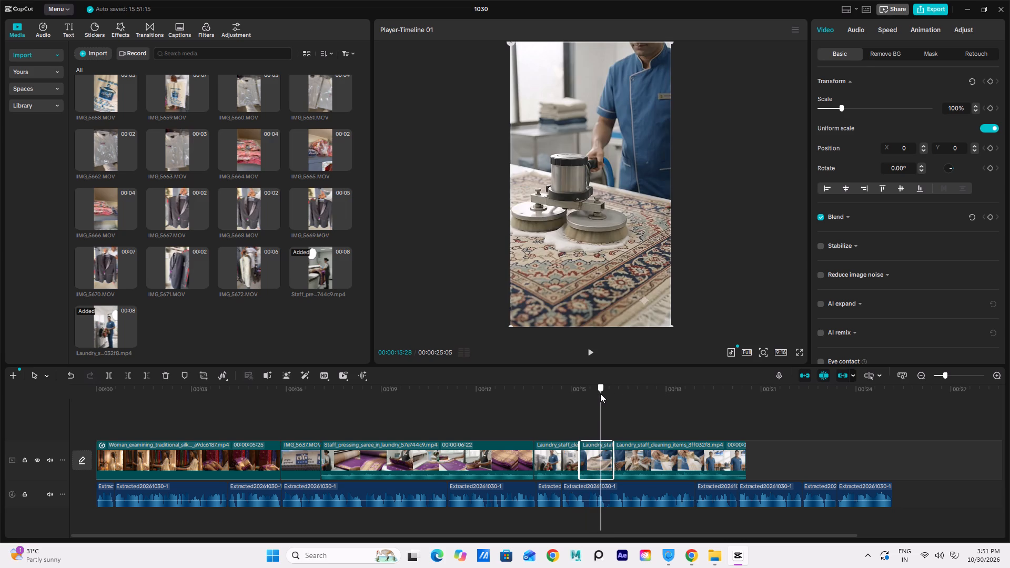
drag(600, 393, 600, 397)
drag(600, 397, 600, 397)
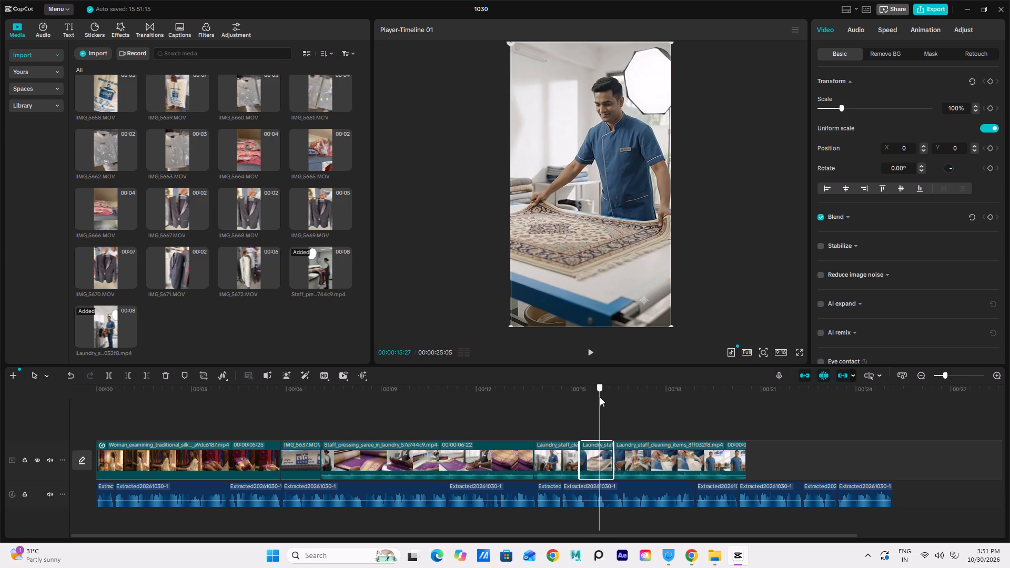
drag(600, 397, 602, 398)
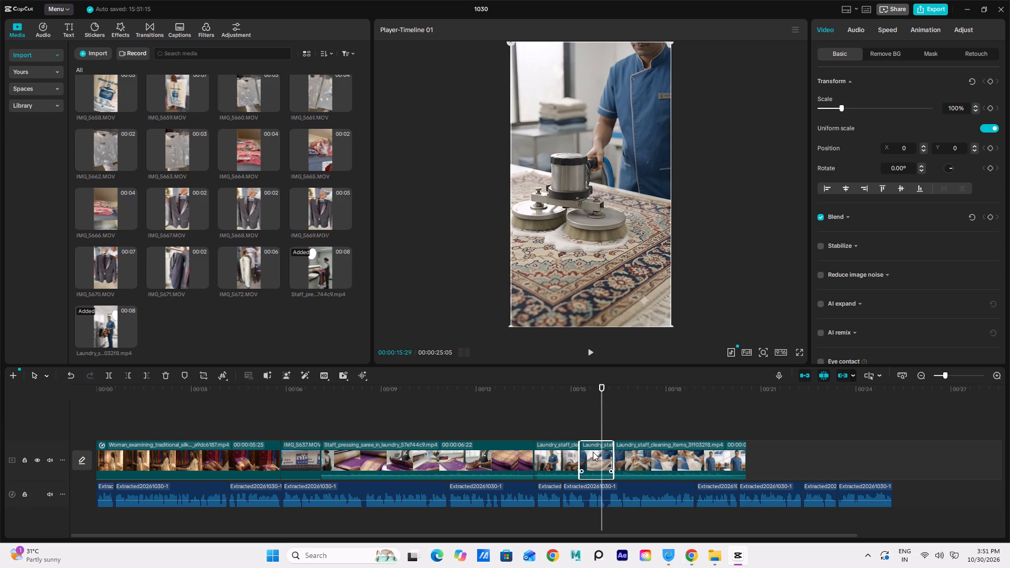
key(ctrl+b)
click(590, 458)
key(Delete)
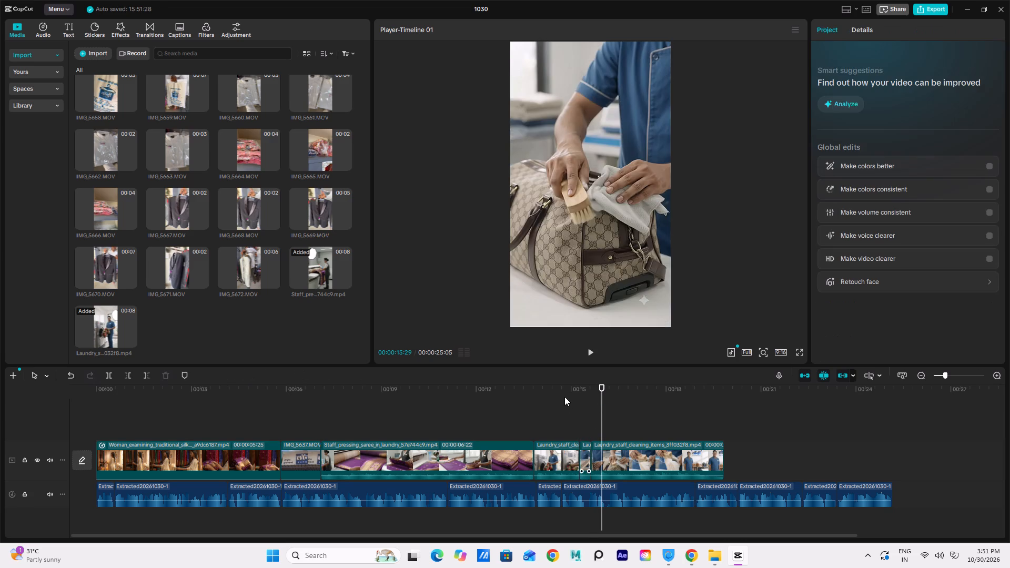
Play the shortened section, extend the end of the carpet-scrubbing piece past 00:00:16:01, and replay through to the bag shot.
click(563, 393)
key(space)
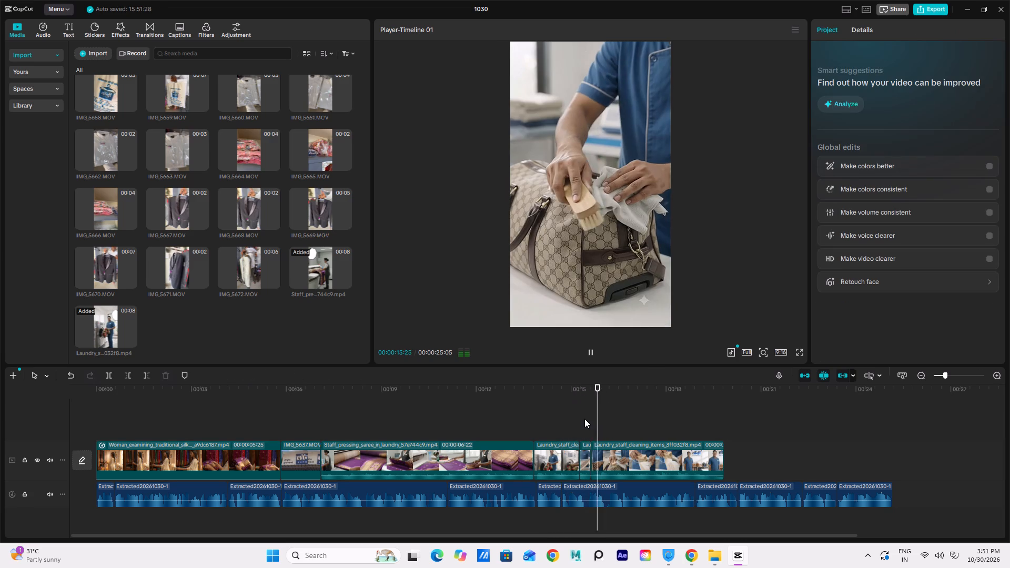
key(space)
click(584, 457)
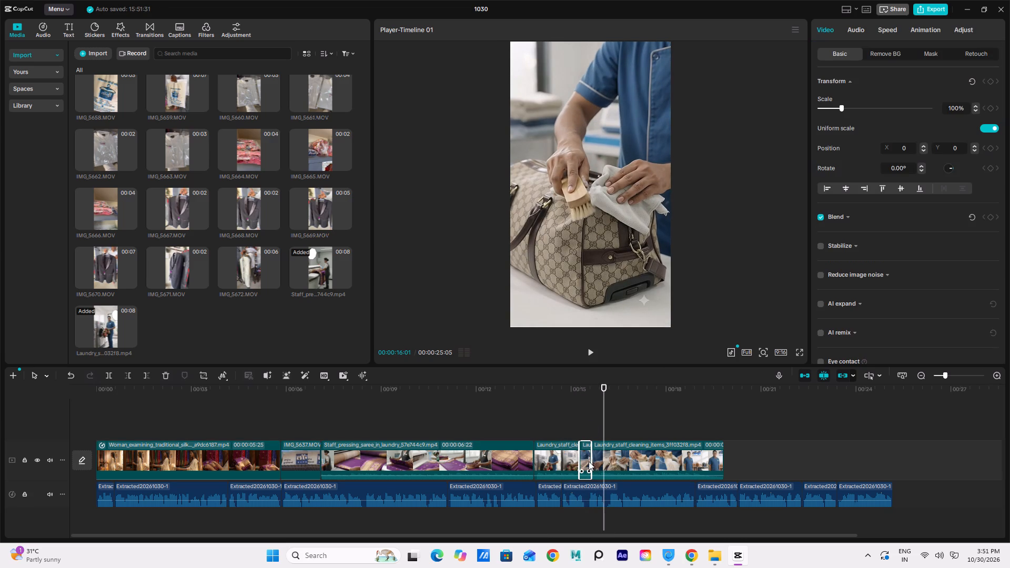
drag(591, 461, 606, 466)
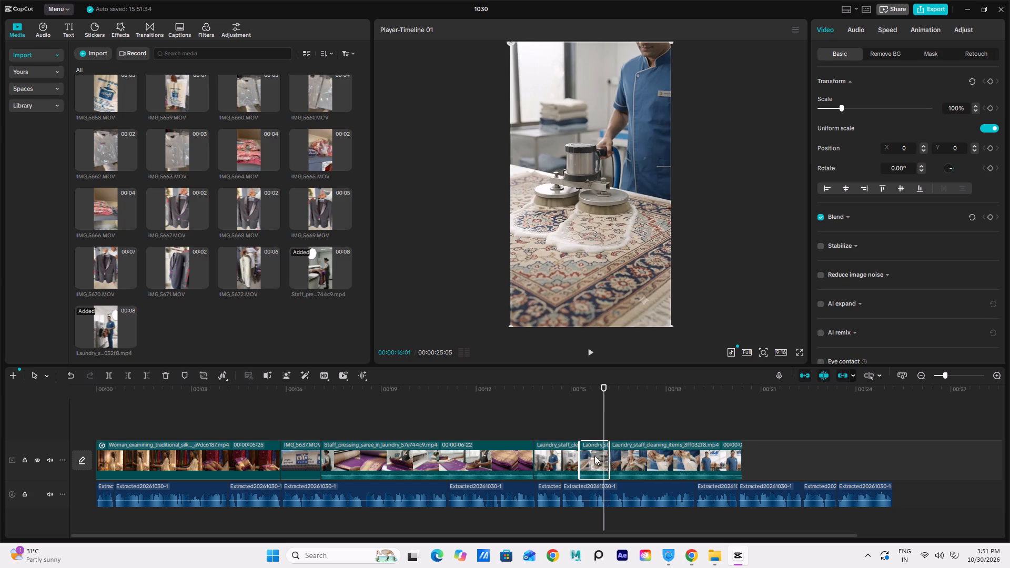
click(553, 376)
click(557, 401)
key(space)
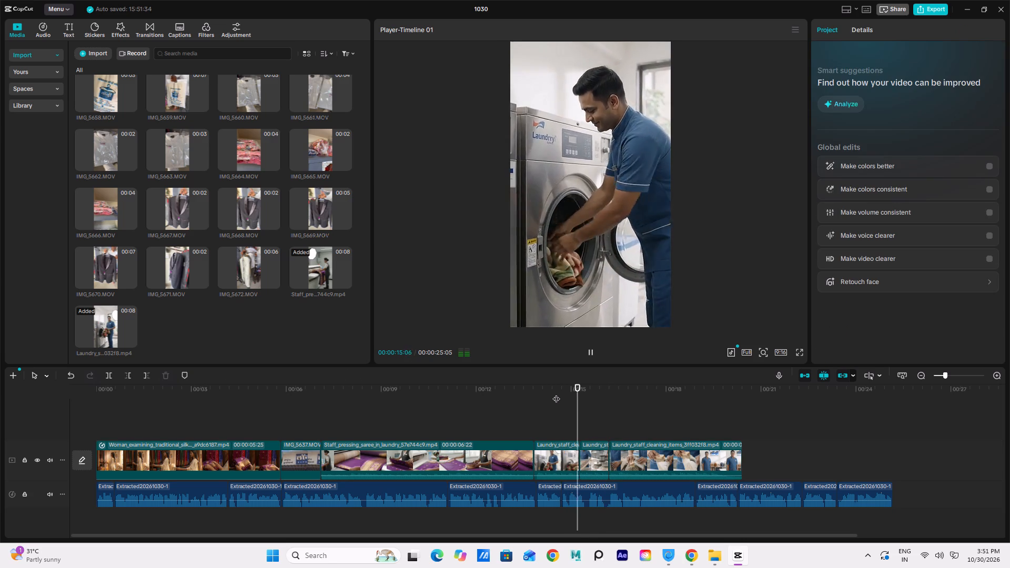
key(space)
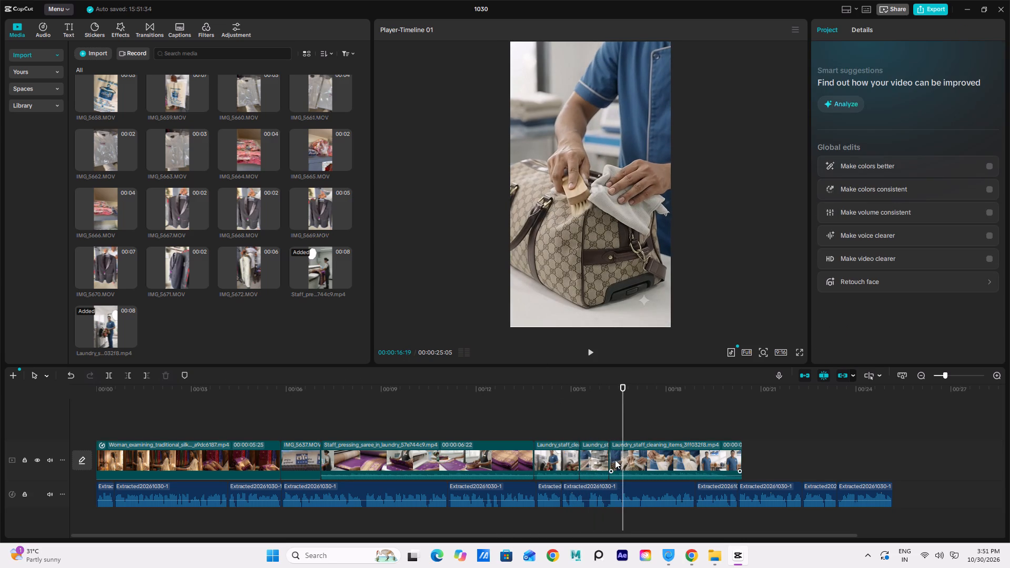
Trim a few frames at the cut between the carpet-scrubbing and bag-cleaning pieces, replaying it with the voiceover.
click(618, 461)
click(610, 461)
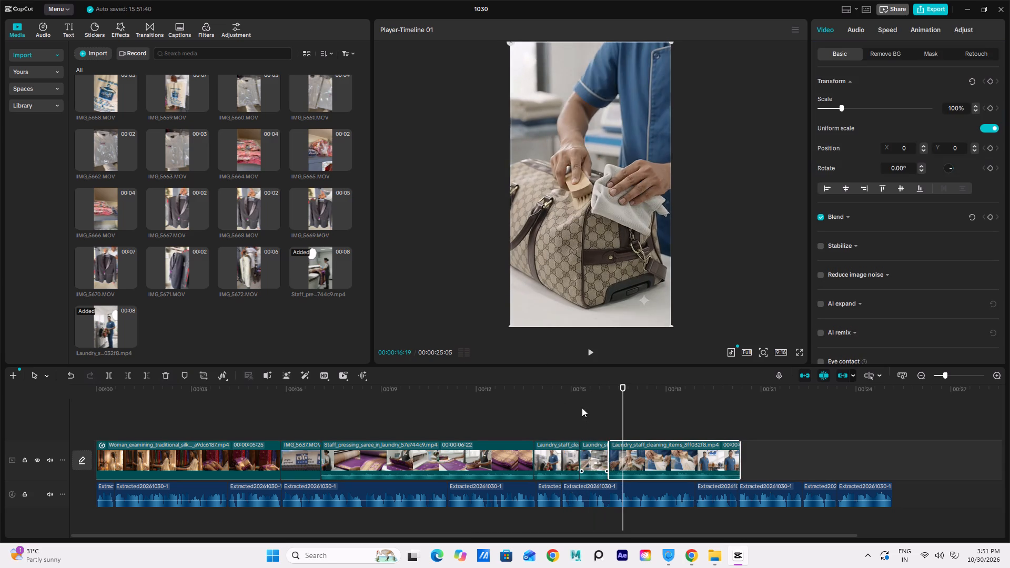
click(582, 407)
key(space)
key(space)
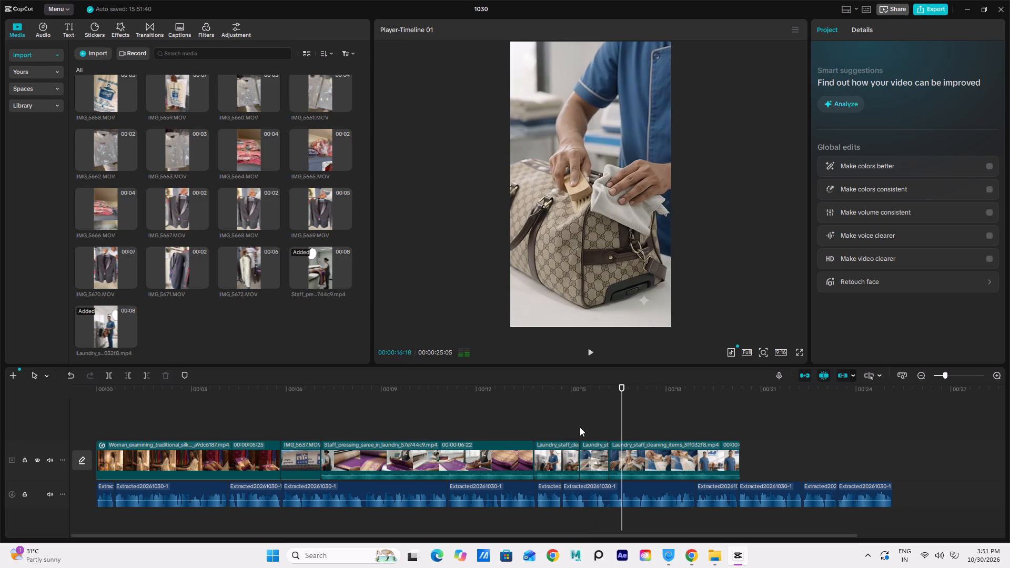
click(594, 451)
click(610, 457)
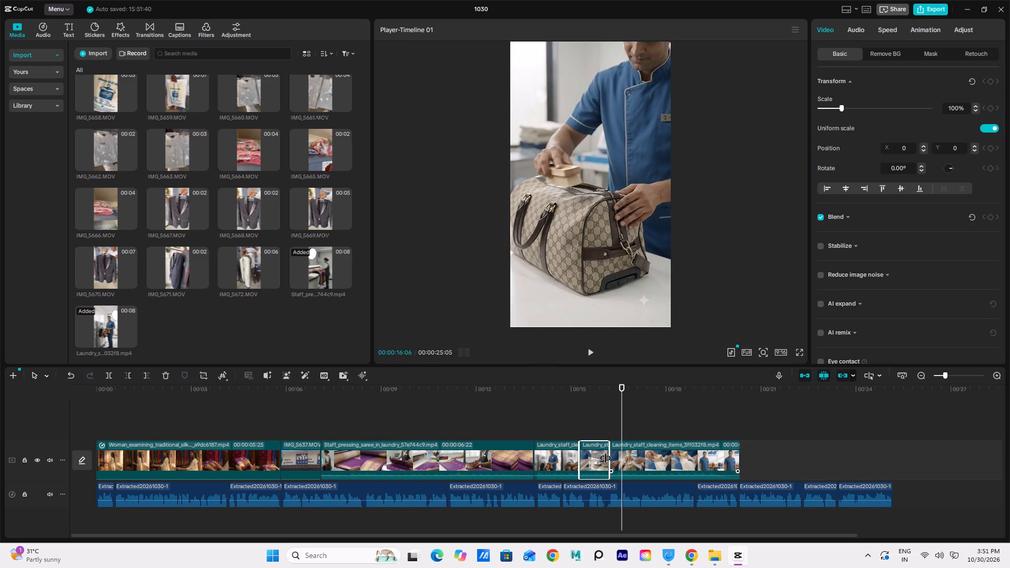
click(560, 409)
key(space)
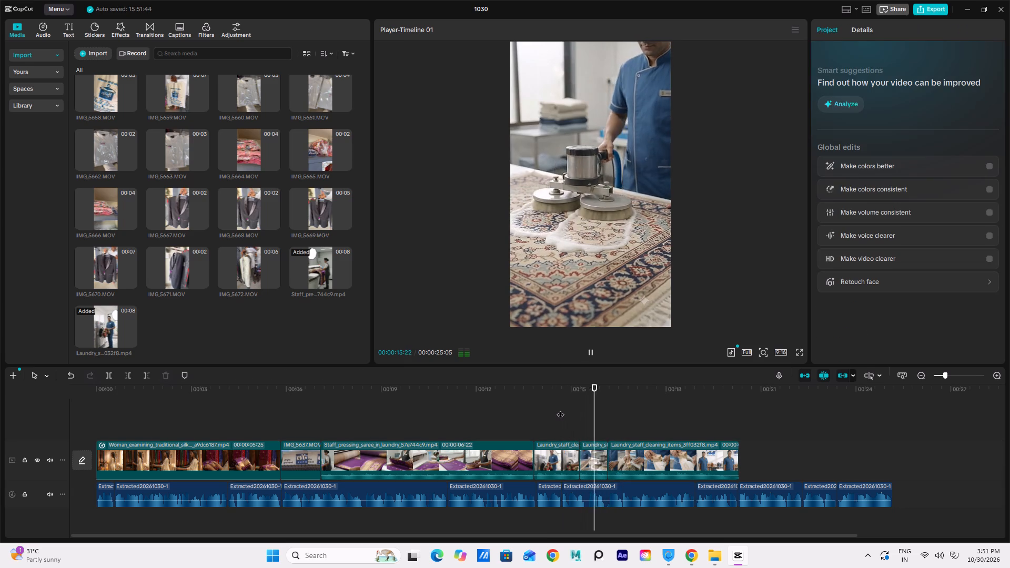
key(space)
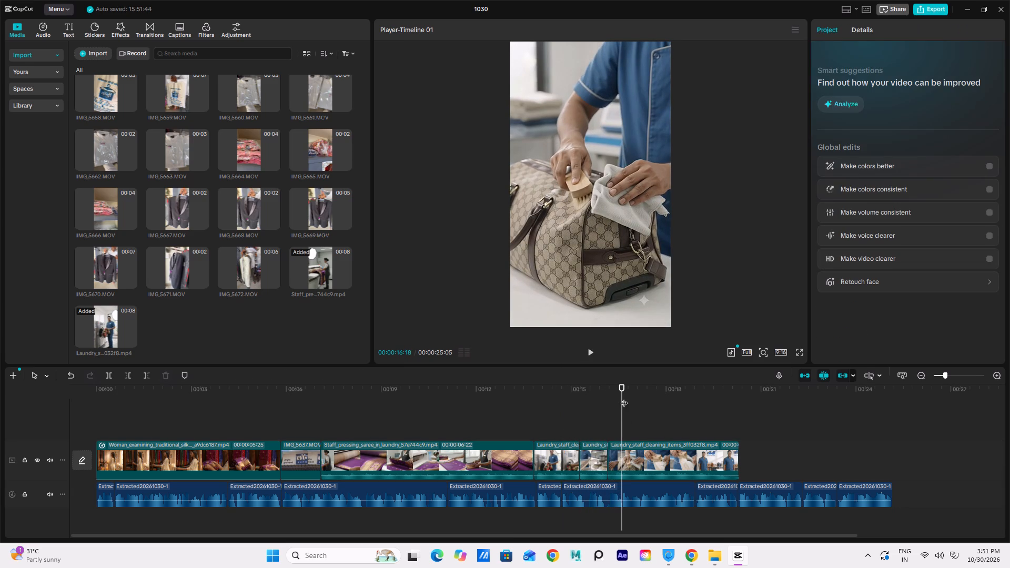
Scrub and replay the start of the bag-cleaning shot around 00:00:16:05–00:00:16:18, and delete the bag-cleaning piece from the main track.
drag(621, 388, 609, 388)
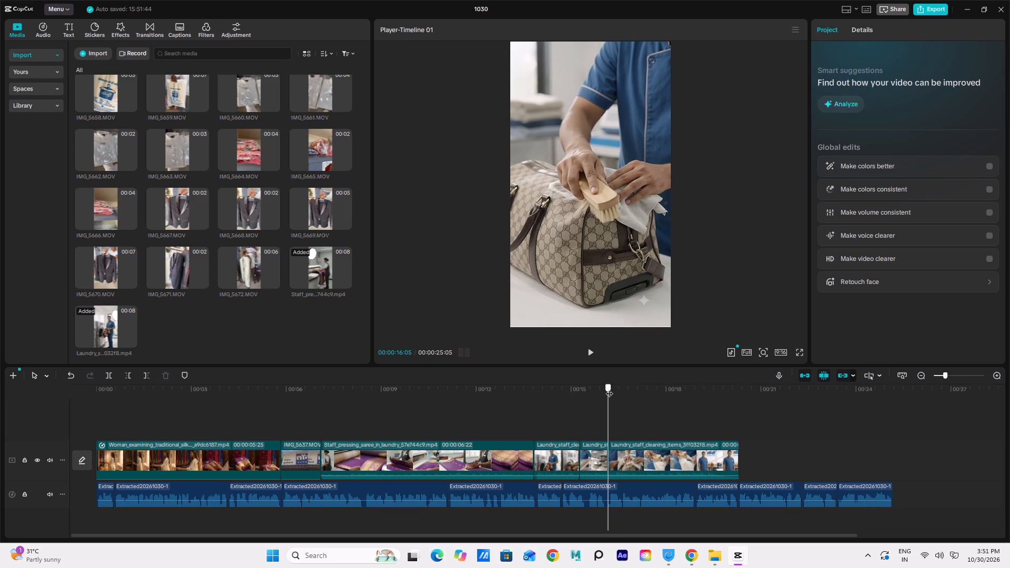
drag(609, 388, 612, 394)
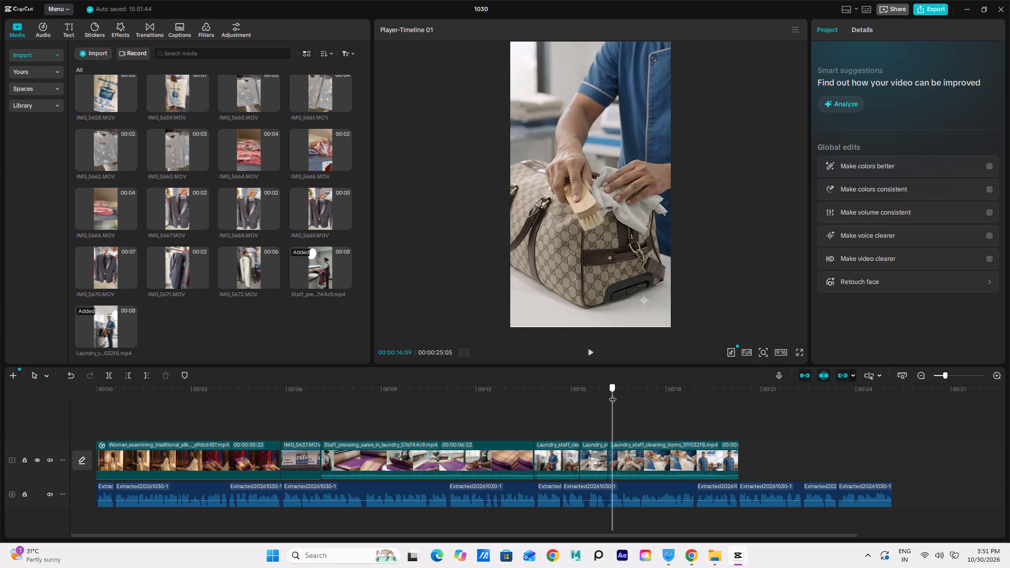
drag(612, 394, 615, 402)
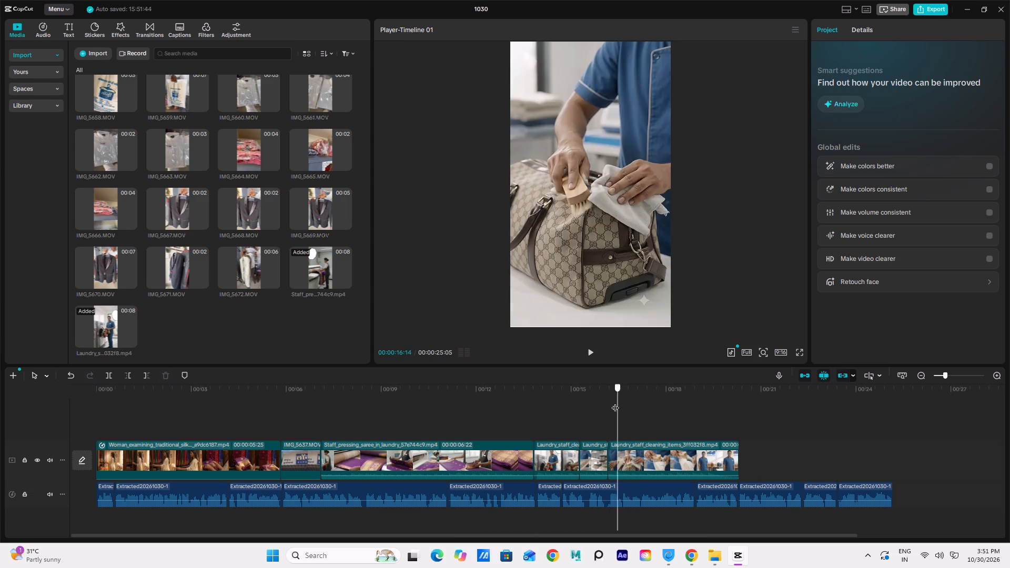
drag(615, 402, 589, 398)
key(space)
key(space)
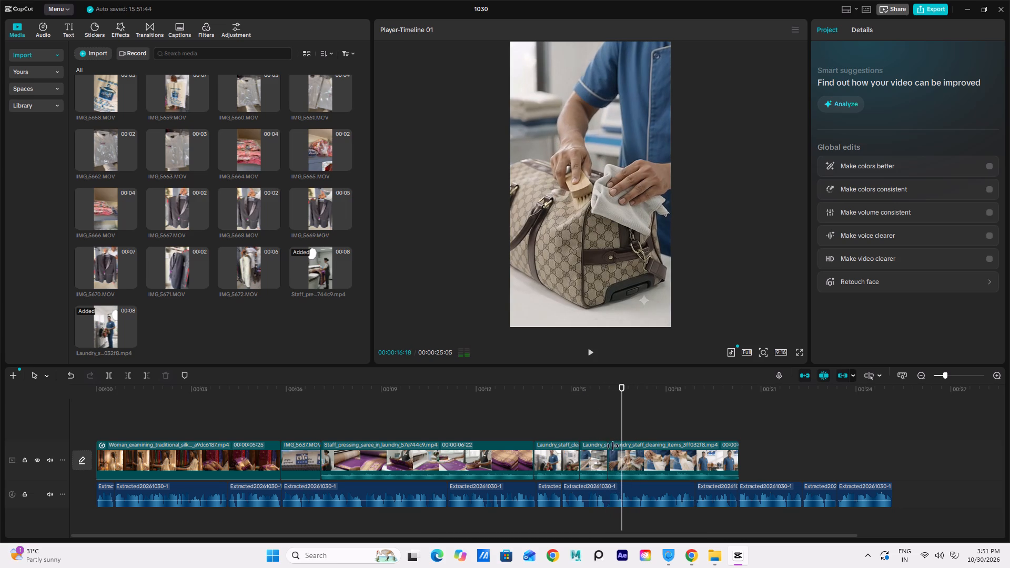
click(597, 453)
click(625, 459)
key(Delete)
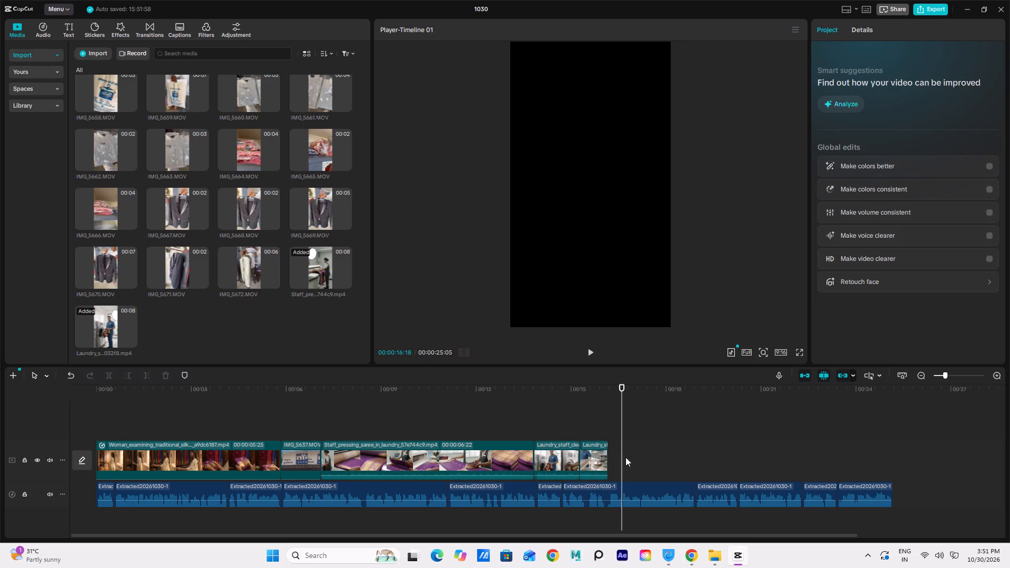
Trim a few frames off the end of the carpet-scrubbing piece, playing the section with the voiceover before and after.
click(567, 404)
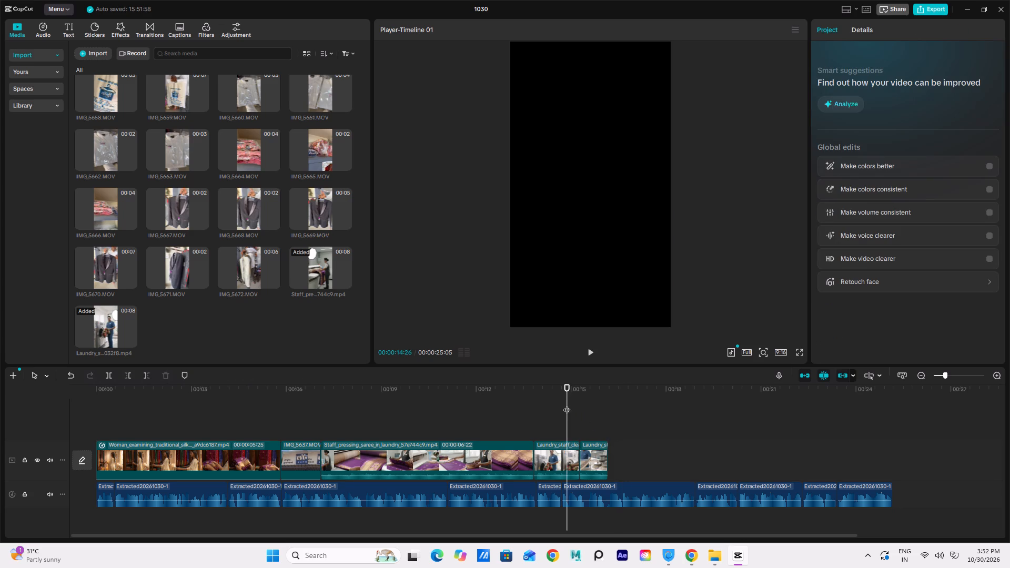
key(space)
key(space)
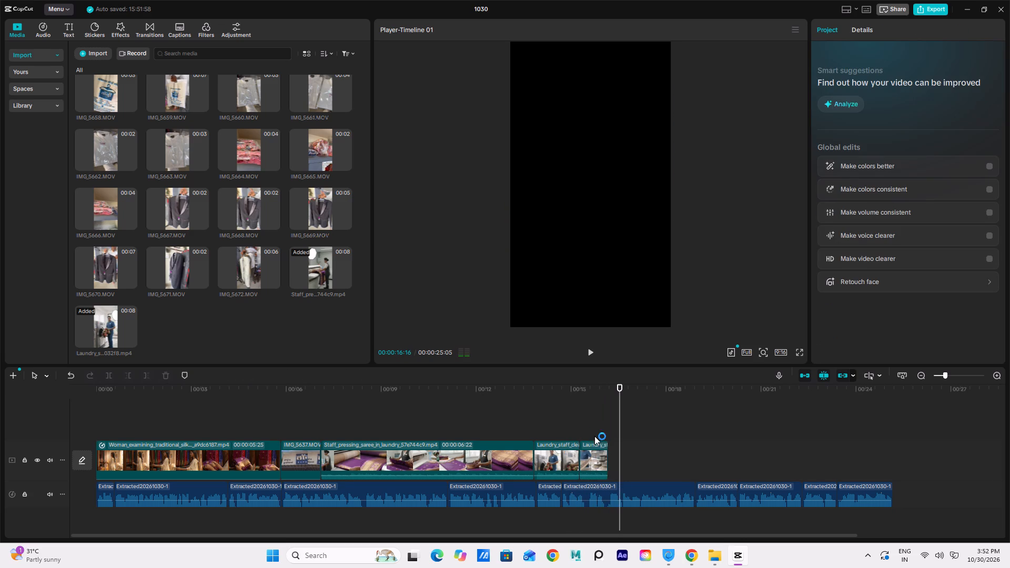
click(600, 454)
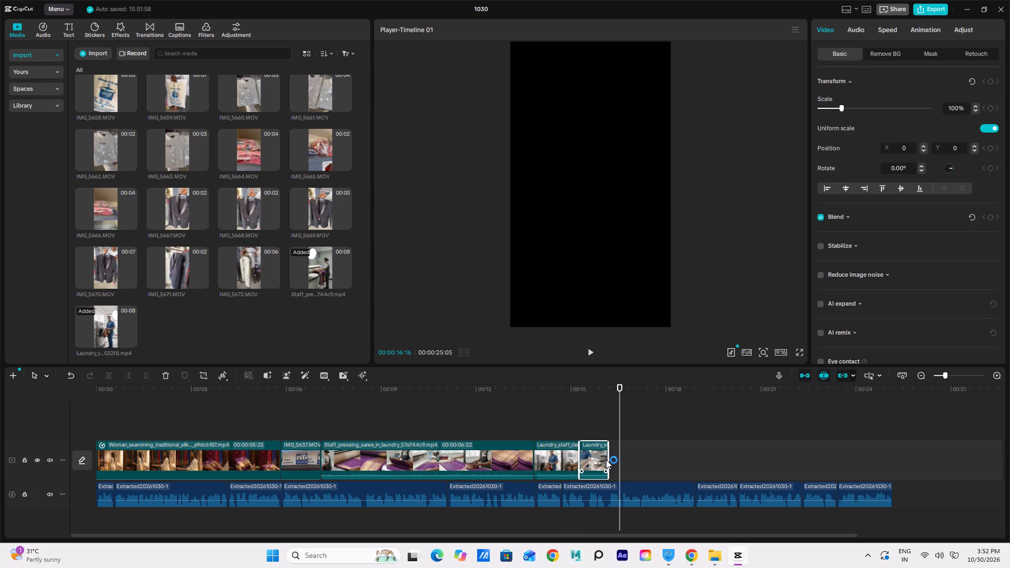
drag(606, 460, 601, 459)
click(551, 418)
key(space)
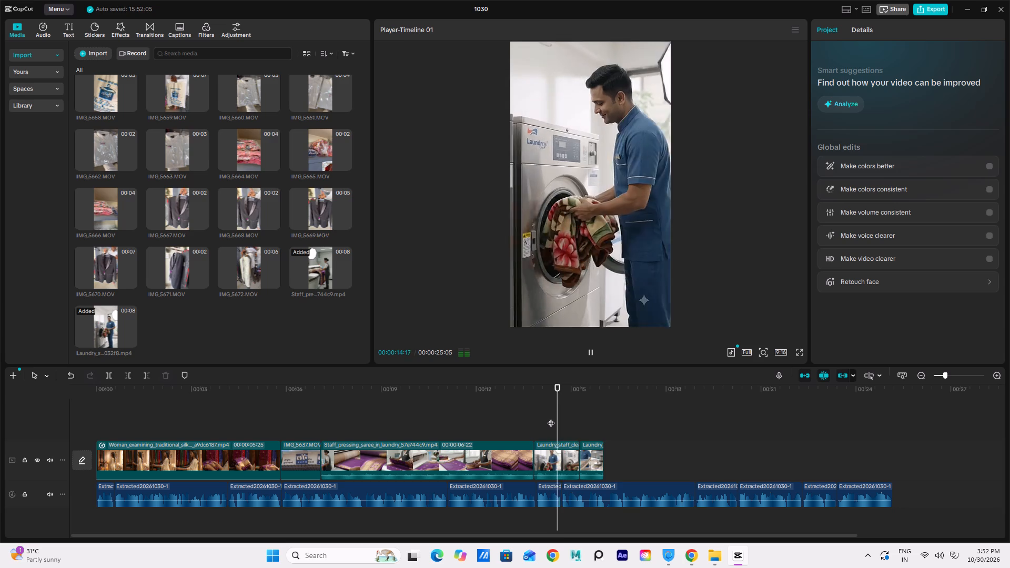
key(space)
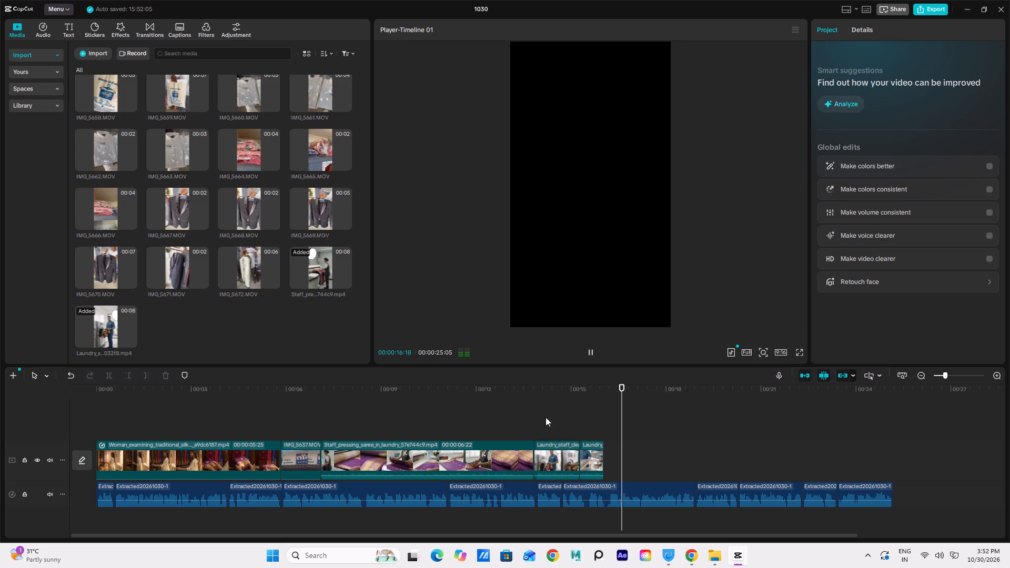
Add the full 8-second staff-cleaning clip from the media library again, directly after the carpet-scrubbing piece.
scroll(107, 217, up, 4)
scroll(106, 225, down, 12)
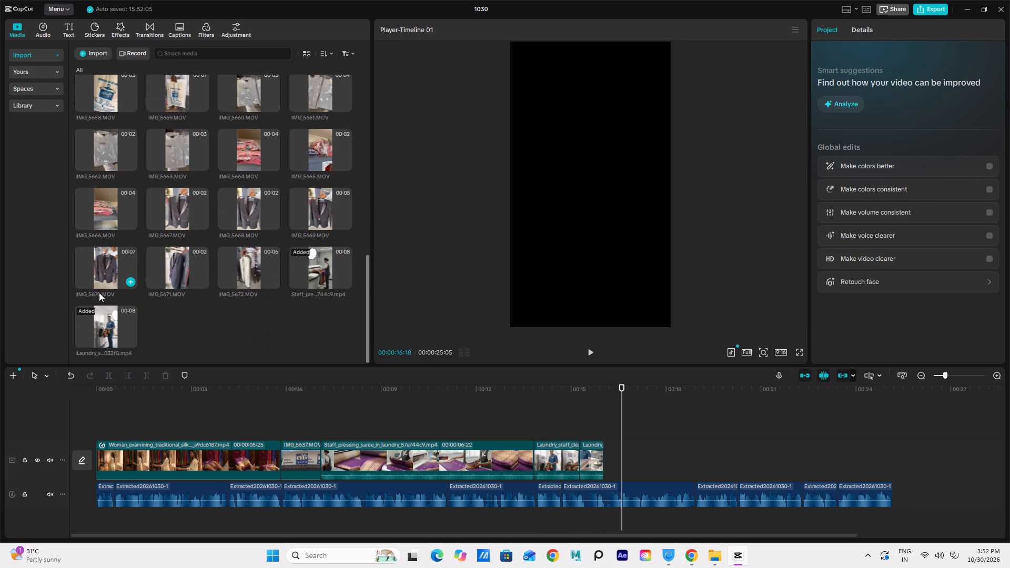
drag(102, 330, 617, 467)
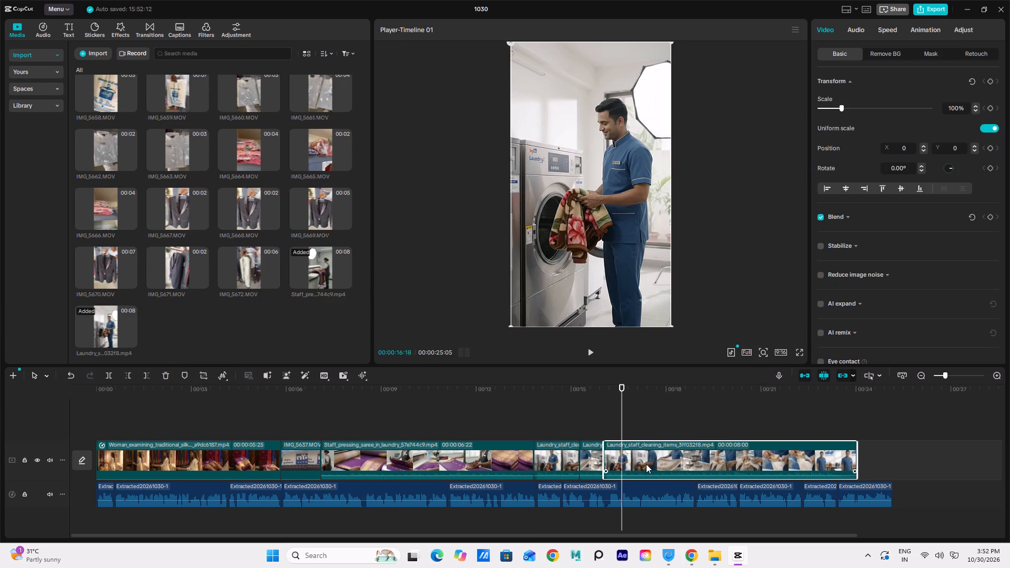
Split the newly added staff-cleaning clip at 00:00:19:12, as the bag brushing begins, and delete the piece before the cut.
key(space)
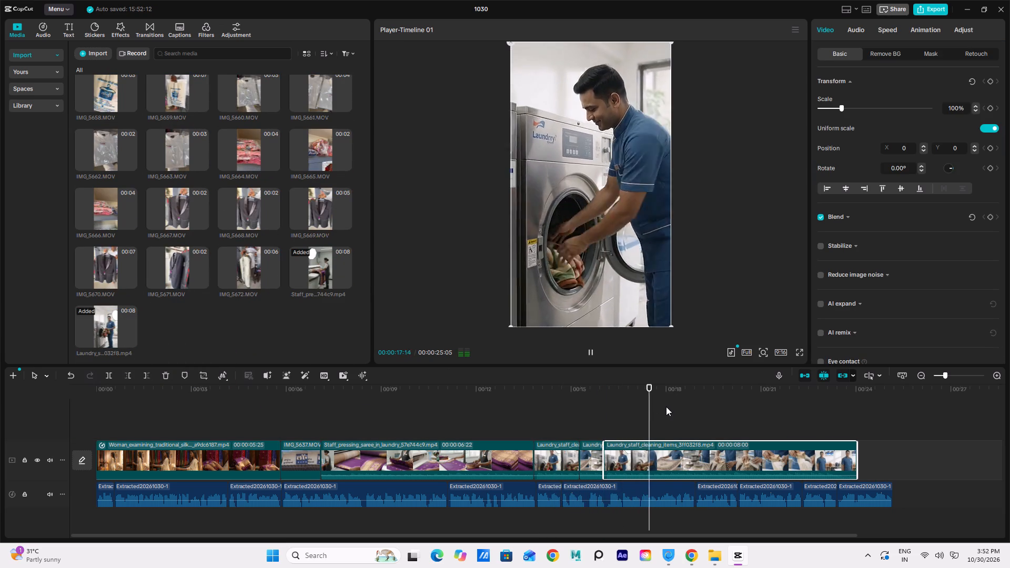
drag(684, 383, 706, 406)
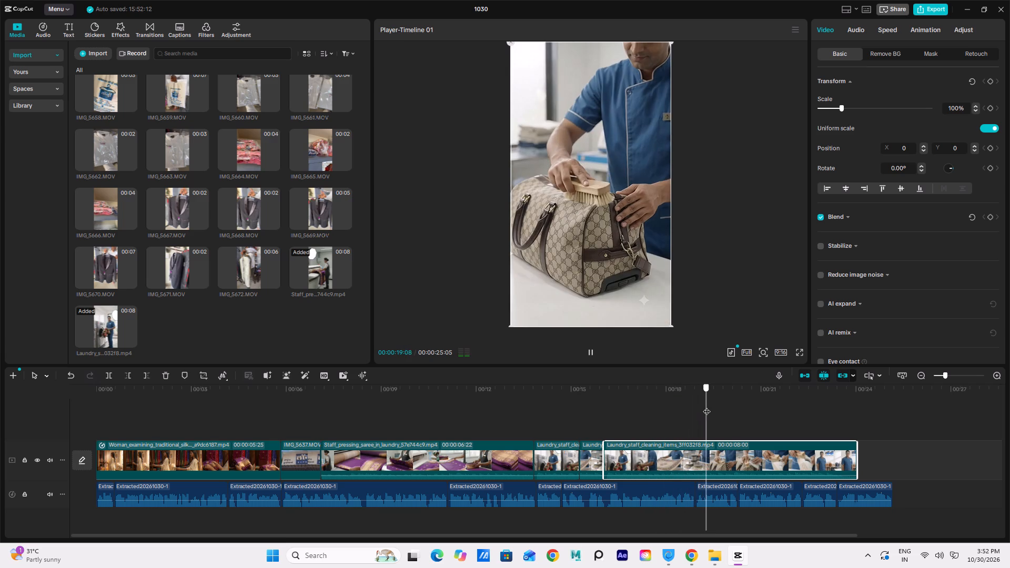
drag(706, 406, 711, 410)
click(702, 451)
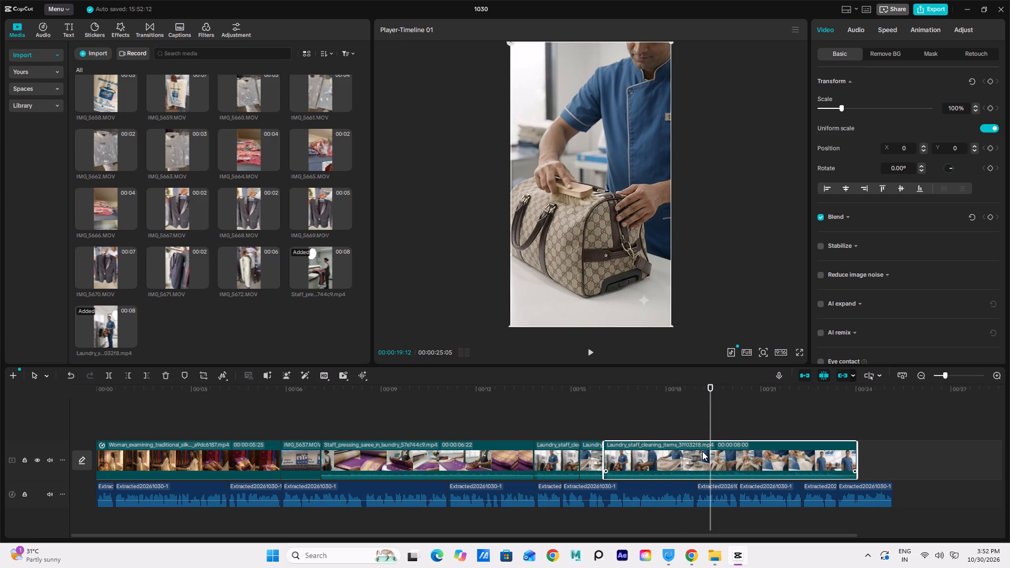
key(ctrl+b)
click(654, 453)
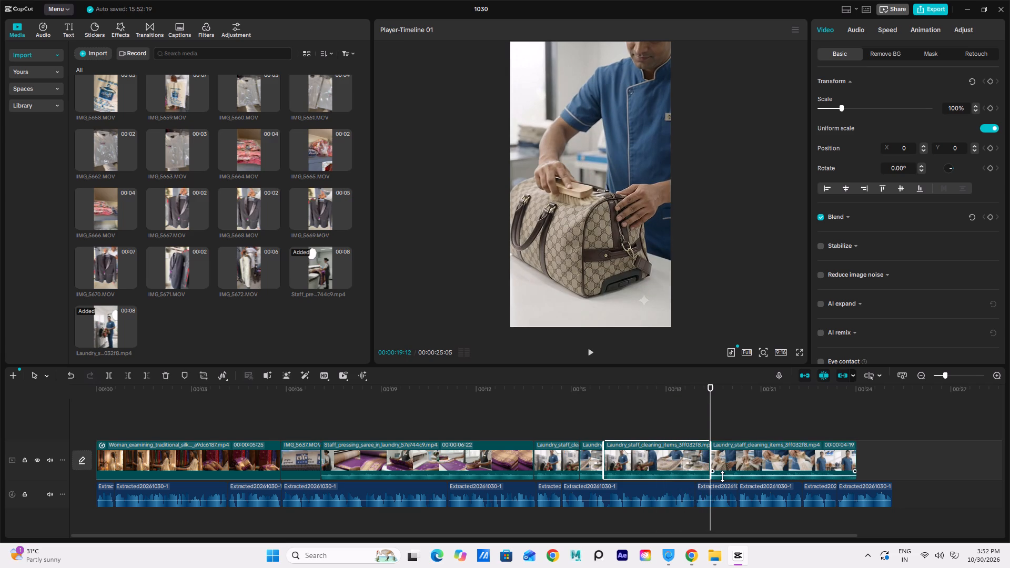
key(Delete)
Move the cut between the carpet-scrubbing and bag-cleaning pieces slightly later, playing it with the voiceover before and after.
click(567, 389)
key(space)
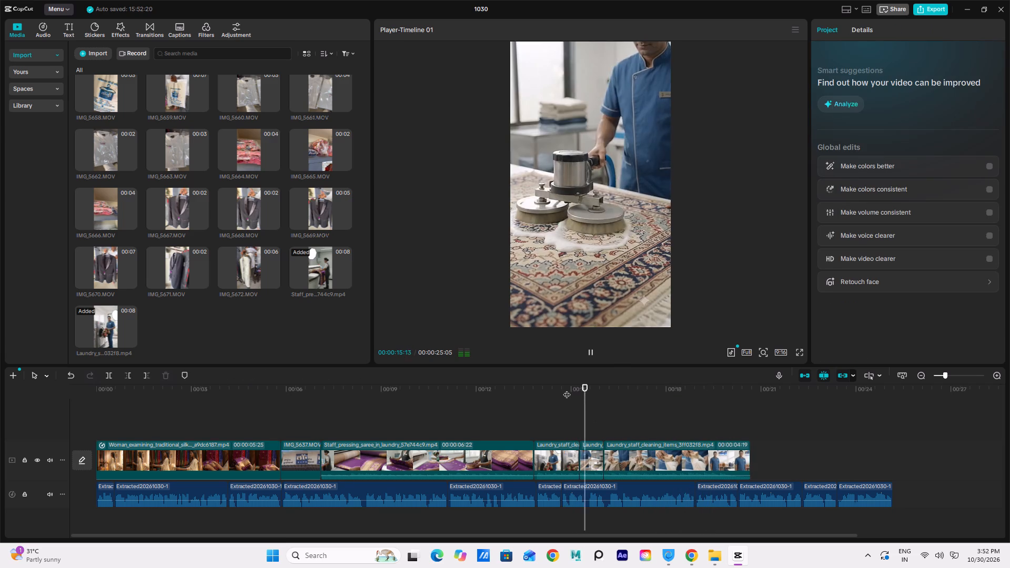
key(space)
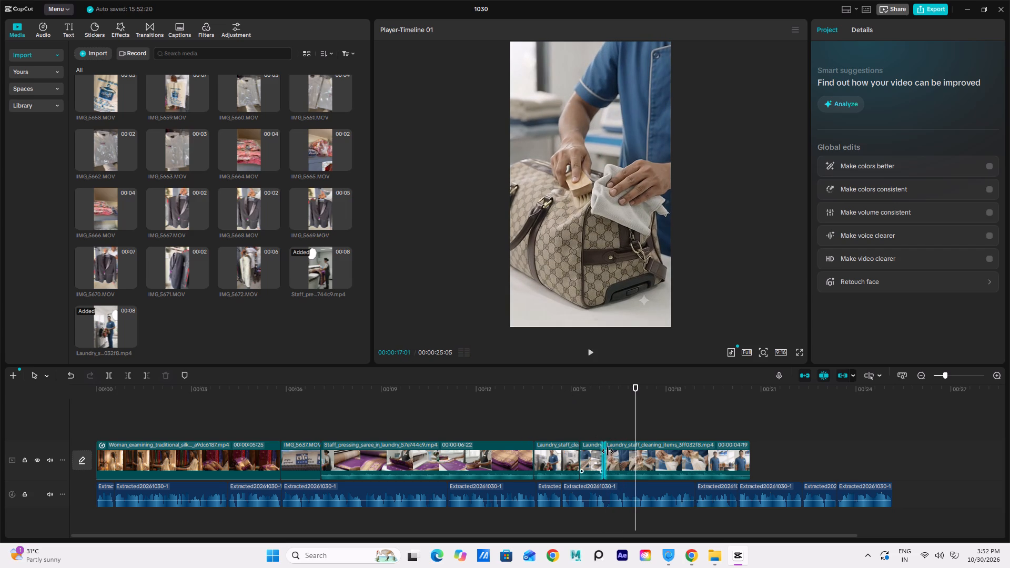
drag(604, 463, 615, 465)
click(588, 395)
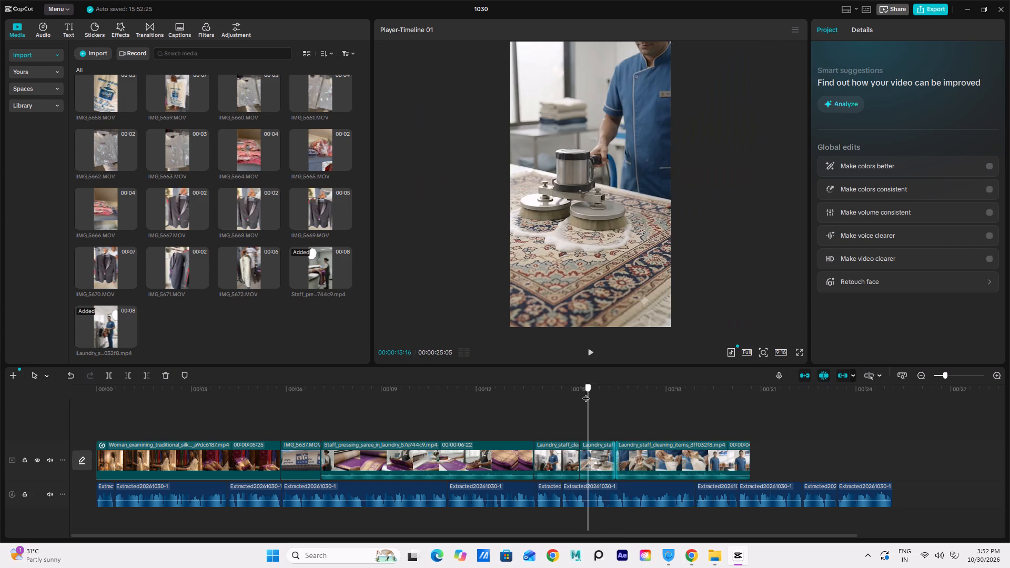
key(space)
key(space)
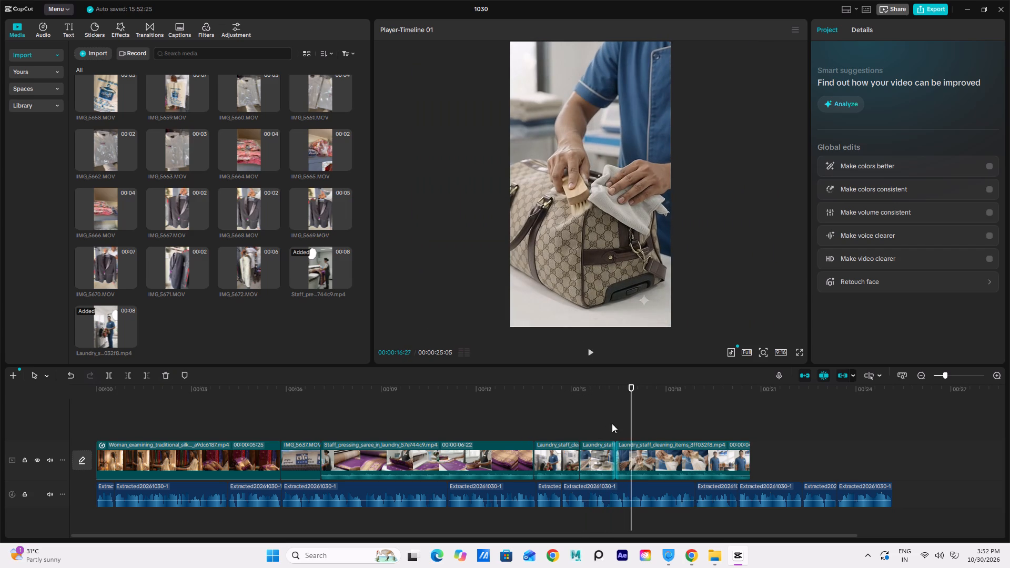
click(581, 386)
key(space)
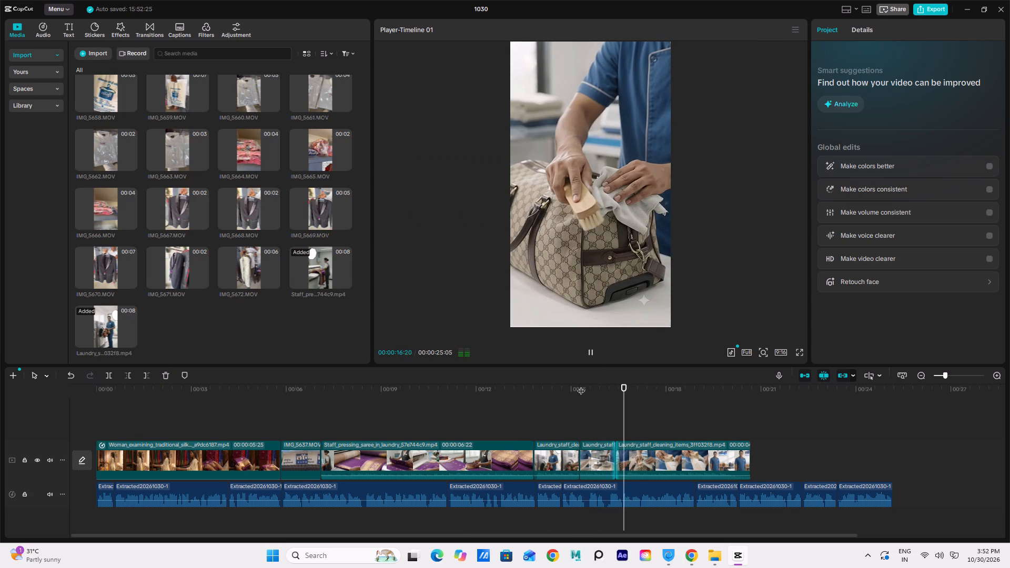
key(space)
Trim a few frames off the start of the bag-cleaning piece, keeping it joined to the carpet-scrubbing piece.
click(619, 463)
drag(615, 461, 619, 461)
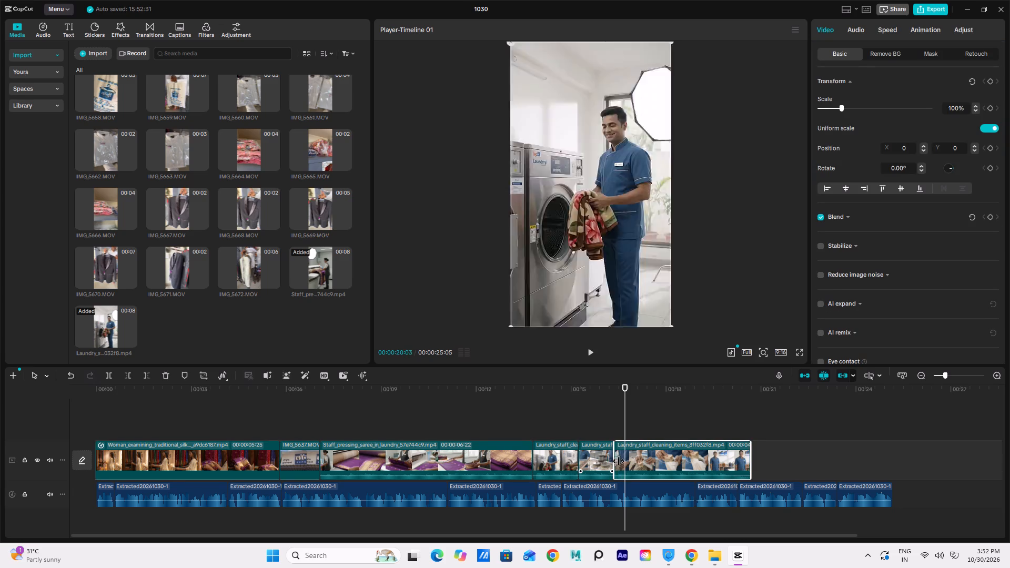
drag(619, 461, 624, 465)
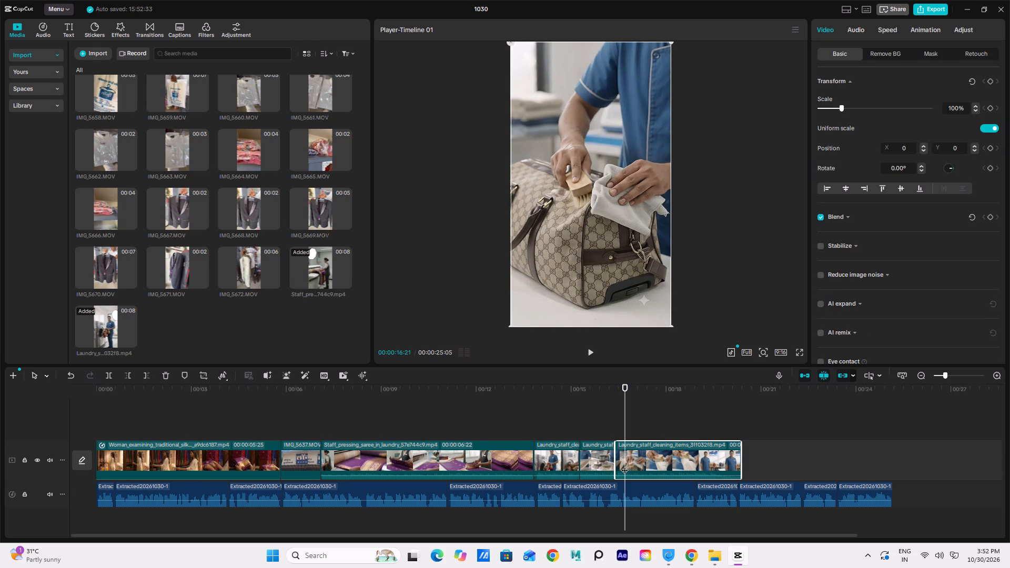
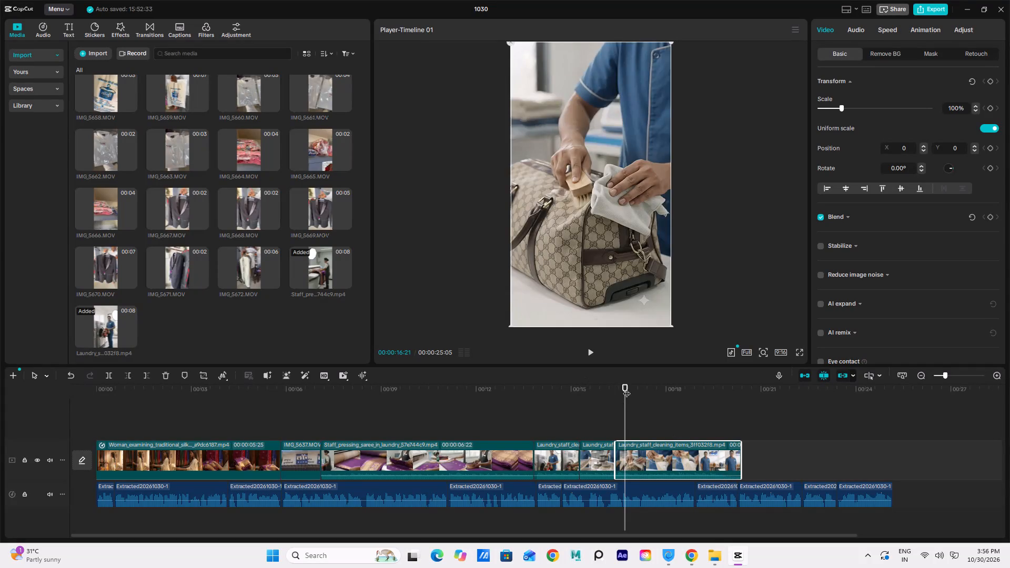
Play the final staff-cleaning piece several times against the voiceover, from the bag brushing through the uncovered narration after it.
drag(627, 388, 620, 392)
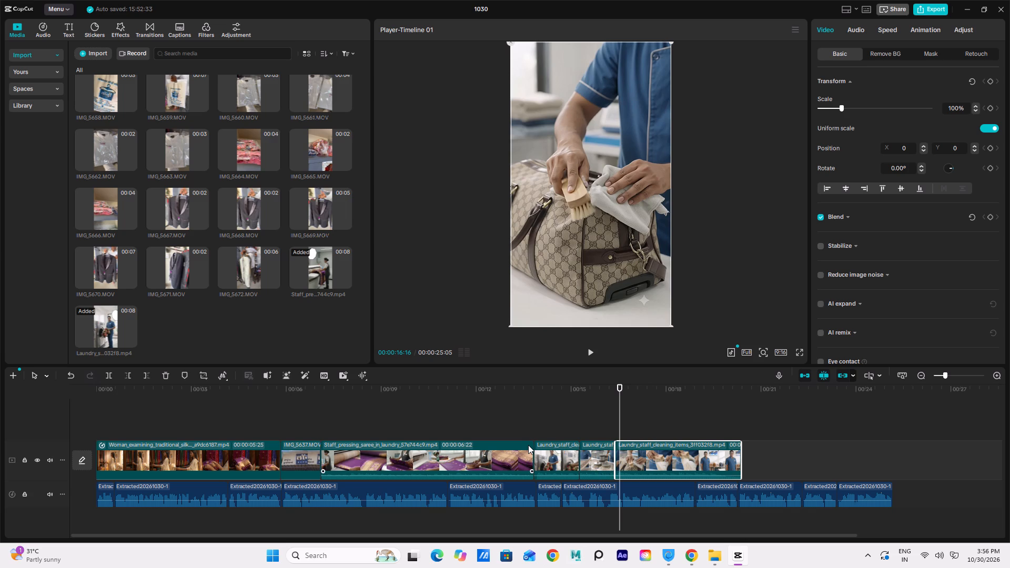
key(space)
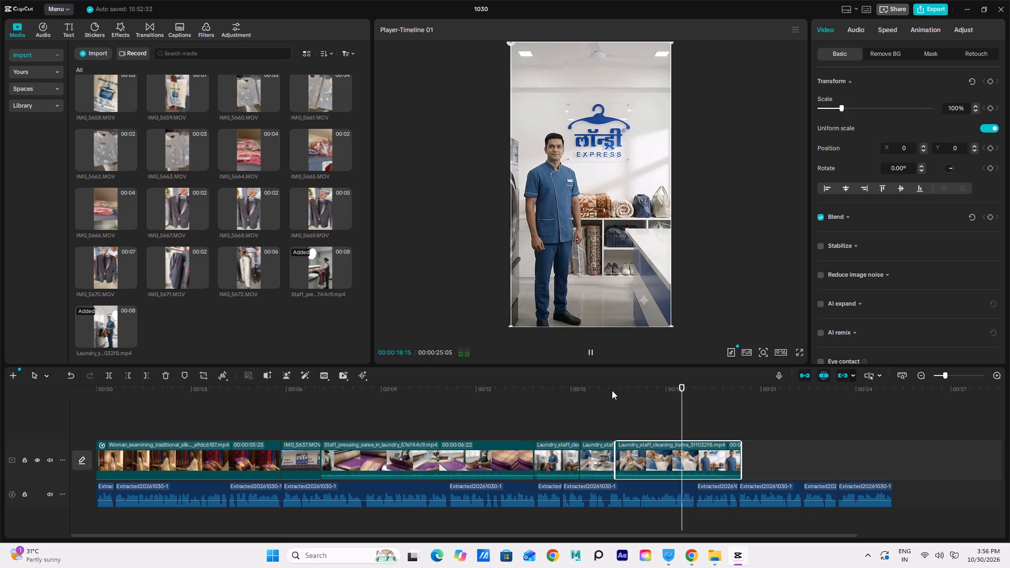
key(space)
key(space)
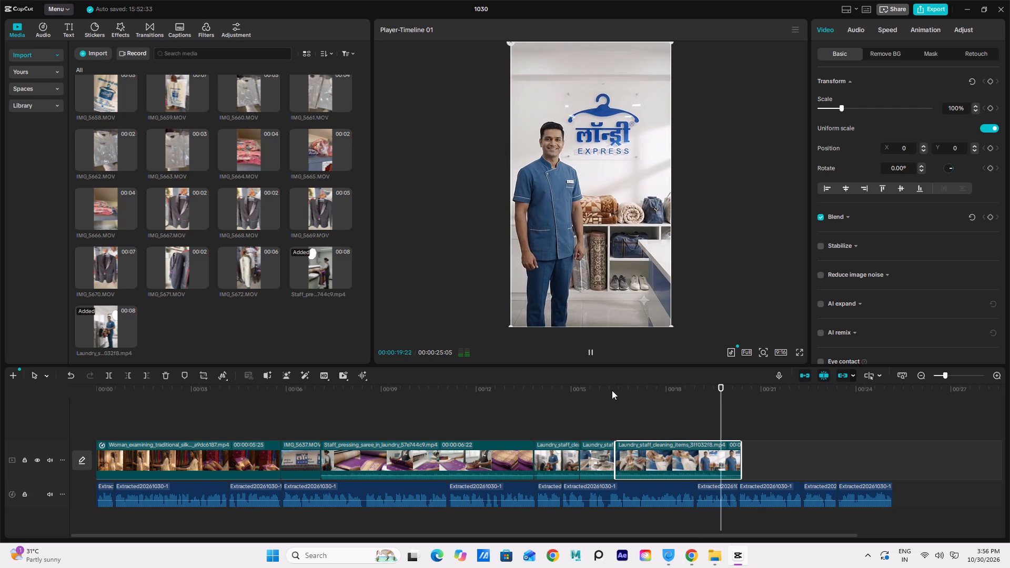
key(space)
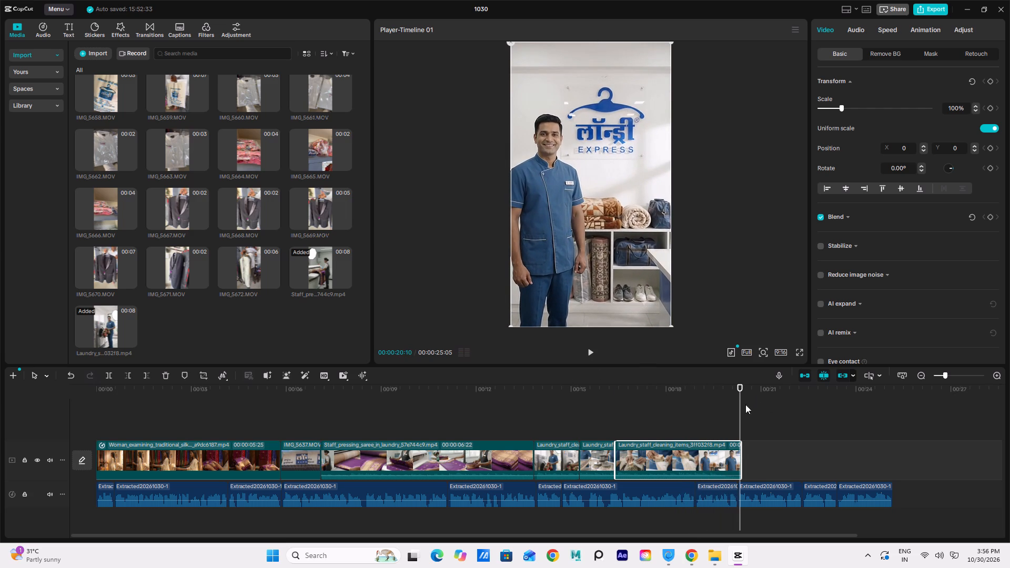
click(646, 389)
key(space)
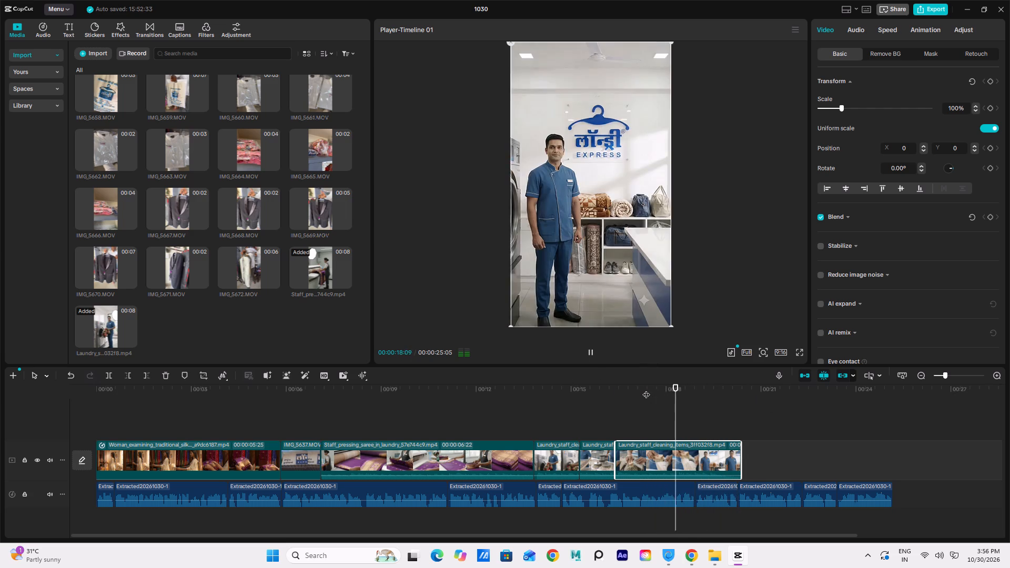
key(space)
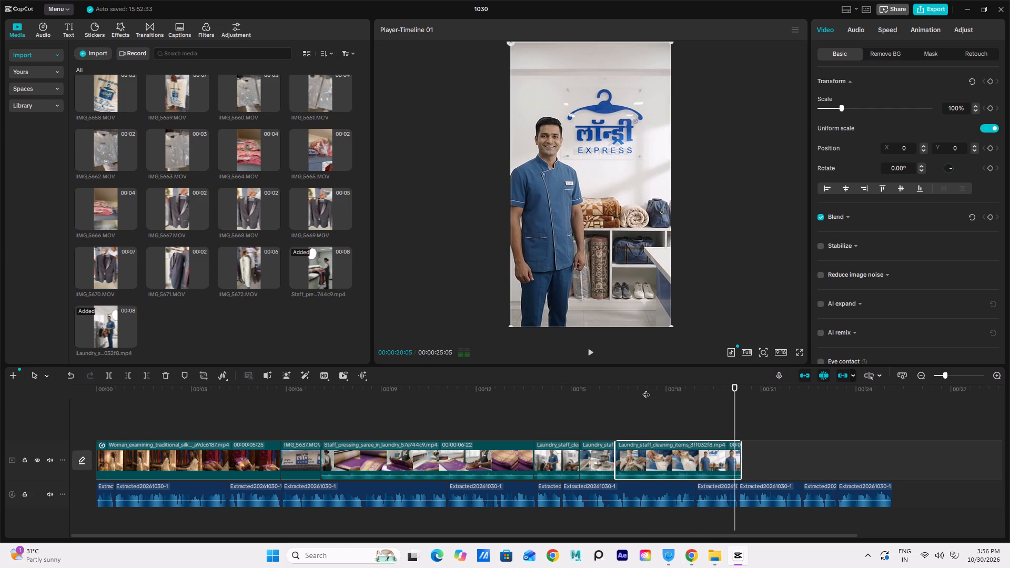
key(space)
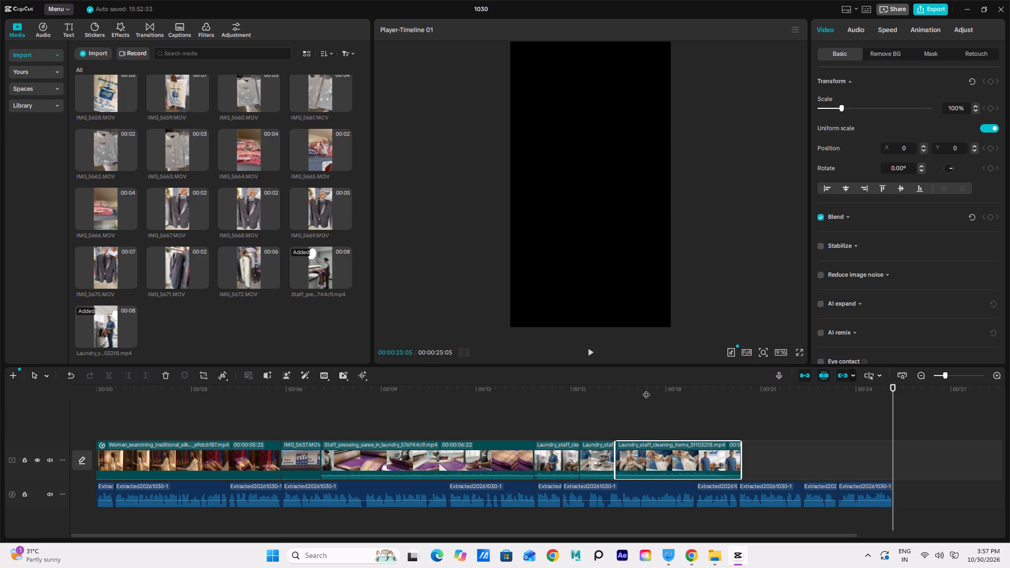
key(space)
click(621, 406)
key(space)
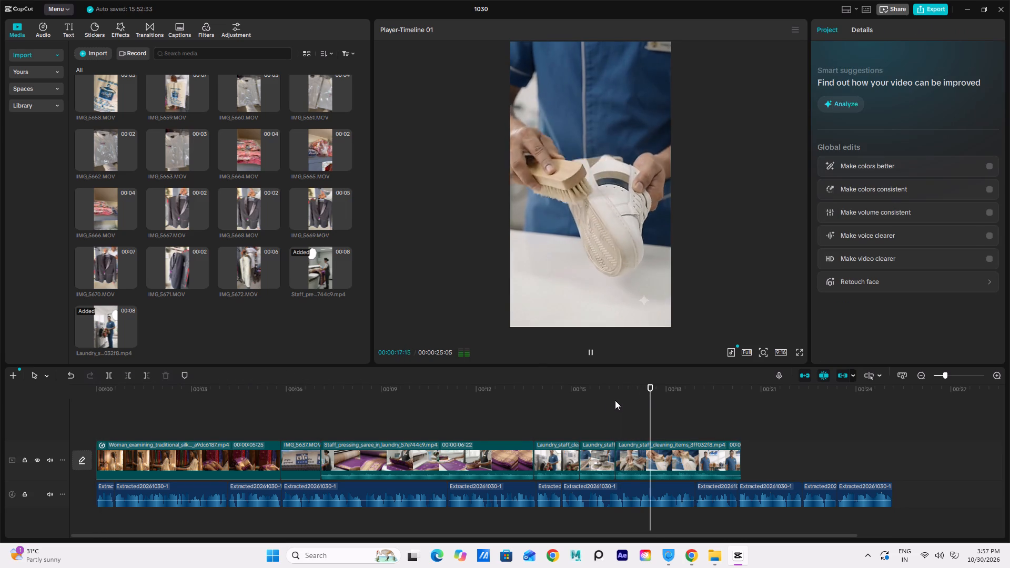
key(space)
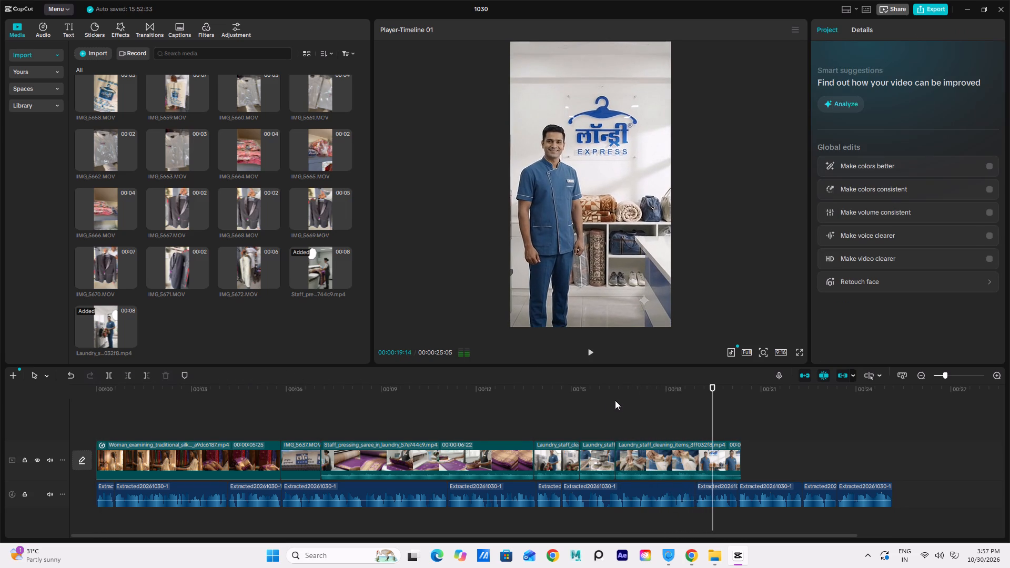
click(615, 390)
key(space)
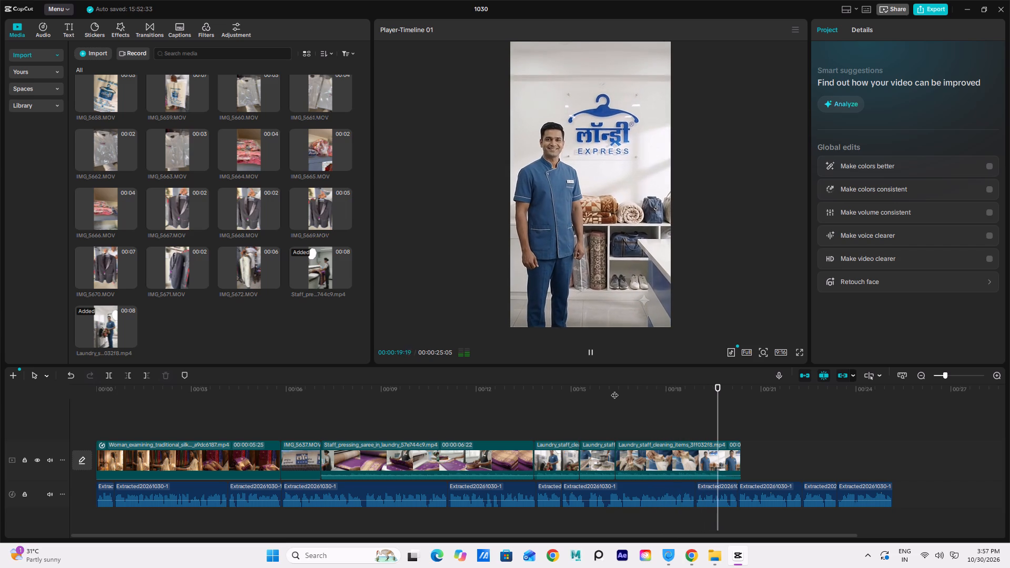
key(space)
click(694, 447)
click(602, 409)
click(609, 407)
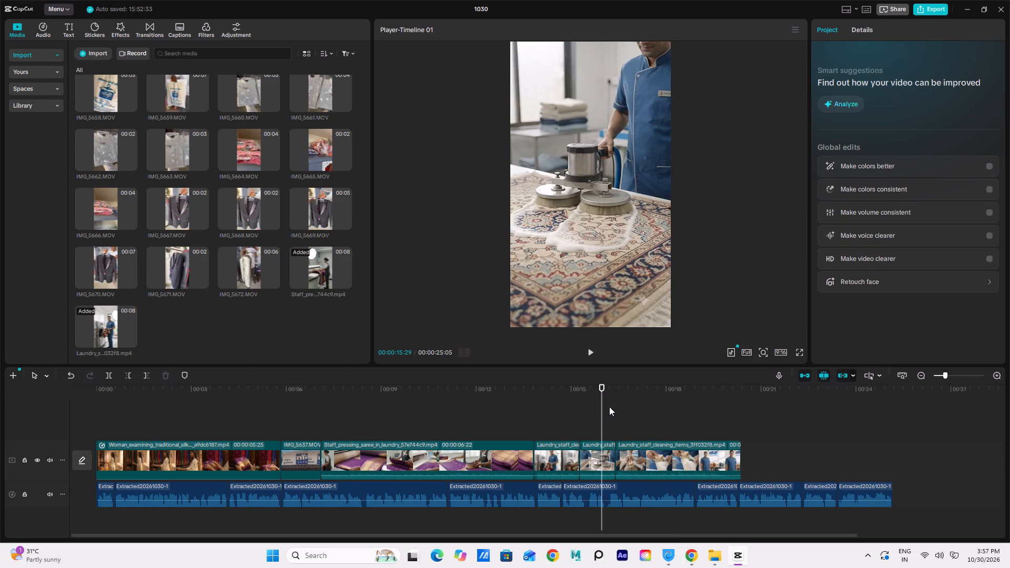
key(space)
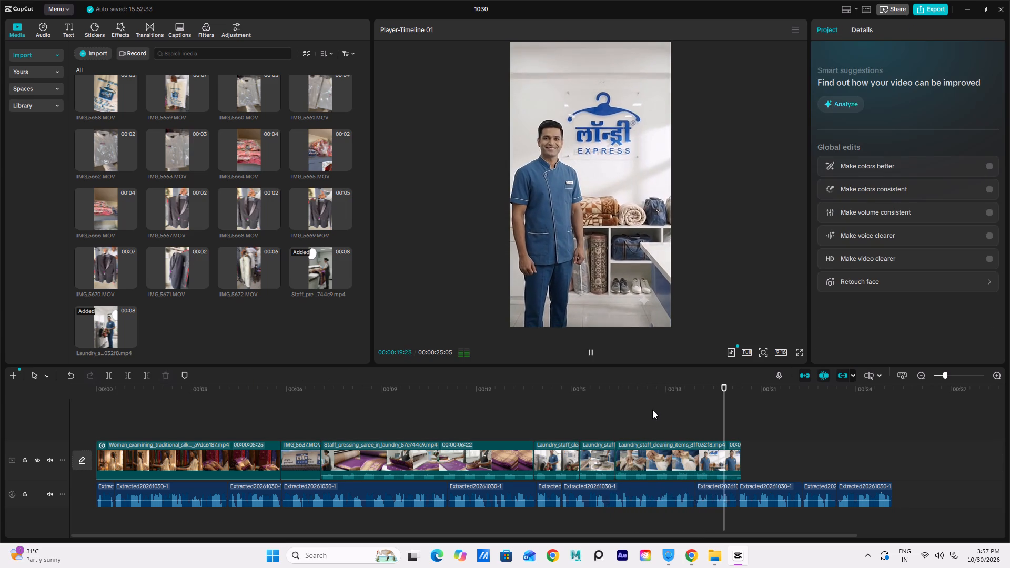
key(space)
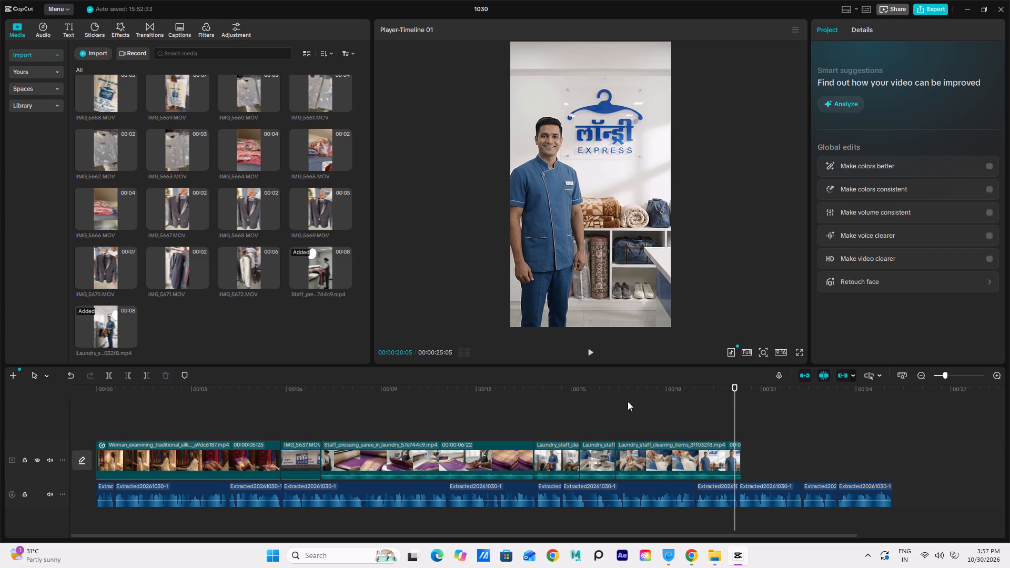
key(space)
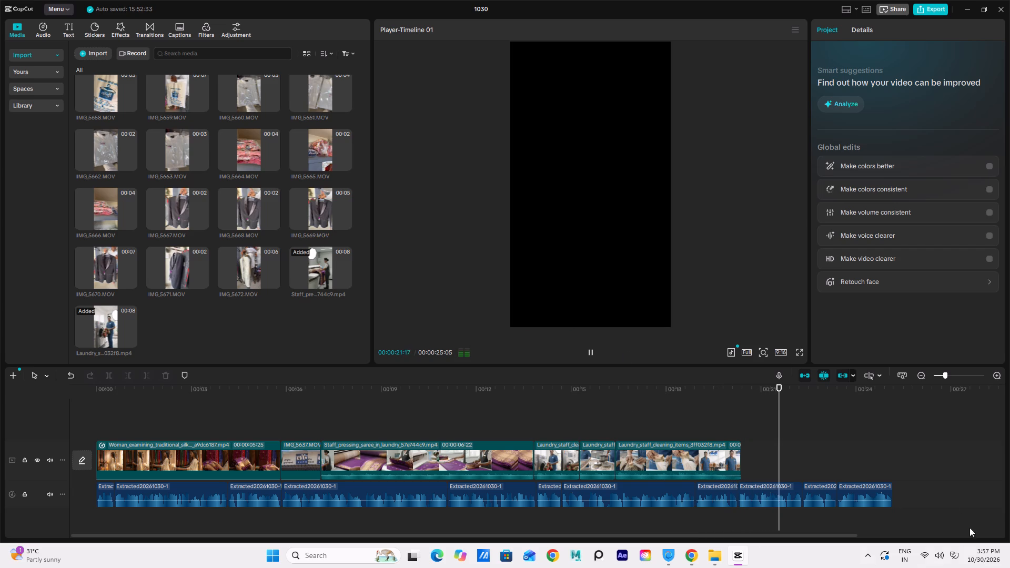
key(space)
Replay from the shoe brushing through the closing staff-and-logo shot, pausing to examine where the voiceover phrase ends against the clip's end.
click(675, 424)
click(668, 402)
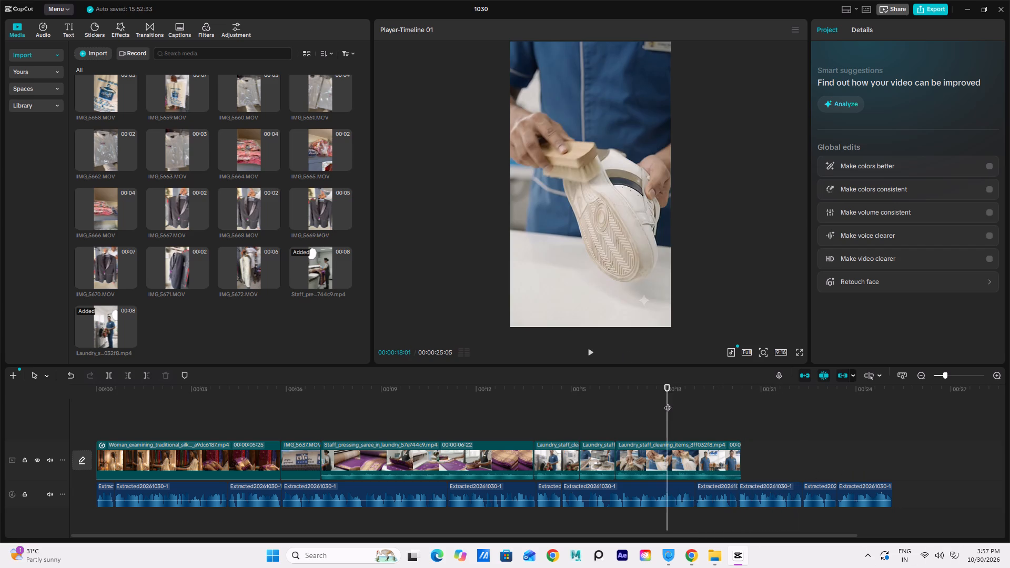
key(space)
key(space)
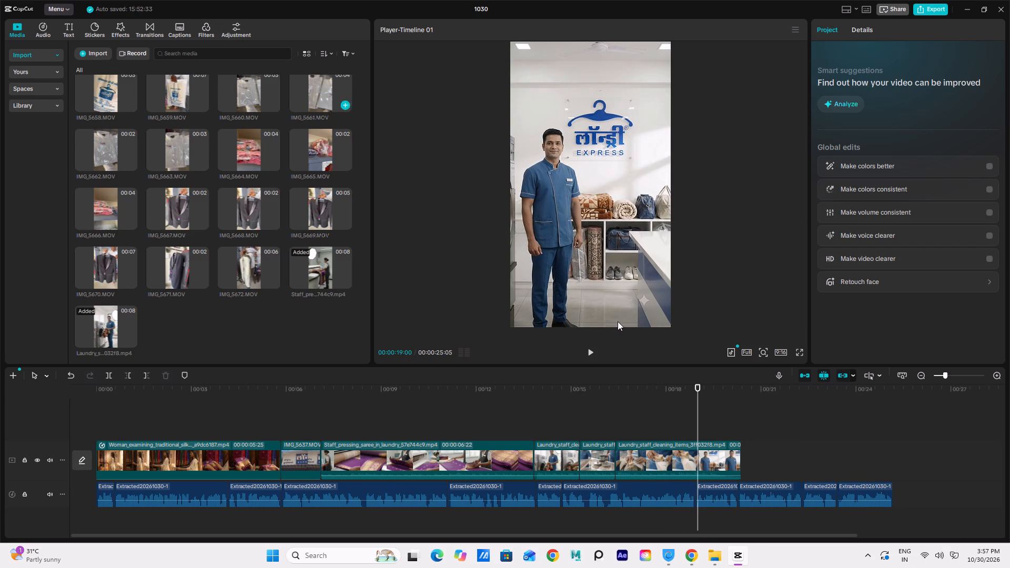
click(654, 382)
click(646, 392)
key(space)
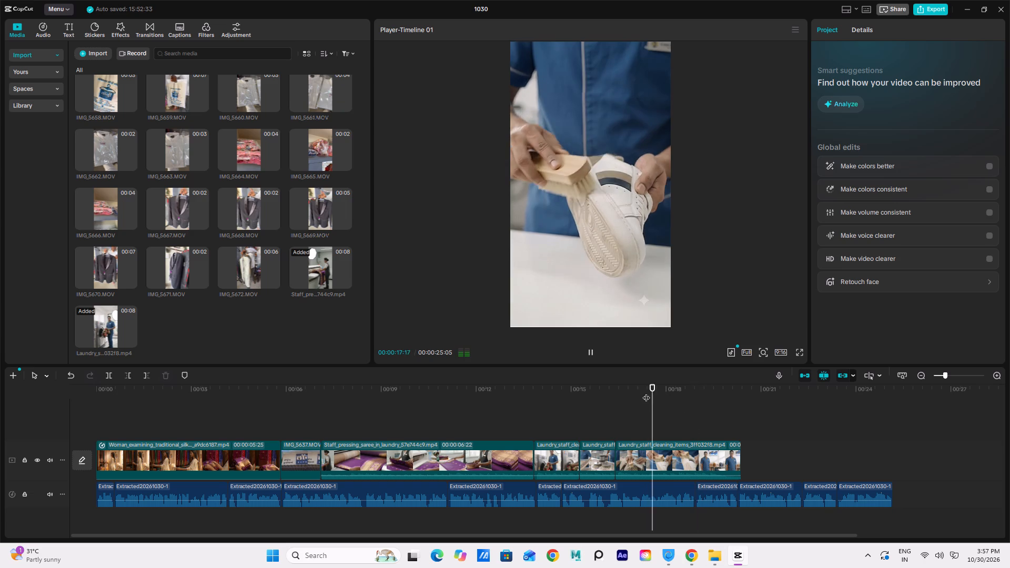
key(space)
key(space)
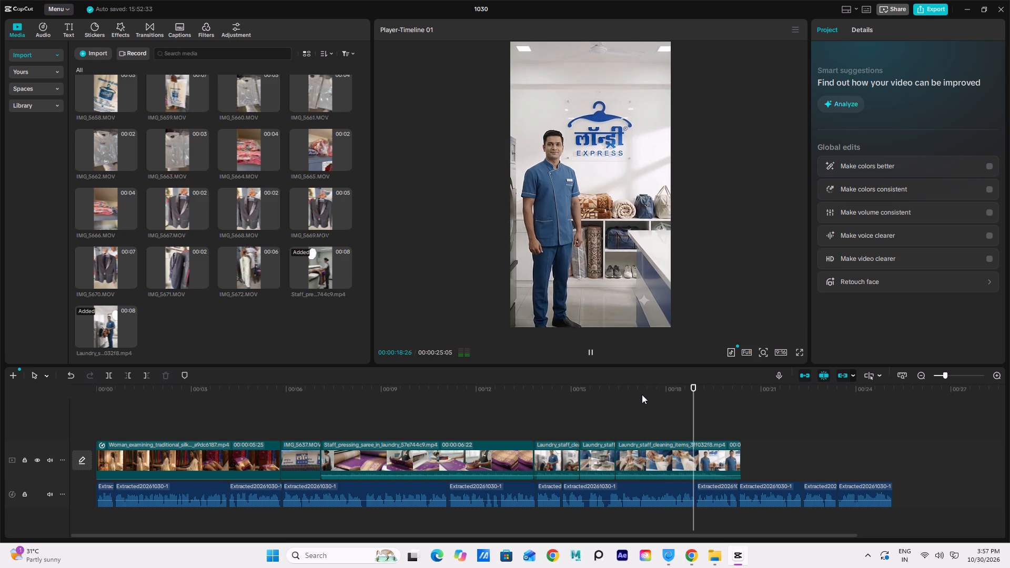
key(space)
key(space)
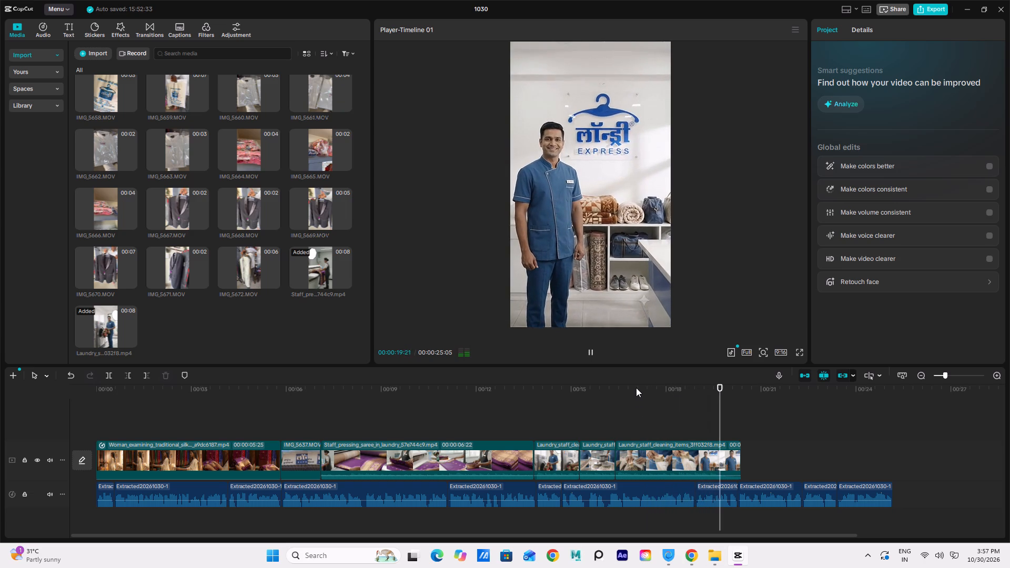
key(space)
key(space)
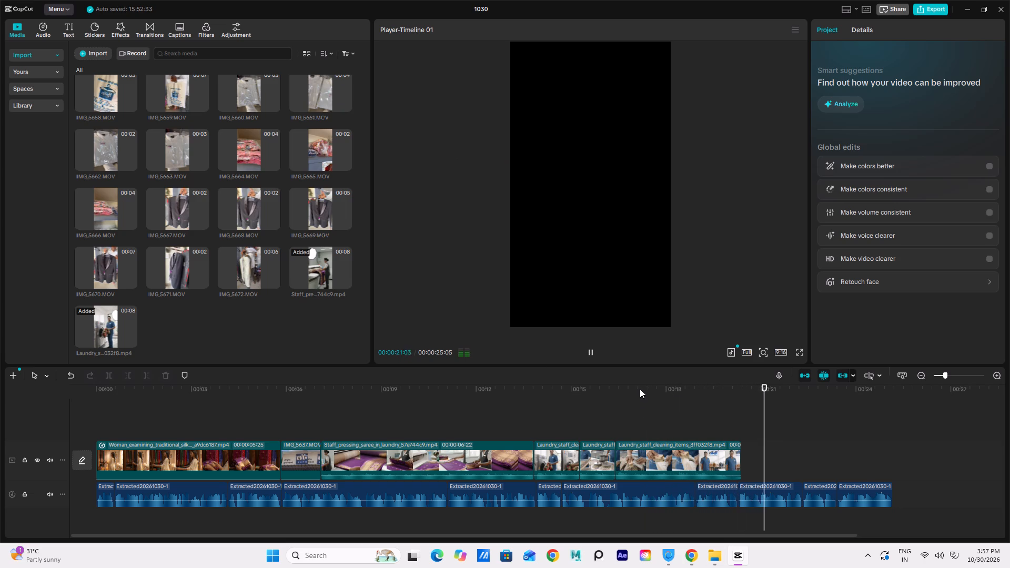
key(space)
Trim a few frames off the end of the last staff-cleaning piece, close to the voiceover cut, and play the remaining narration.
click(735, 459)
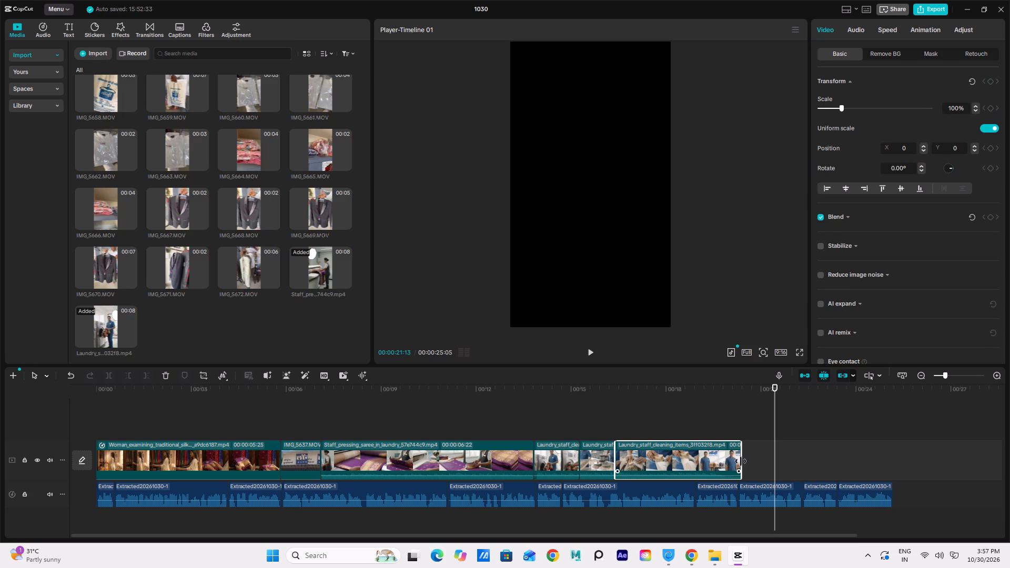
drag(741, 461, 736, 464)
click(679, 409)
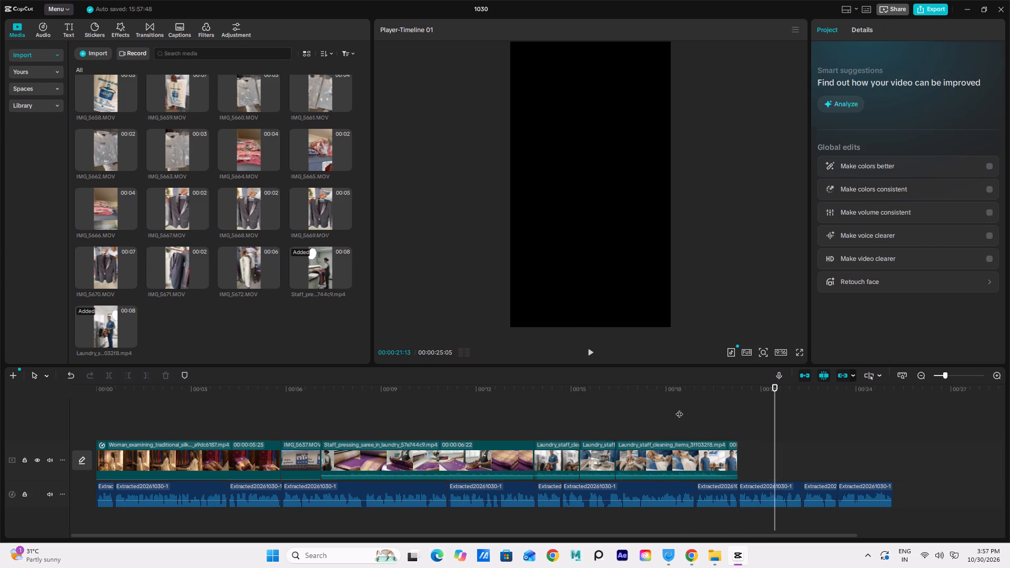
key(space)
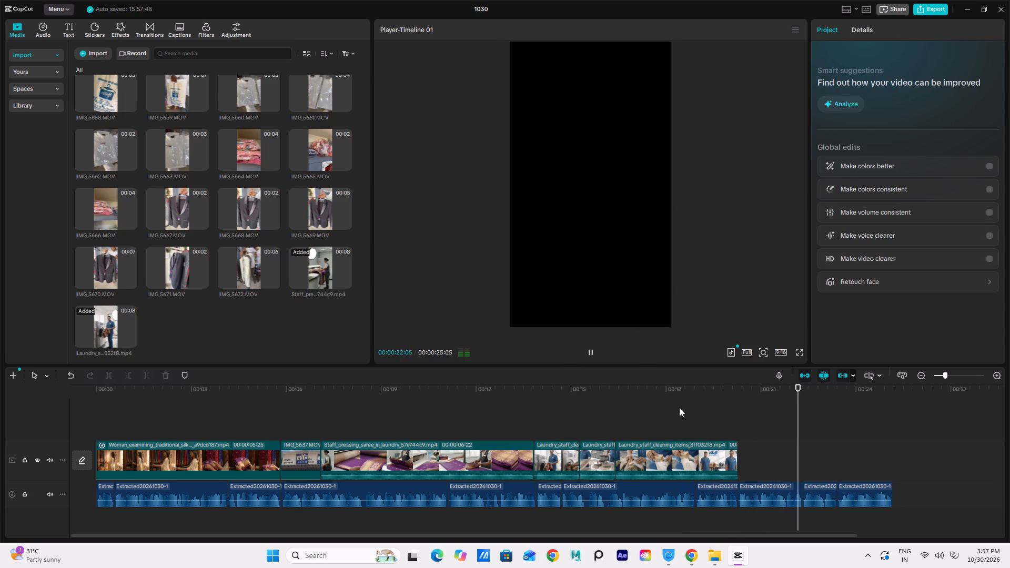
key(space)
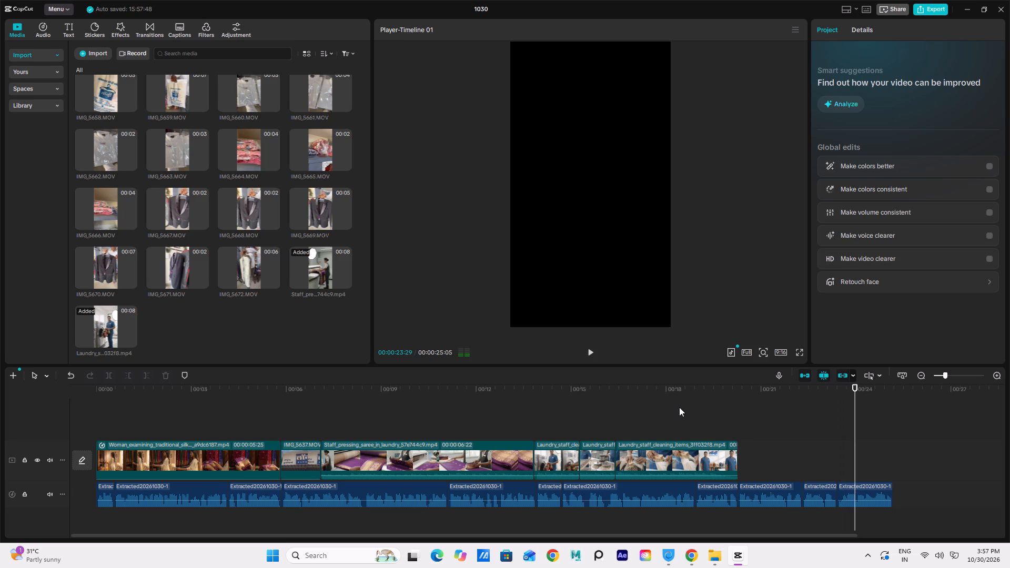
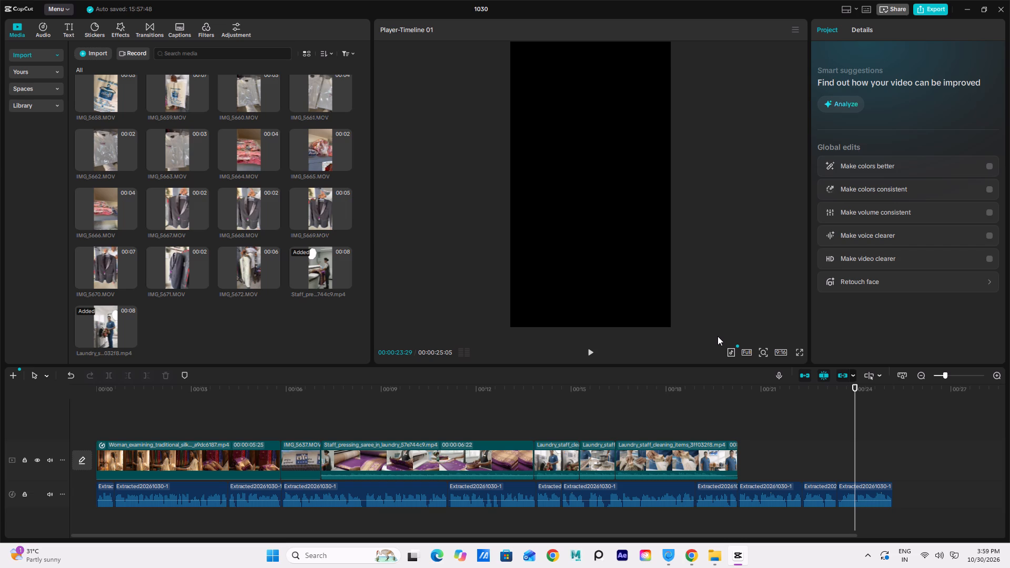
Minimize the CapCut editor and the open Google Flow and Pinterest browser windows to reach the desktop.
click(968, 5)
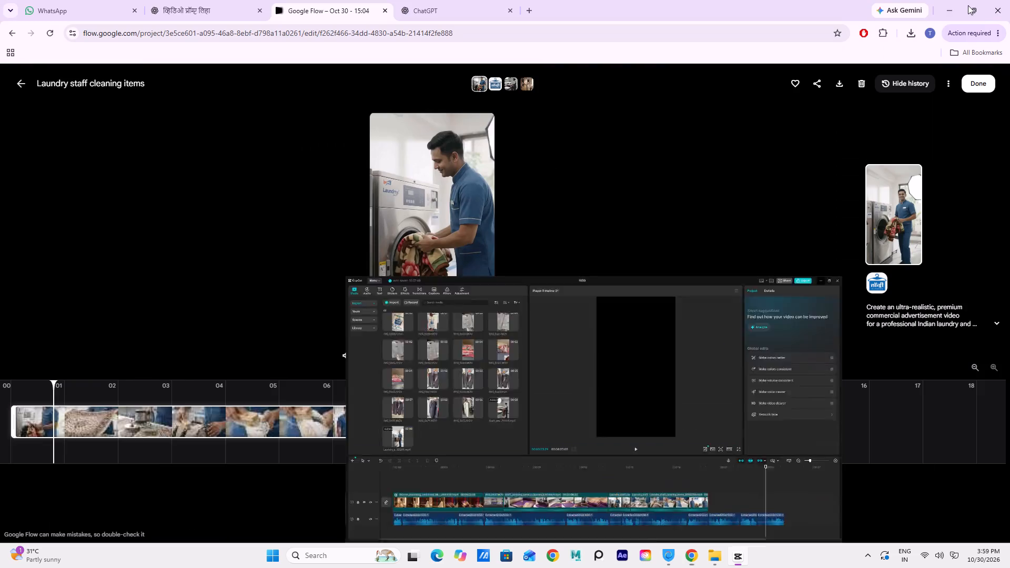
click(952, 0)
click(942, 3)
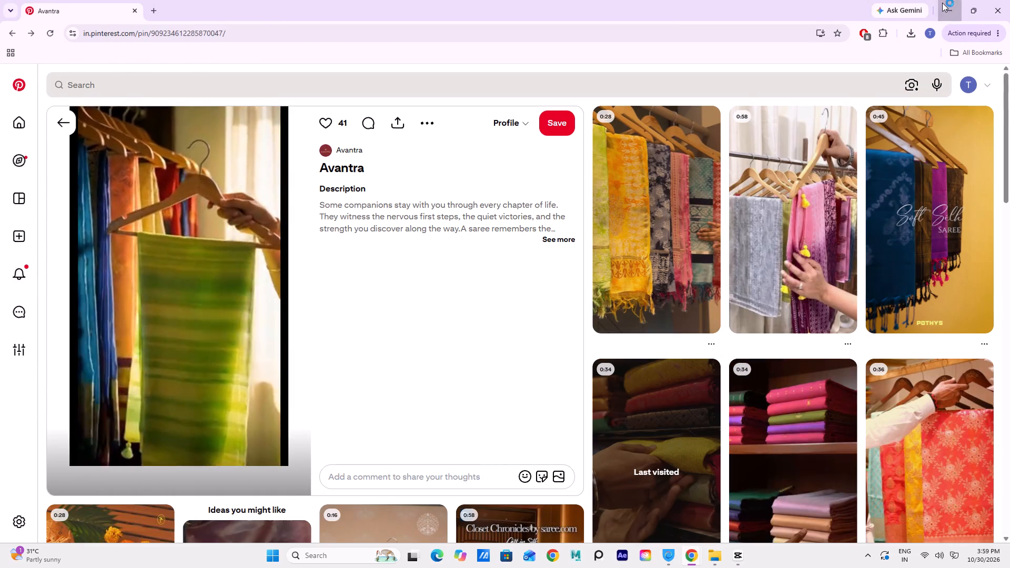
click(948, 0)
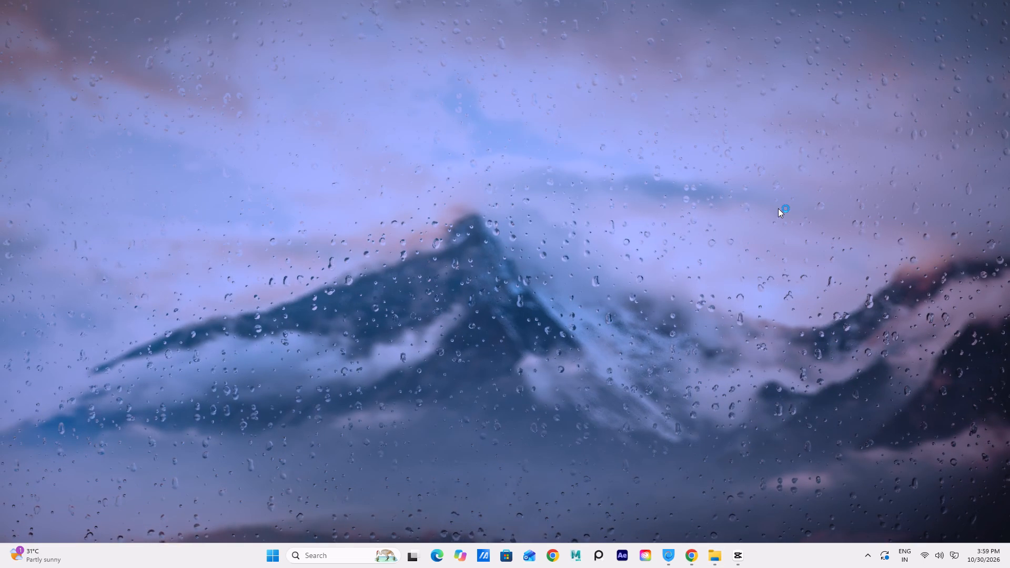